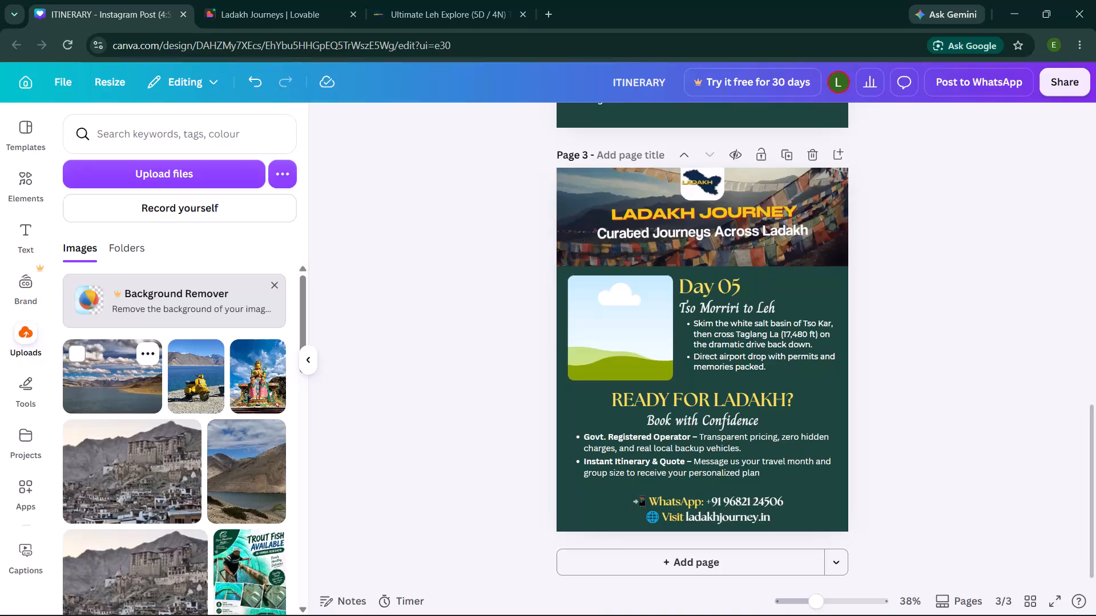
Fill the Day 05 picture frame on page 3 with the uploaded cloudy lake photo, keeping only one copy.
{"action": "left_click", "coordinate": [117, 378]}
{"action": "left_click", "coordinate": [117, 378]}
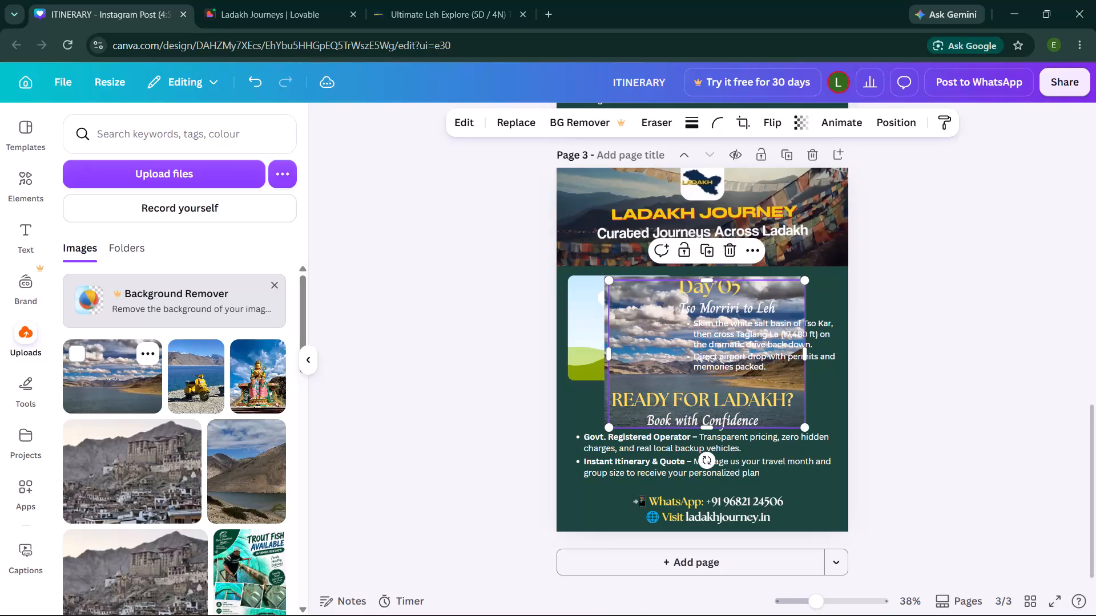
{"action": "left_click", "coordinate": [729, 254]}
{"action": "left_click_drag", "start_coordinate": [640, 331], "coordinate": [676, 338]}
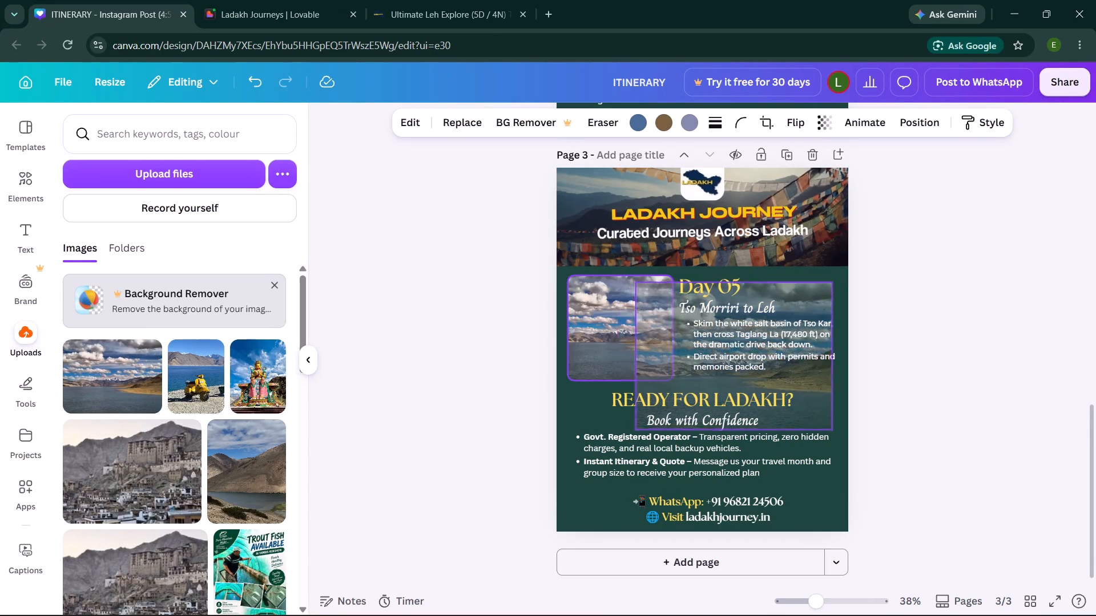
{"action": "left_click_drag", "start_coordinate": [676, 338], "coordinate": [614, 319]}
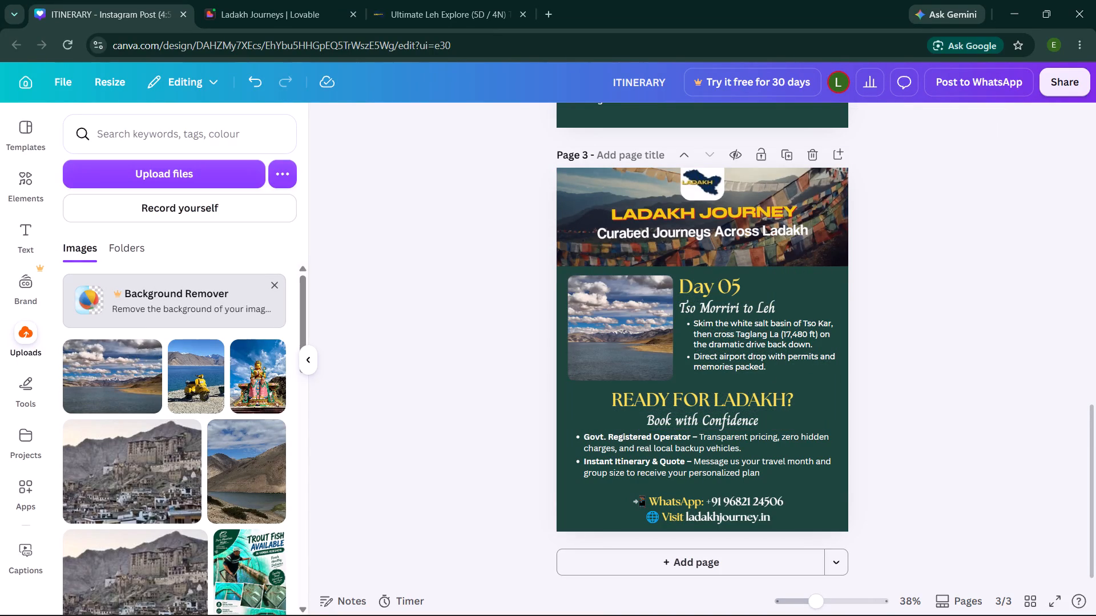
Fill the Day 04 picture frame on page 2 with the uploaded photo of the yellow scooter by the lake.
{"action": "scroll", "coordinate": [499, 359], "scroll_direction": "up", "scroll_amount": 2}
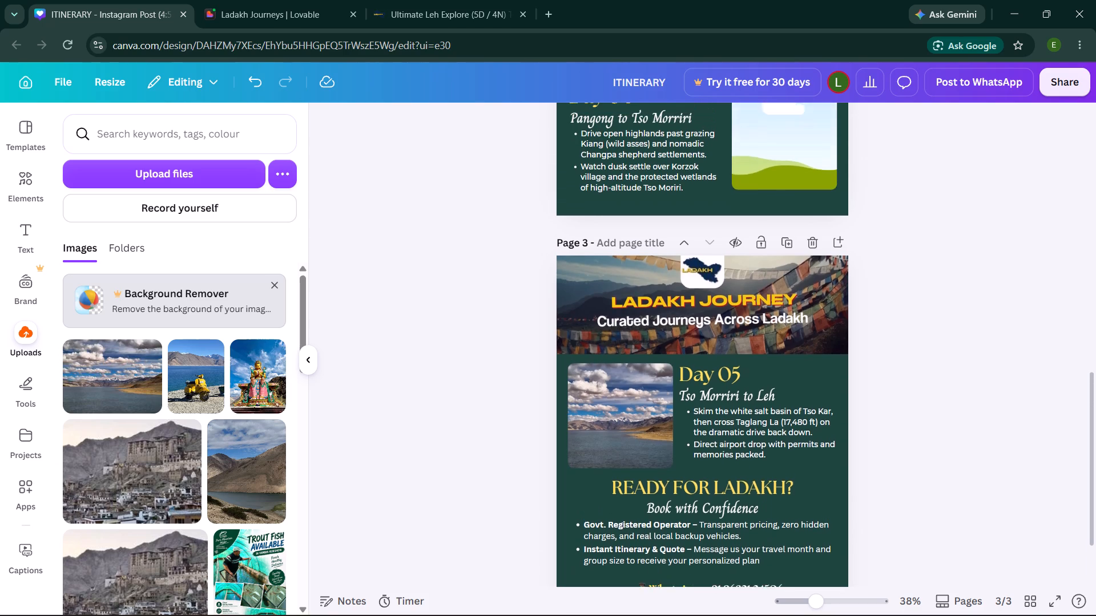
{"action": "scroll", "coordinate": [499, 359], "scroll_direction": "up", "scroll_amount": 4}
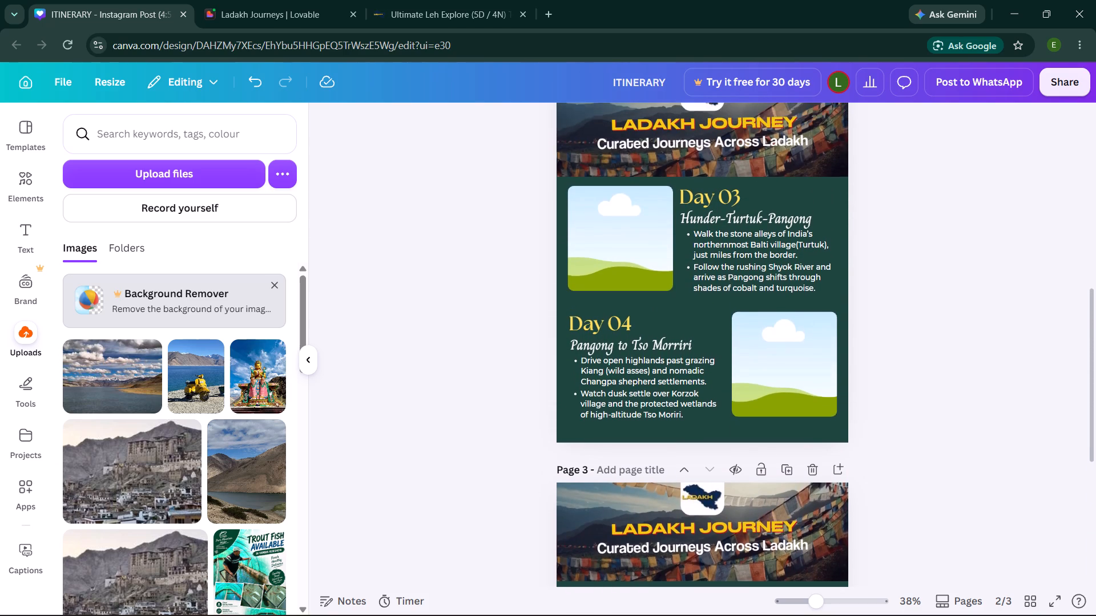
{"action": "scroll", "coordinate": [499, 359], "scroll_direction": "up", "scroll_amount": 1}
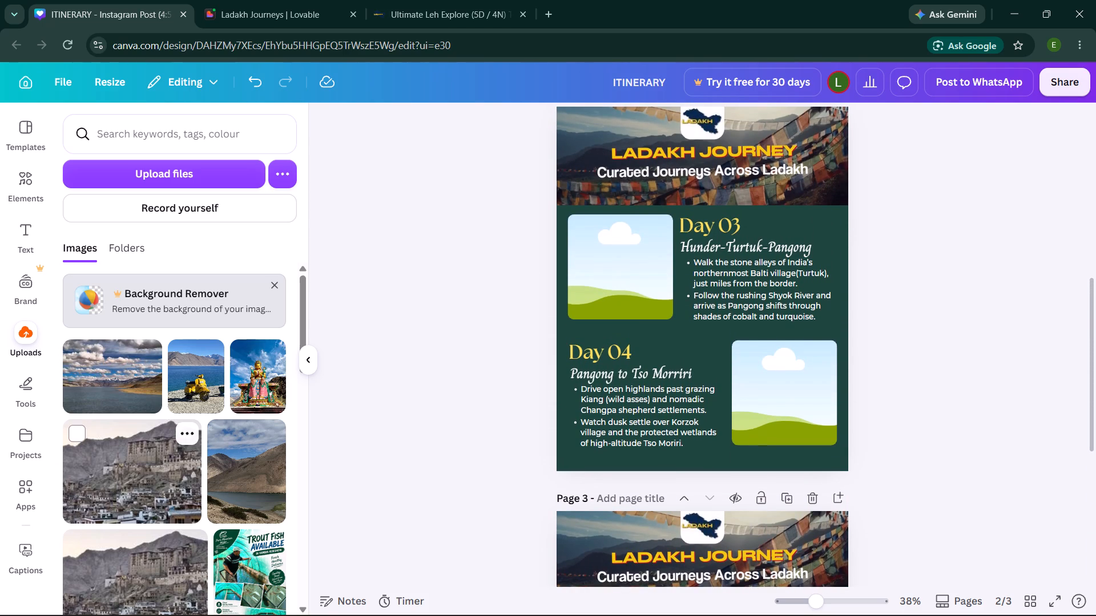
{"action": "left_click", "coordinate": [194, 383]}
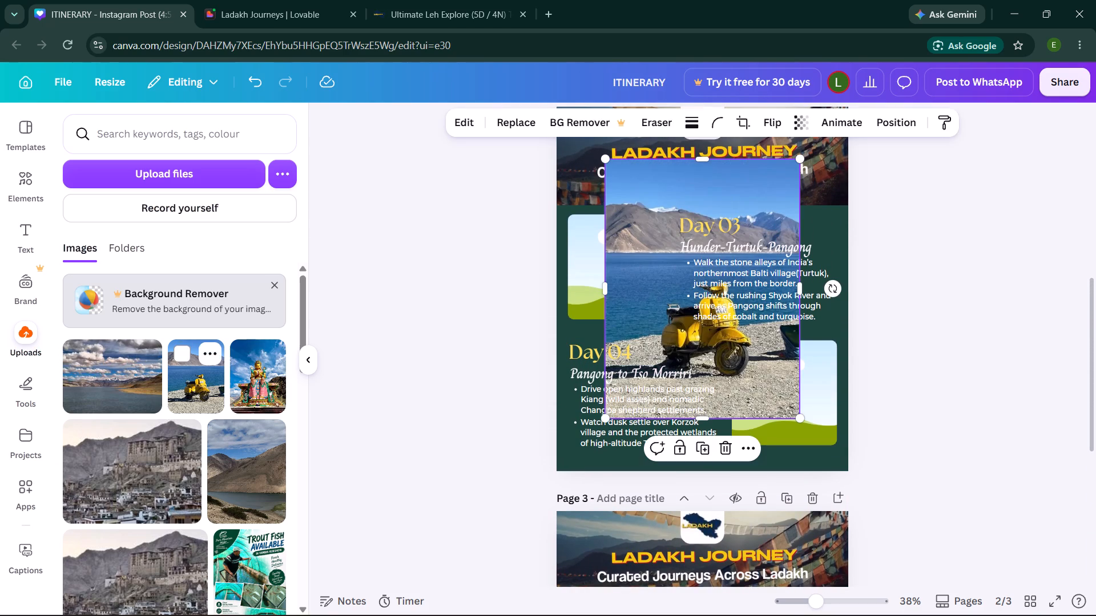
{"action": "left_click_drag", "start_coordinate": [647, 301], "coordinate": [750, 378]}
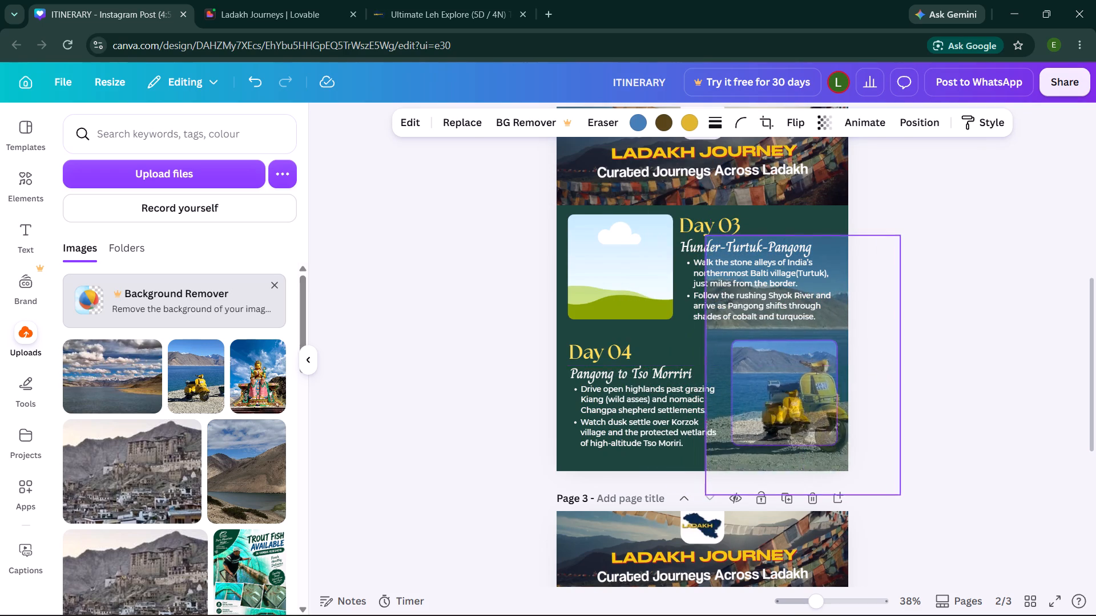
{"action": "left_click_drag", "start_coordinate": [750, 378], "coordinate": [753, 379]}
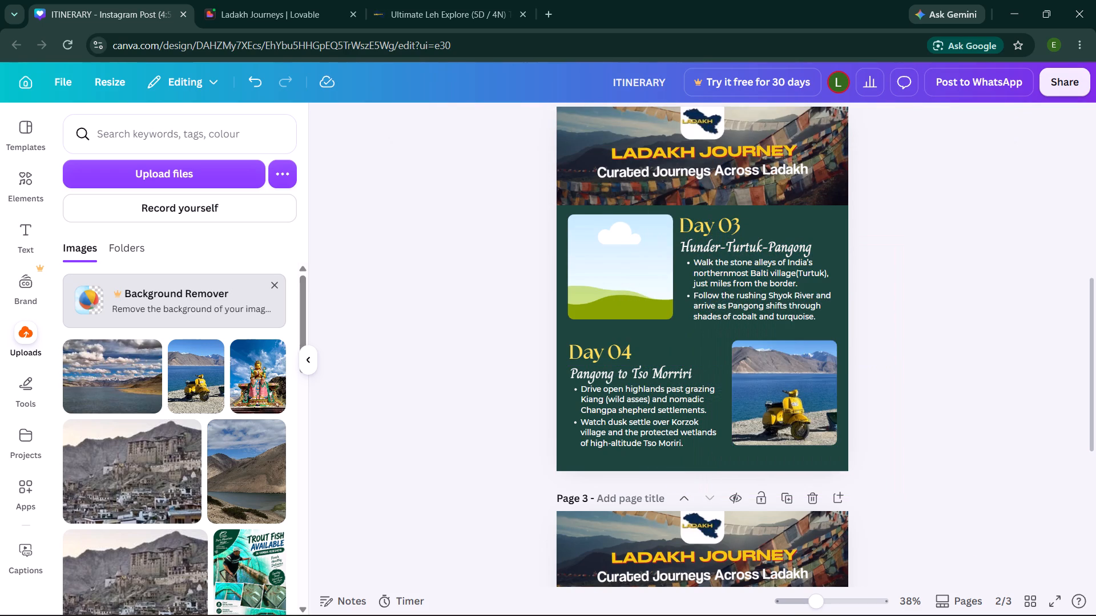
Fill the Day 03 picture frame on page 2 with the uploaded photo of a rocky stream in a green valley.
{"action": "scroll", "coordinate": [464, 308], "scroll_direction": "up", "scroll_amount": 1}
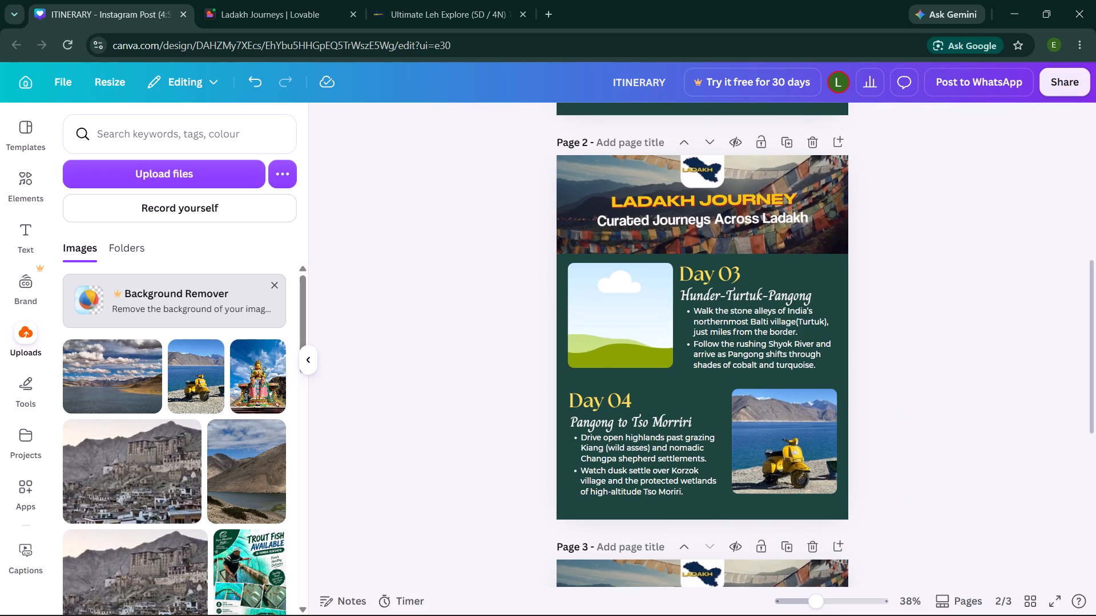
{"action": "scroll", "coordinate": [398, 342], "scroll_direction": "up", "scroll_amount": 2}
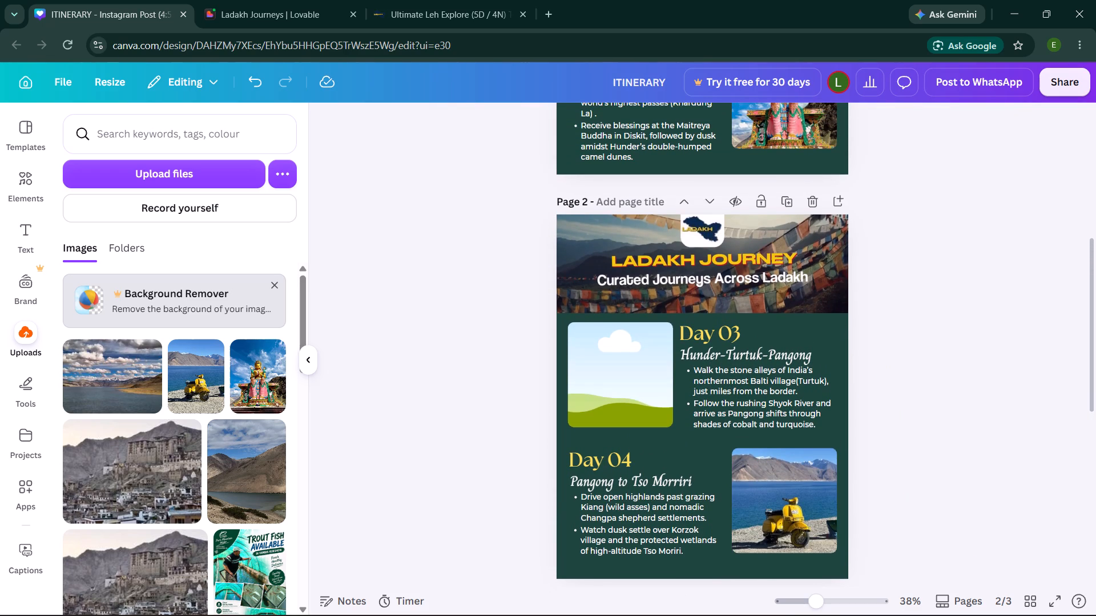
{"action": "scroll", "coordinate": [398, 342], "scroll_direction": "up", "scroll_amount": 1}
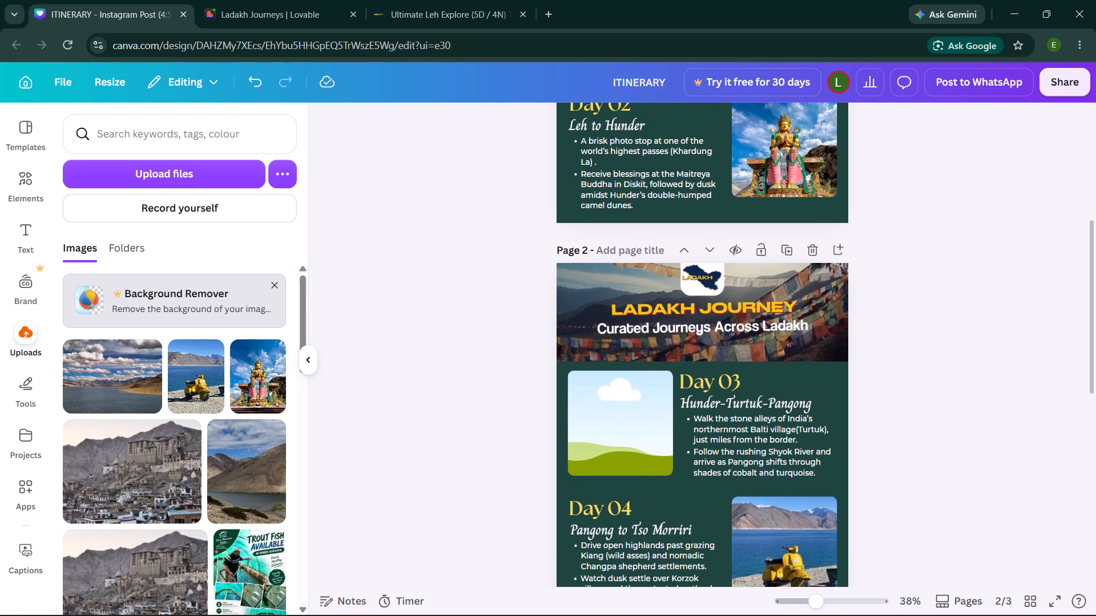
{"action": "scroll", "coordinate": [398, 342], "scroll_direction": "up", "scroll_amount": 1}
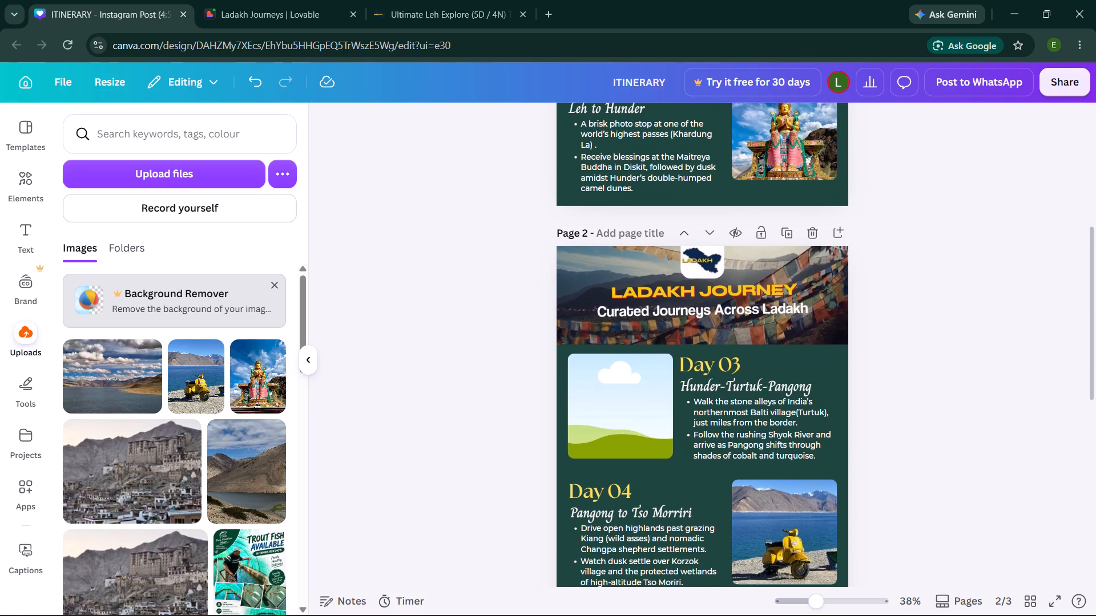
{"action": "scroll", "coordinate": [204, 473], "scroll_direction": "down", "scroll_amount": 7}
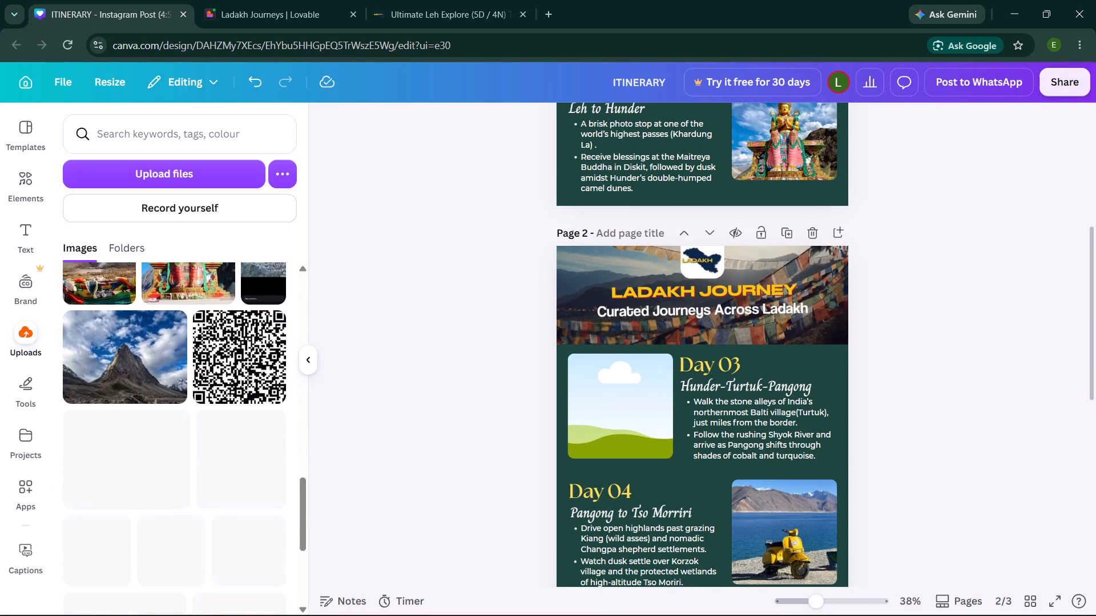
{"action": "scroll", "coordinate": [204, 473], "scroll_direction": "down", "scroll_amount": 3}
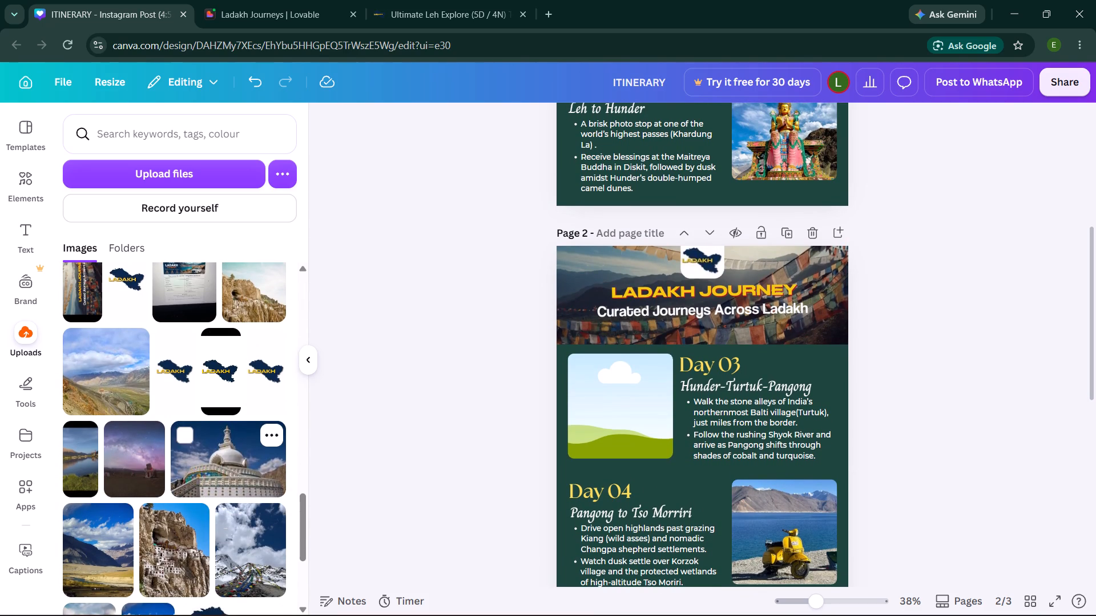
{"action": "scroll", "coordinate": [204, 473], "scroll_direction": "down", "scroll_amount": 5}
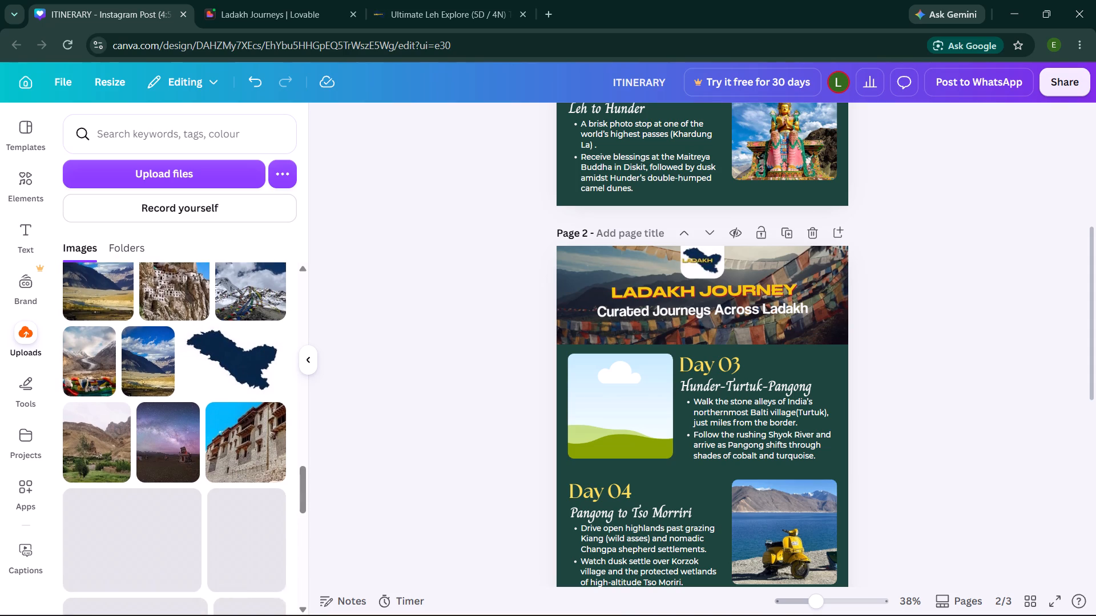
{"action": "scroll", "coordinate": [204, 473], "scroll_direction": "down", "scroll_amount": 8}
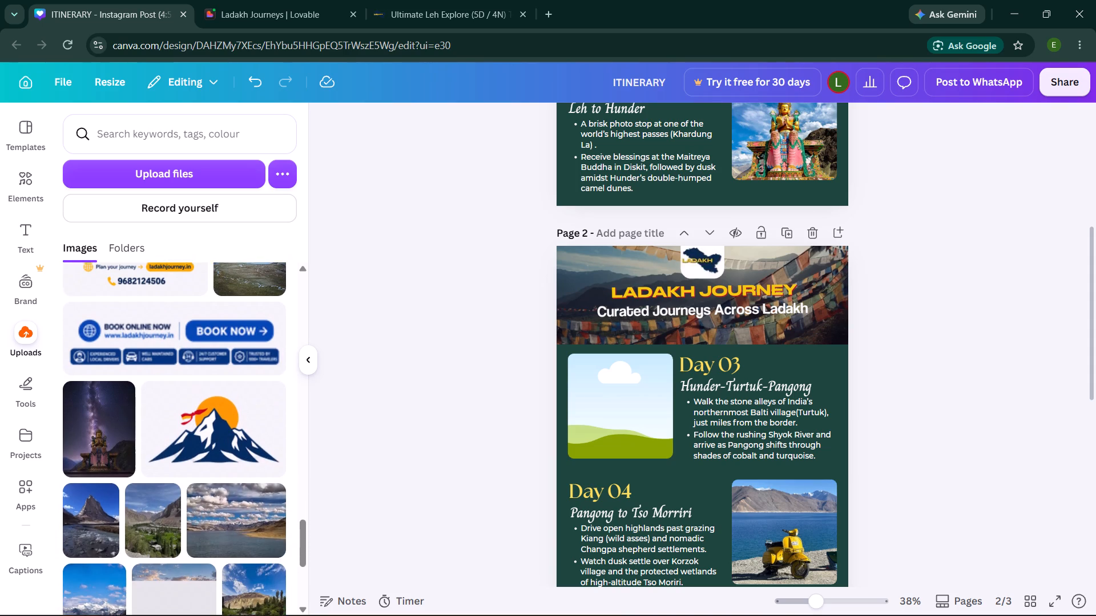
{"action": "scroll", "coordinate": [204, 473], "scroll_direction": "down", "scroll_amount": 1}
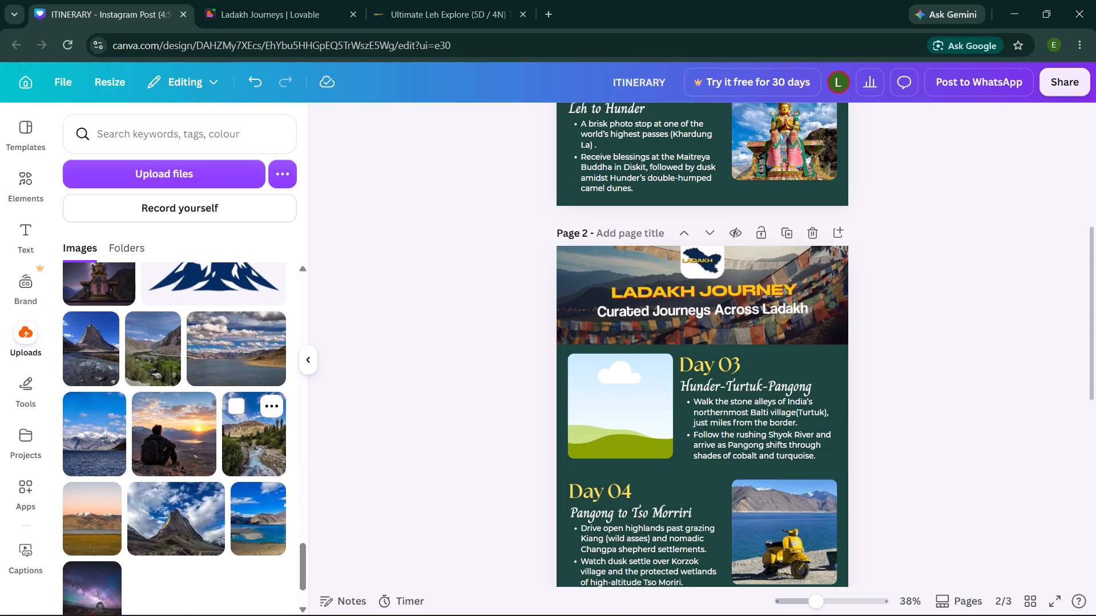
{"action": "left_click_drag", "start_coordinate": [248, 450], "coordinate": [606, 386]}
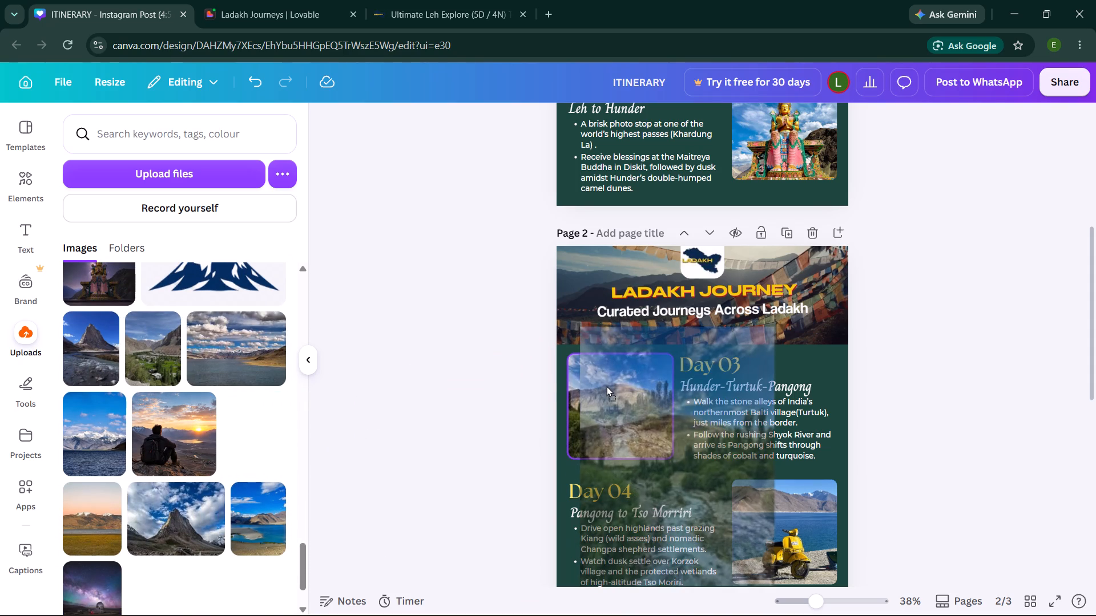
{"action": "left_click_drag", "start_coordinate": [606, 386], "coordinate": [601, 384]}
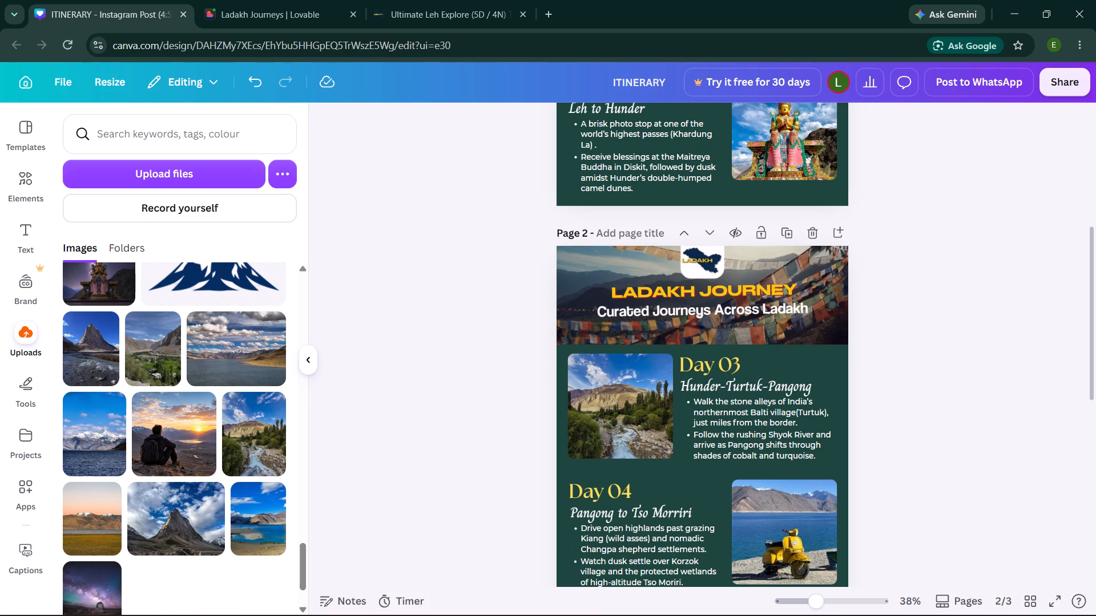
Fill the Day 01 picture frame on page 1 with the uploaded hillside palace photo, leaving no stray images on the page.
{"action": "scroll", "coordinate": [479, 421], "scroll_direction": "up", "scroll_amount": 3}
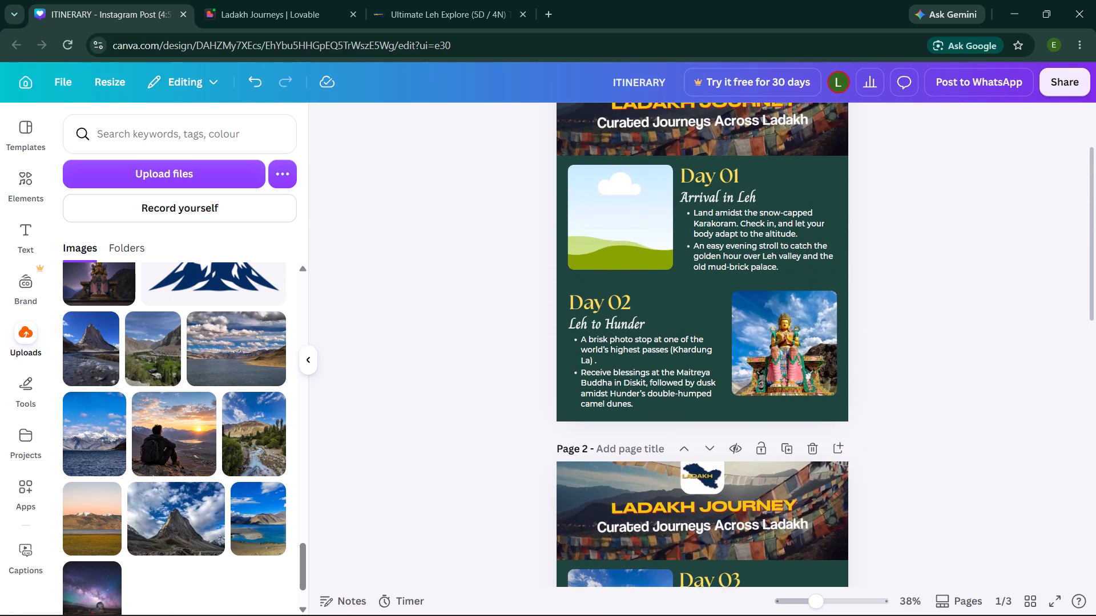
{"action": "scroll", "coordinate": [479, 421], "scroll_direction": "up", "scroll_amount": 1}
{"action": "left_click", "coordinate": [223, 411]}
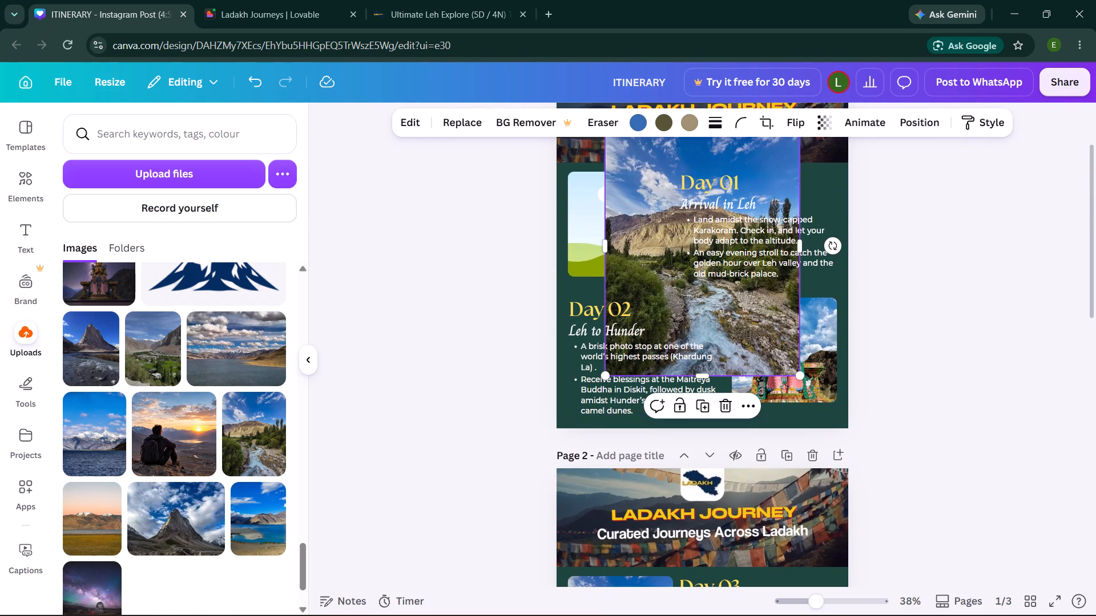
{"action": "left_click", "coordinate": [727, 410]}
{"action": "scroll", "coordinate": [222, 382], "scroll_direction": "up", "scroll_amount": 2}
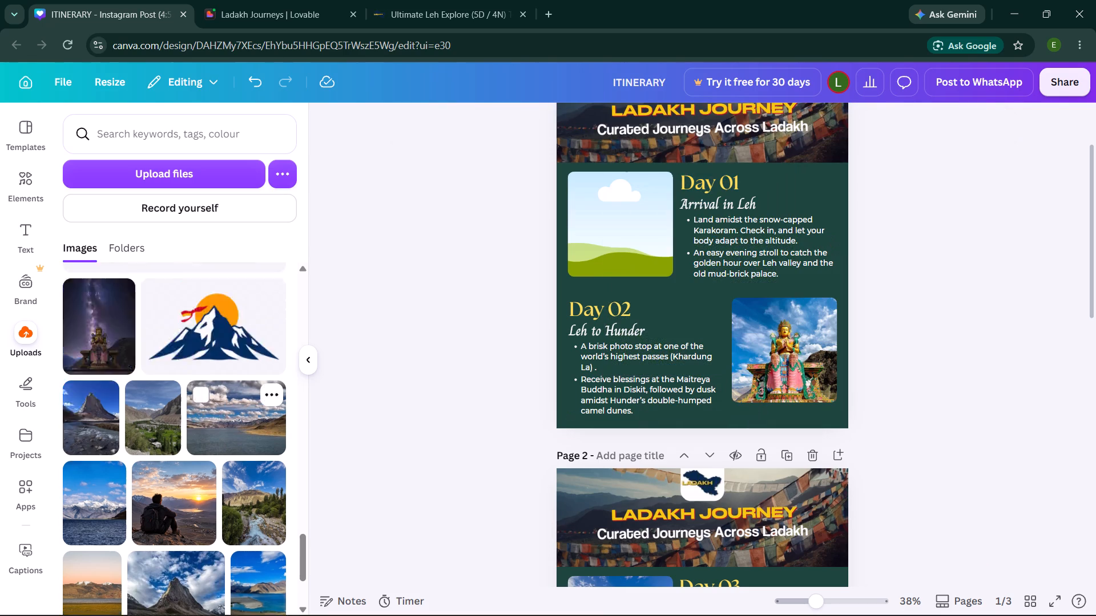
{"action": "scroll", "coordinate": [222, 382], "scroll_direction": "up", "scroll_amount": 7}
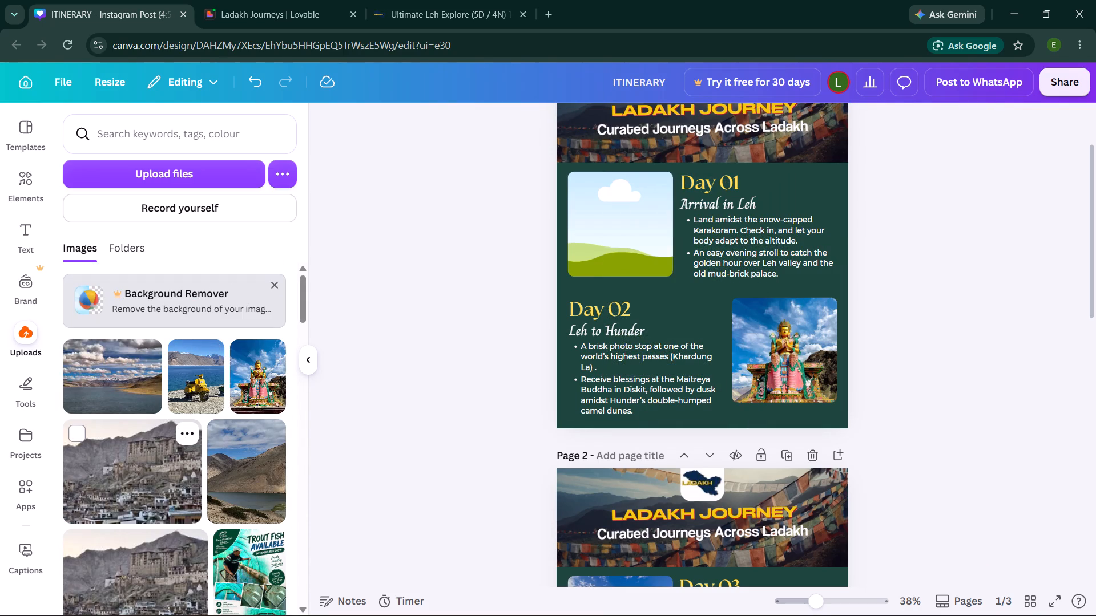
{"action": "left_click", "coordinate": [143, 475]}
{"action": "left_click_drag", "start_coordinate": [618, 236], "coordinate": [618, 234]}
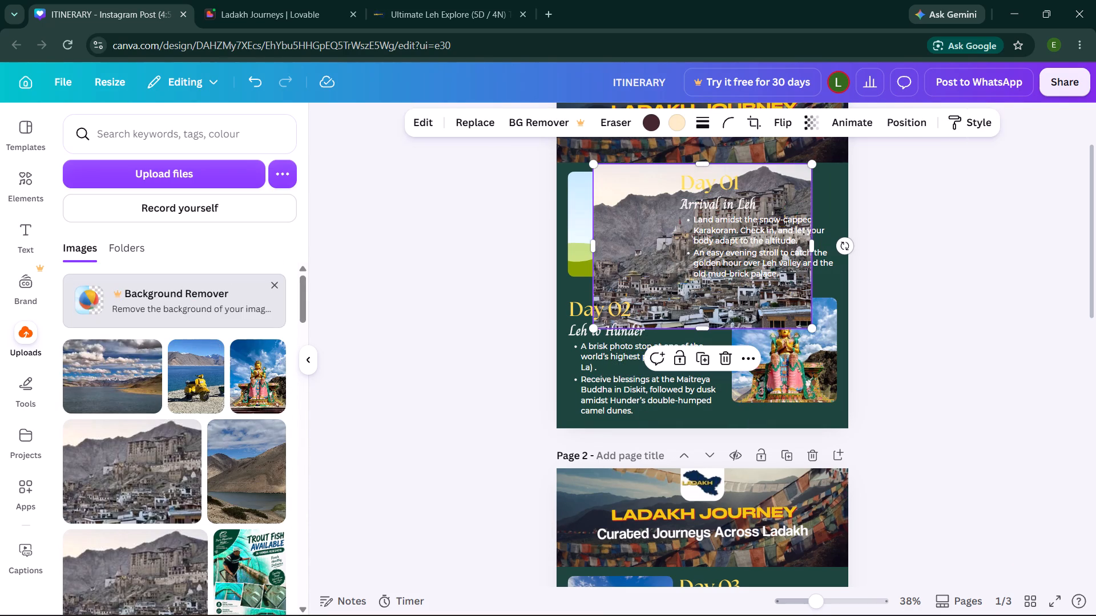
{"action": "left_click_drag", "start_coordinate": [618, 234], "coordinate": [597, 218]}
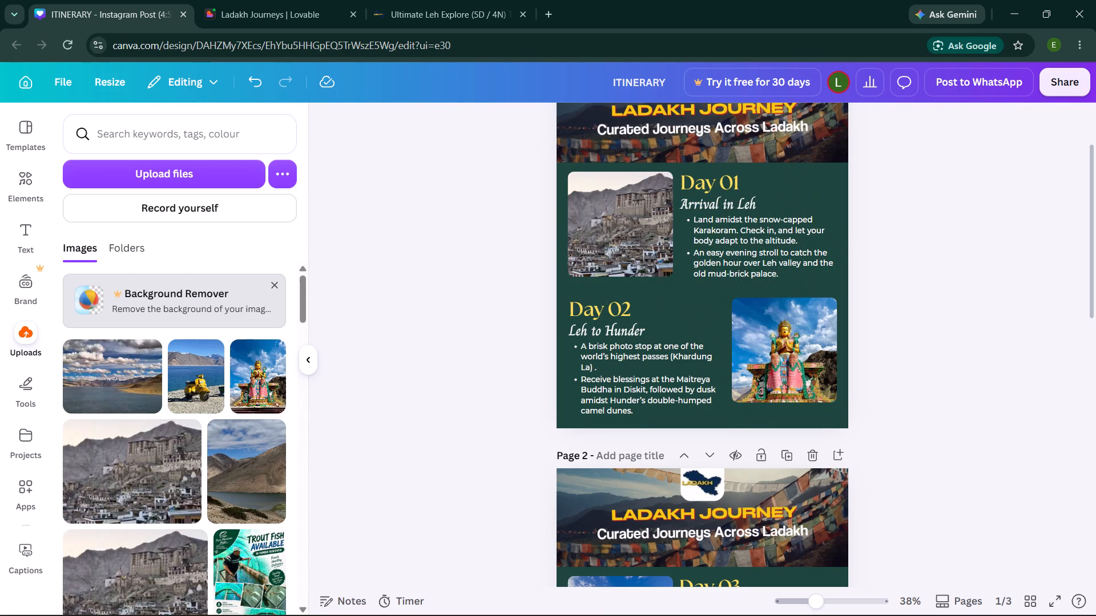
Centre-align the "Govt. Registered Operator" text under Book with Confidence on page 3.
{"action": "scroll", "coordinate": [452, 253], "scroll_direction": "up", "scroll_amount": 1}
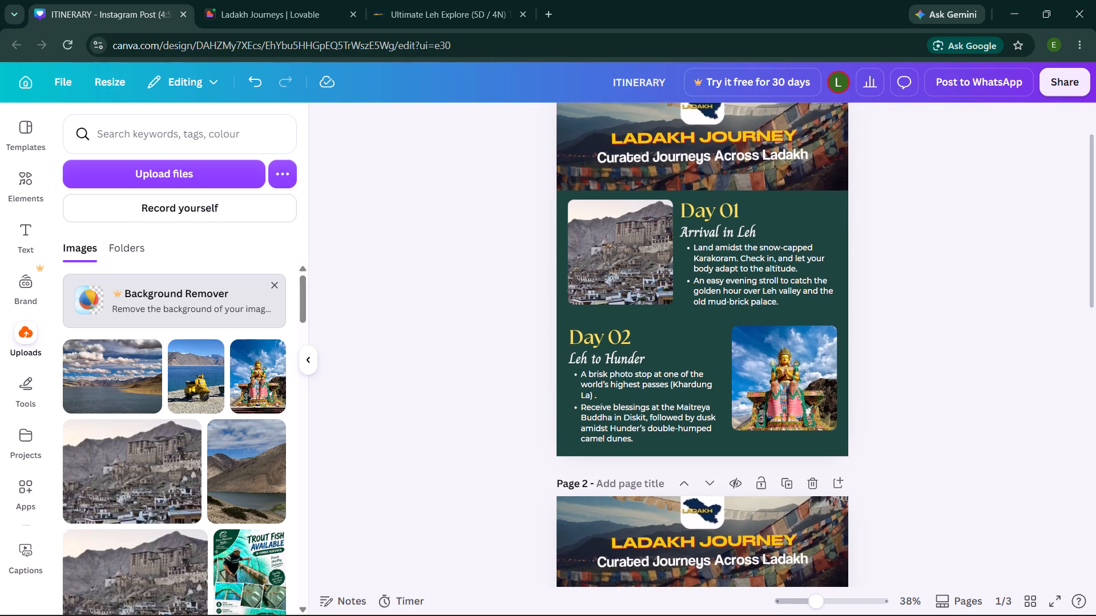
{"action": "scroll", "coordinate": [452, 253], "scroll_direction": "up", "scroll_amount": 1}
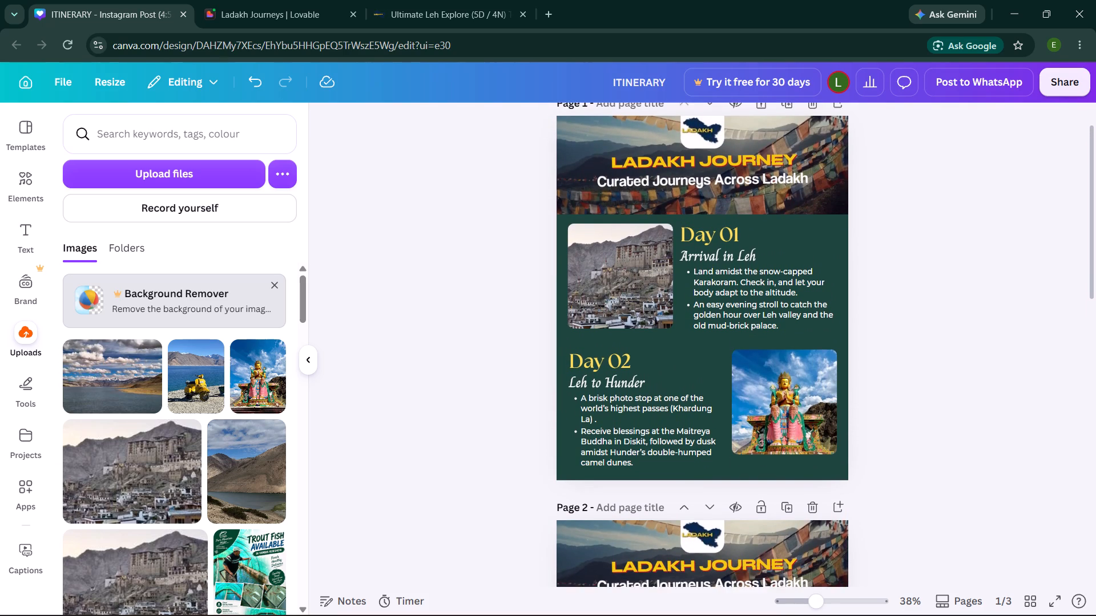
{"action": "scroll", "coordinate": [452, 253], "scroll_direction": "down", "scroll_amount": 3}
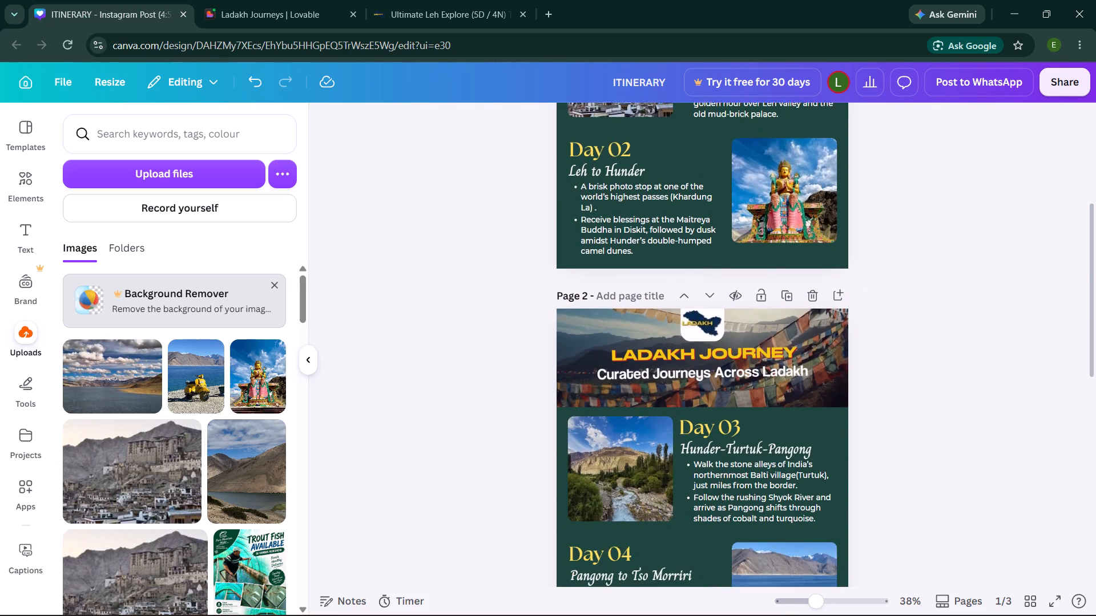
{"action": "scroll", "coordinate": [452, 253], "scroll_direction": "down", "scroll_amount": 6}
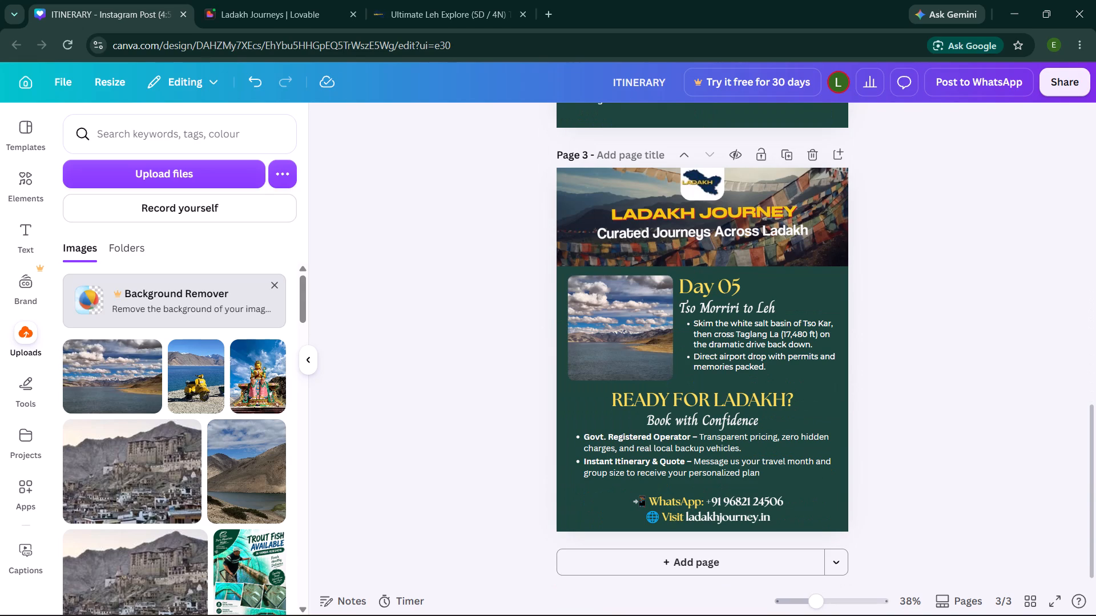
{"action": "left_click", "coordinate": [694, 436]}
{"action": "left_click", "coordinate": [696, 436]}
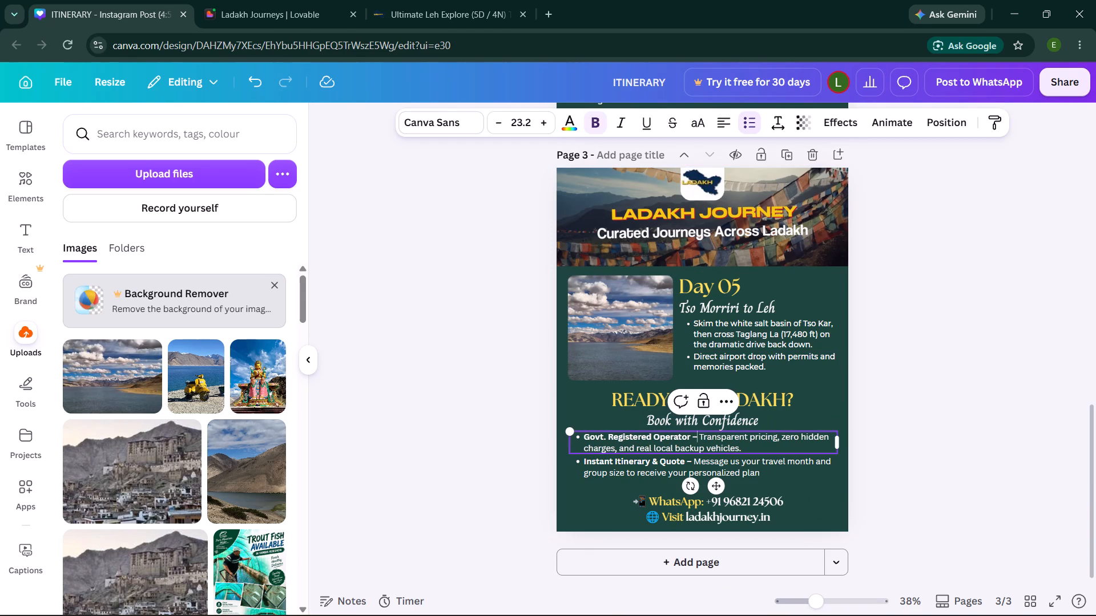
{"action": "left_click", "coordinate": [724, 125]}
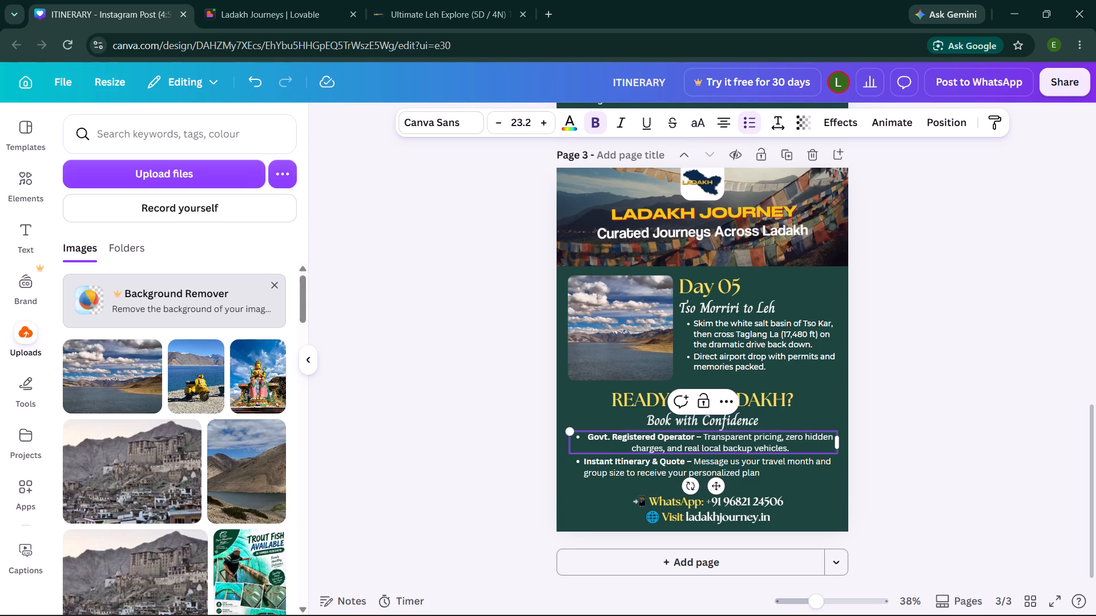
Put the description after "Govt. Registered Operator –" on its own line and remove the bullet from that heading line.
{"action": "key", "text": "Return"}
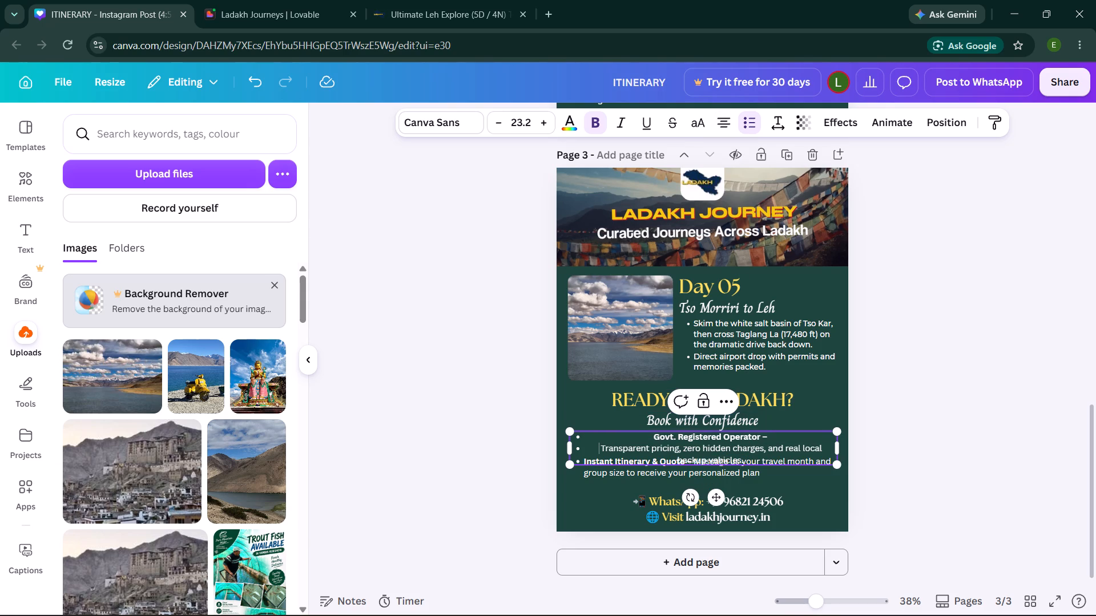
{"action": "left_click", "coordinate": [583, 436]}
{"action": "key", "text": "BackSpace"}
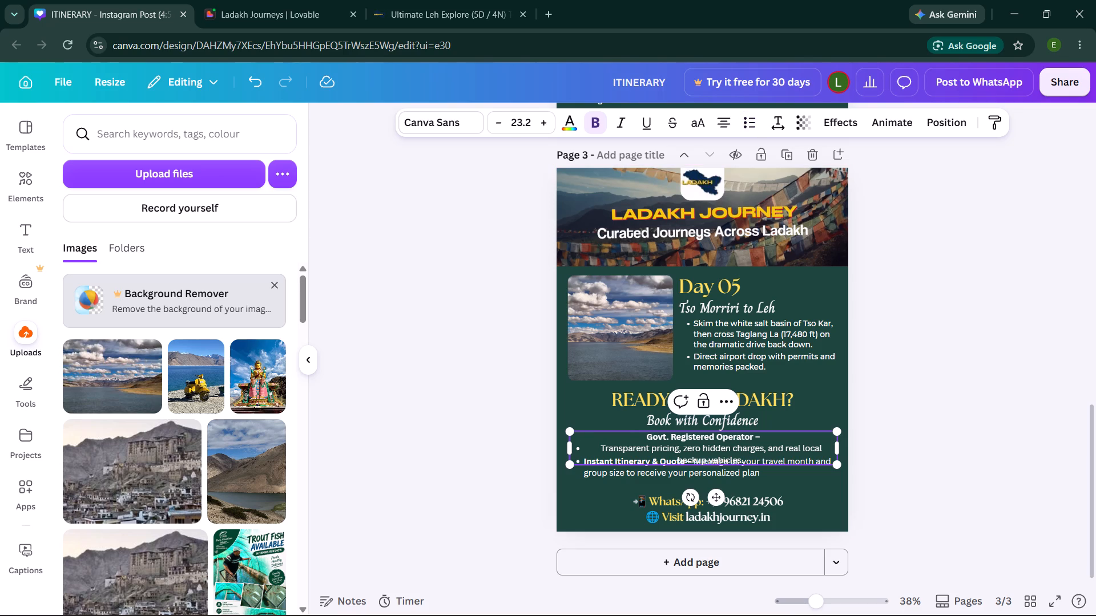
Remove the bullet from the description line beneath "Govt. Registered Operator –" on page 3.
{"action": "left_click", "coordinate": [598, 449]}
{"action": "key", "text": "BackSpace"}
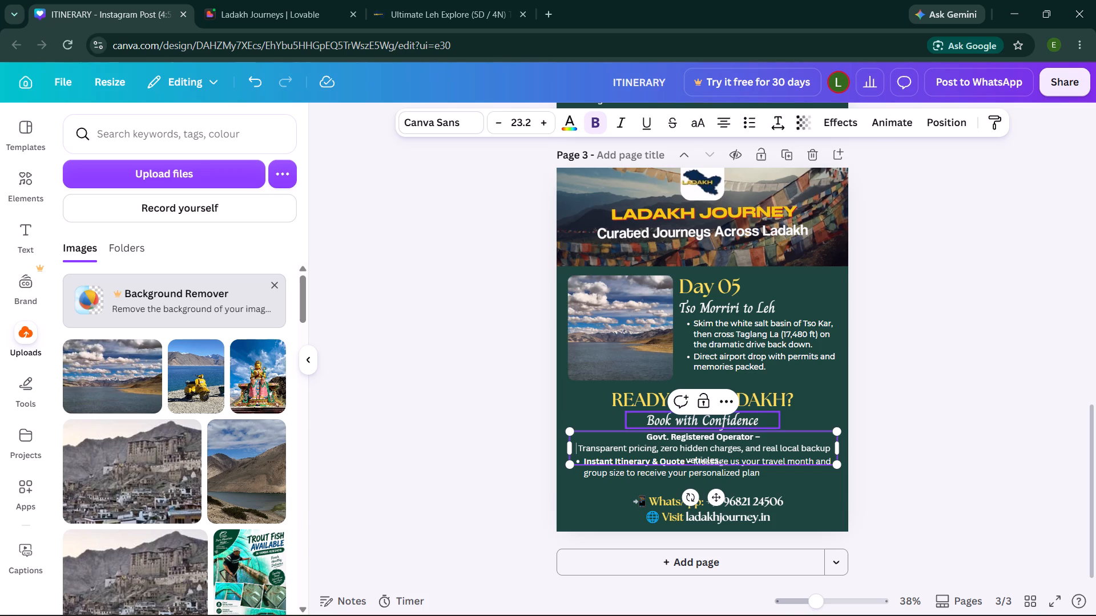
{"action": "left_click", "coordinate": [876, 395]}
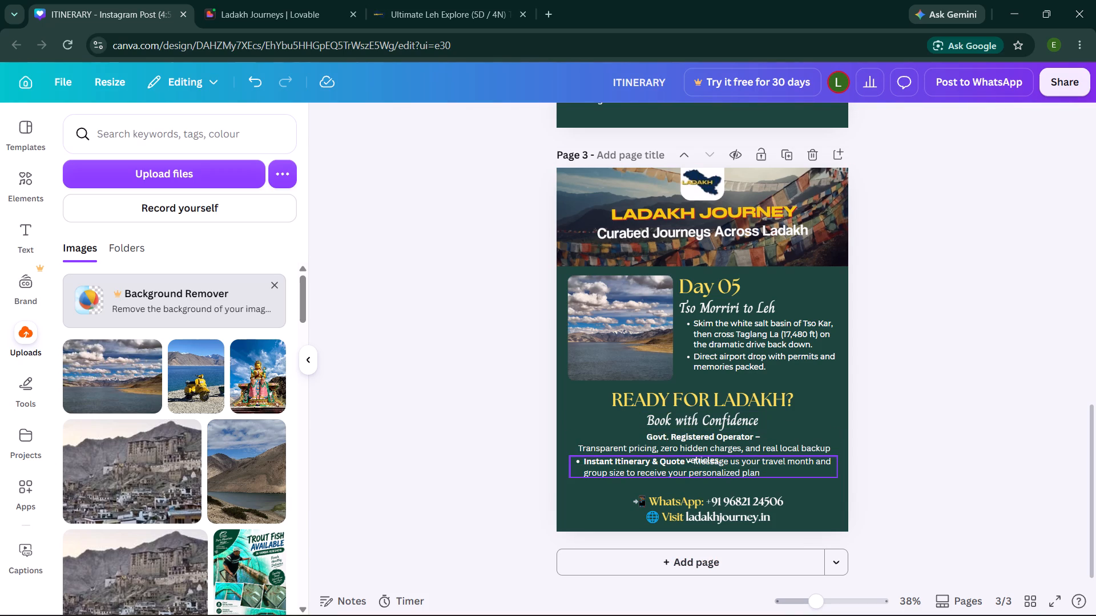
Move the "Instant Itinerary & Quote" text down so it sits just below the "Govt. Registered Operator" text without overlapping it.
{"action": "left_click", "coordinate": [737, 472]}
{"action": "left_click_drag", "start_coordinate": [737, 472], "coordinate": [737, 487]}
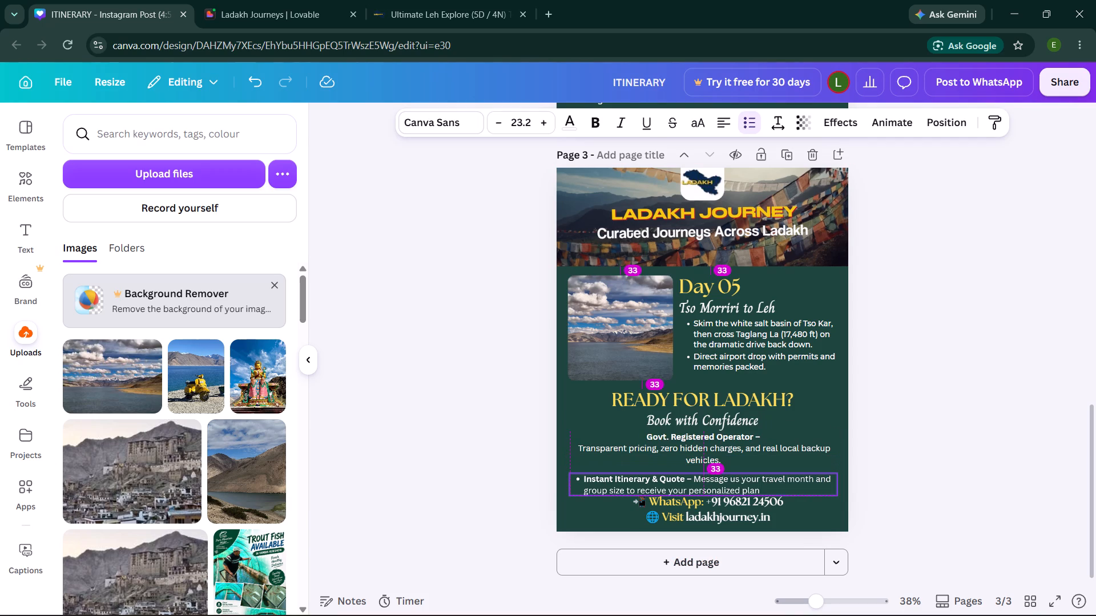
{"action": "left_click_drag", "start_coordinate": [737, 487], "coordinate": [737, 483]}
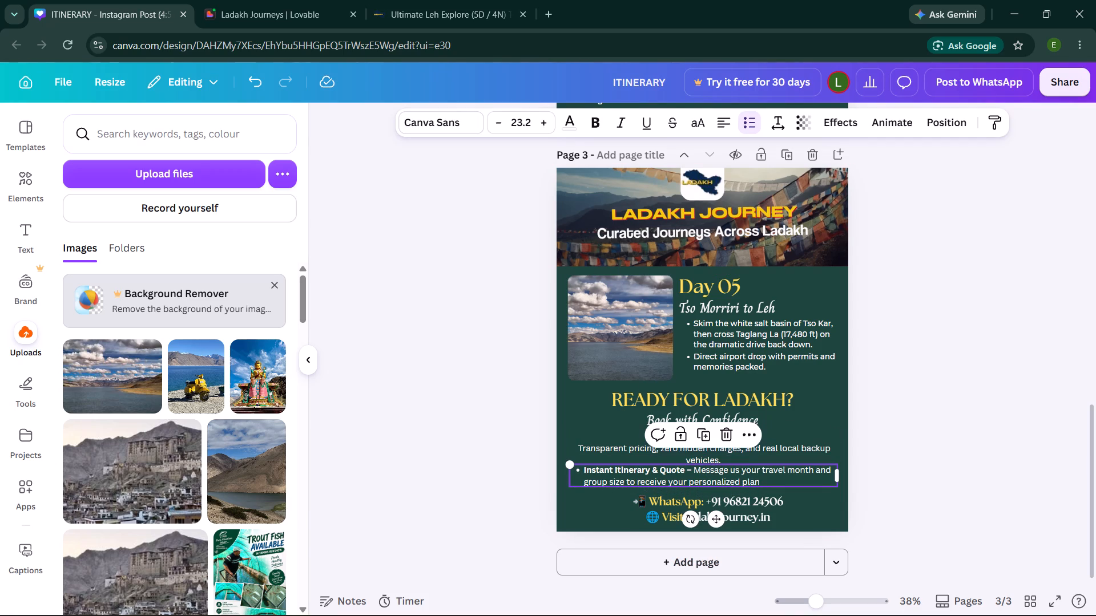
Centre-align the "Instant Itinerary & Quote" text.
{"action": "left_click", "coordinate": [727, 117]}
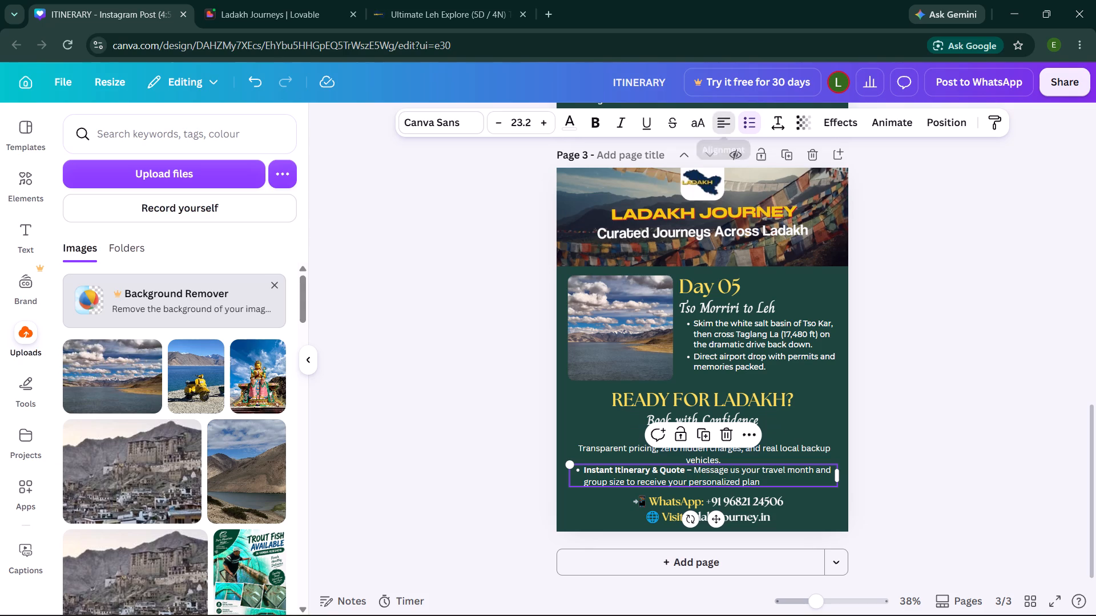
Put the description after "Instant Itinerary & Quote –" on its own line and remove the bullets from both lines.
{"action": "left_click", "coordinate": [695, 467]}
{"action": "key", "text": "Return"}
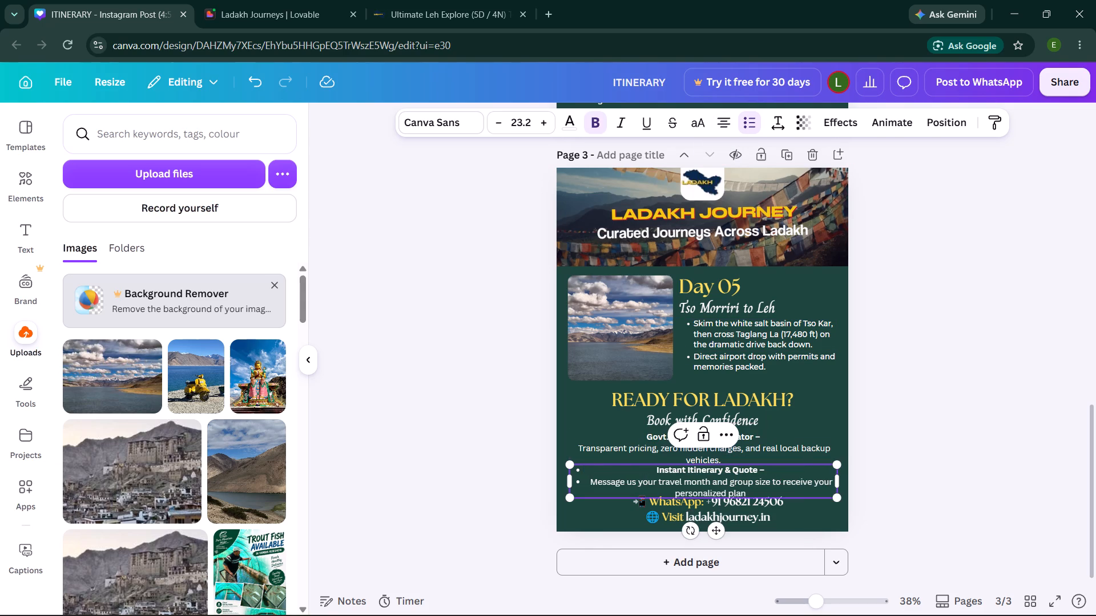
{"action": "key", "text": "BackSpace"}
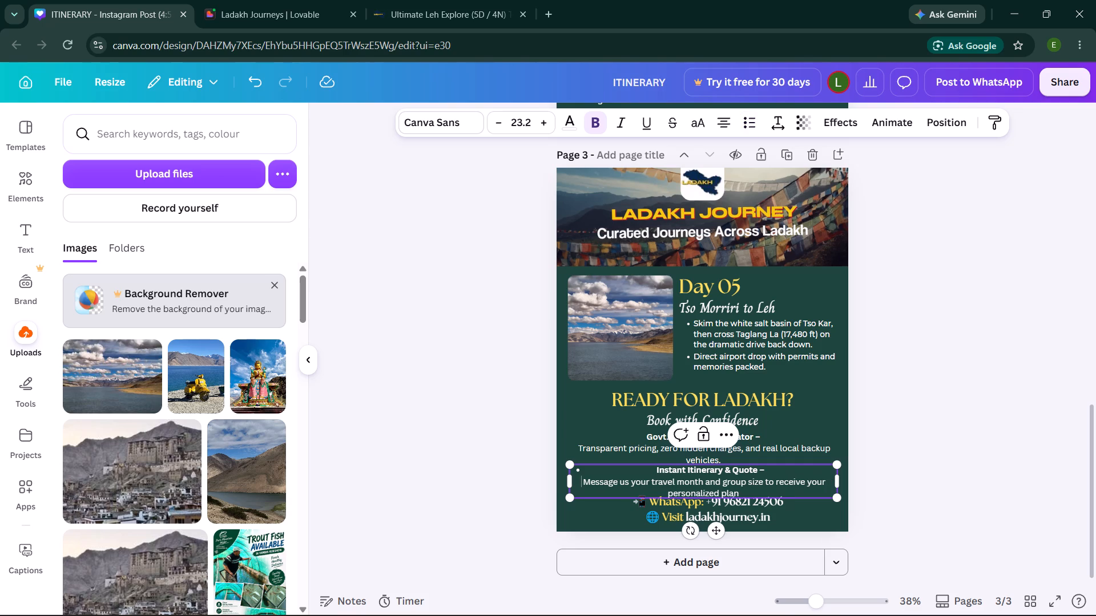
{"action": "left_click", "coordinate": [651, 471]}
{"action": "key", "text": "BackSpace"}
{"action": "left_click", "coordinate": [913, 396]}
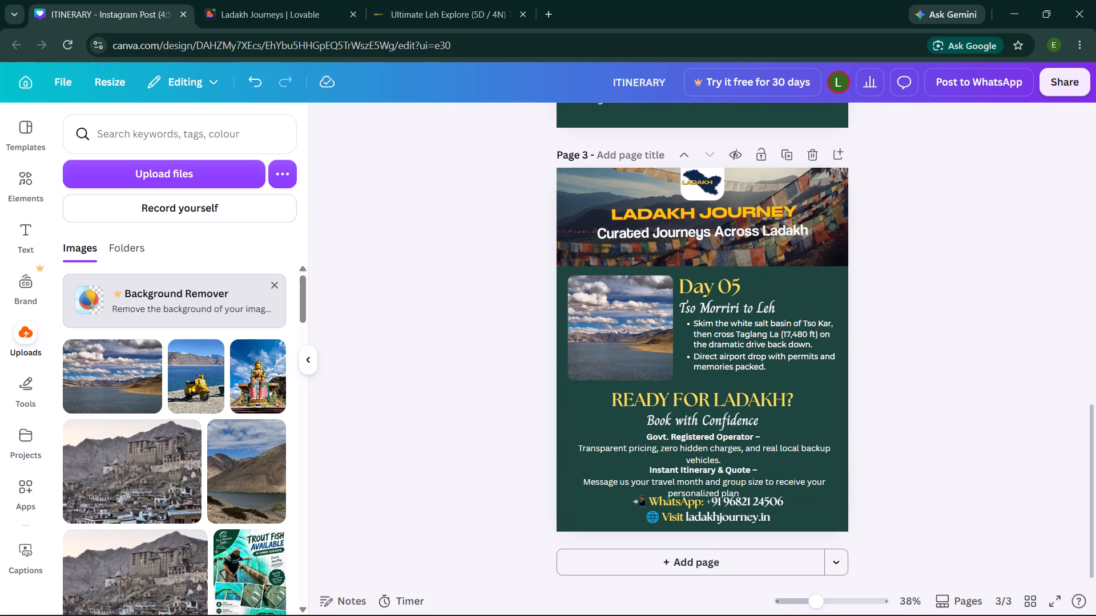
Left-align the "Govt. Registered Operator" and "Instant Itinerary & Quote" text blocks on page 3.
{"action": "left_click", "coordinate": [721, 441]}
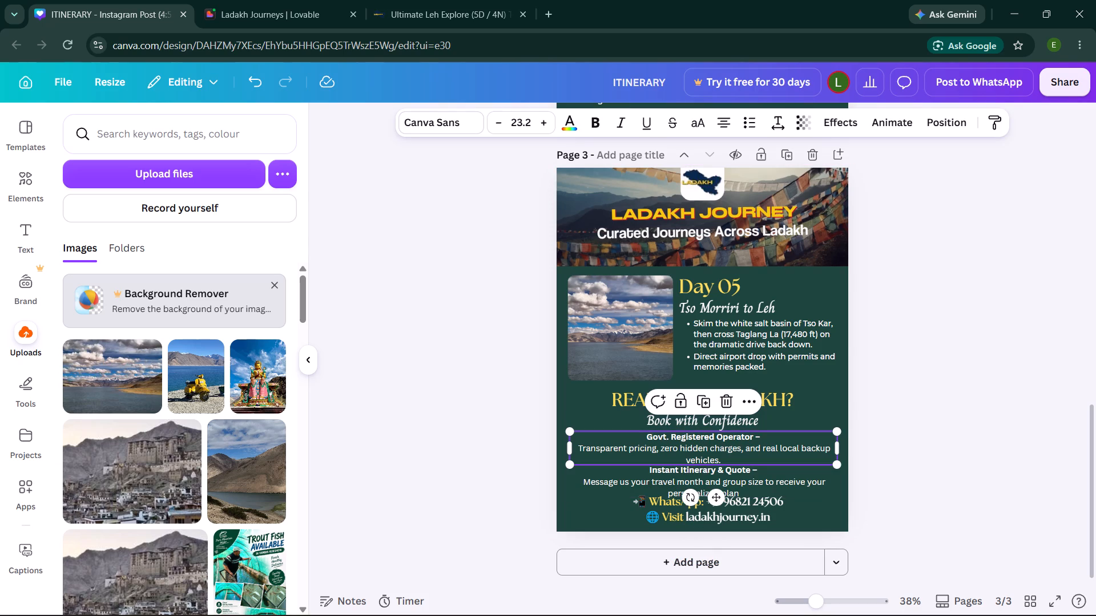
{"action": "left_click", "coordinate": [727, 118]}
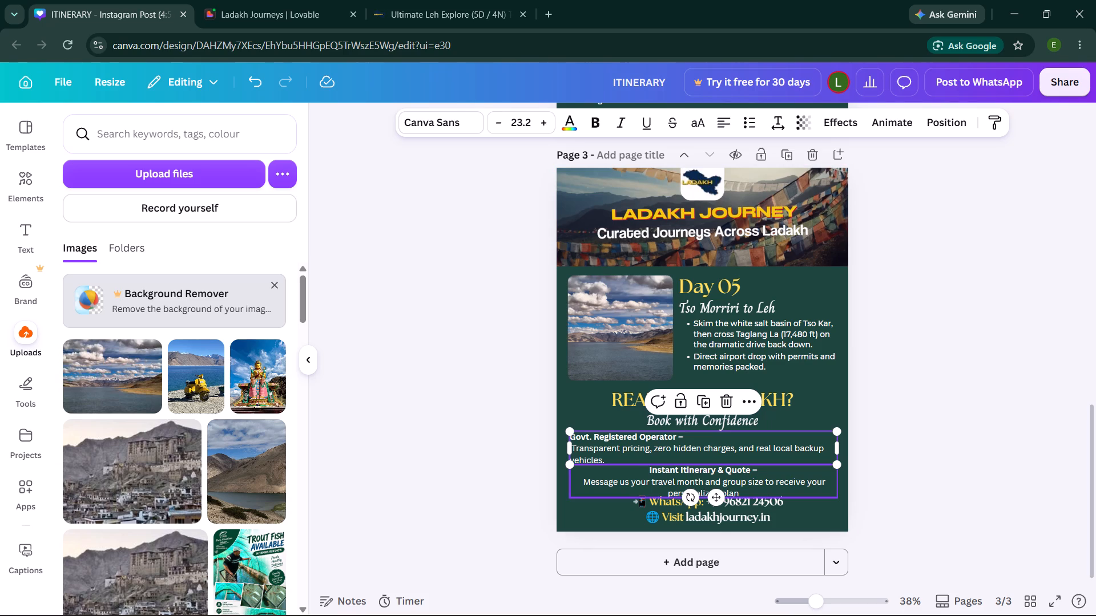
{"action": "left_click", "coordinate": [661, 481]}
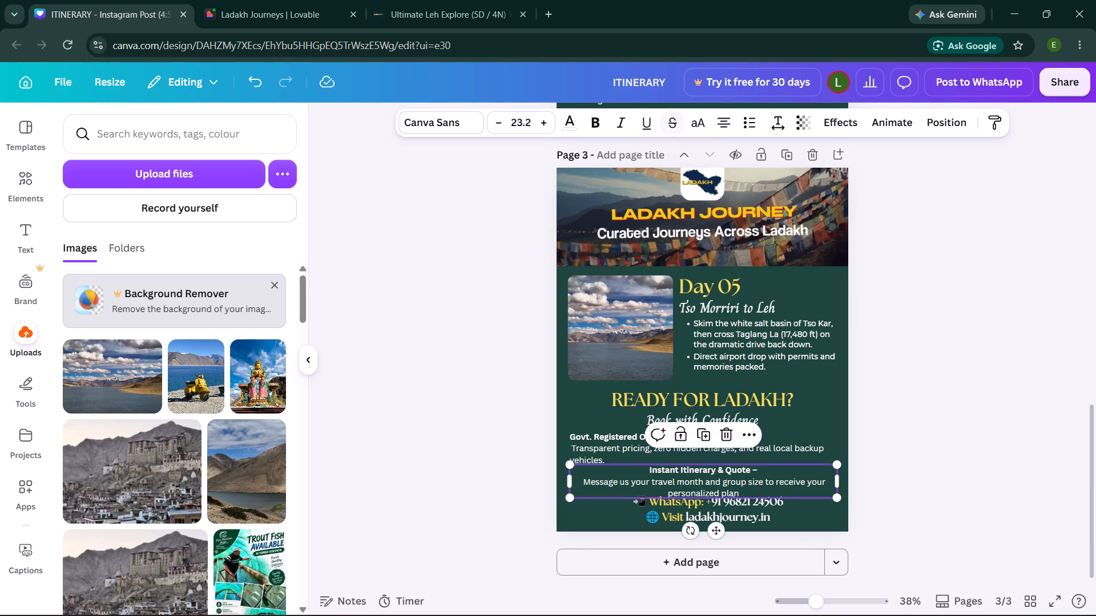
{"action": "left_click", "coordinate": [721, 120]}
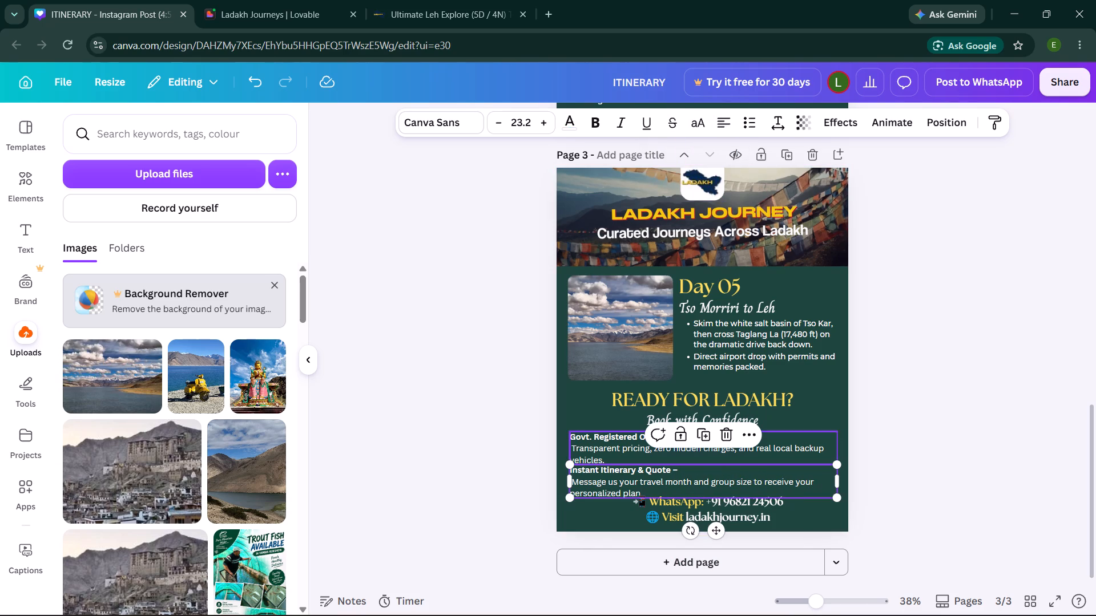
Rejoin the descriptions onto the same line as "Instant Itinerary & Quote –" and "Govt. Registered Operator –" on page 3.
{"action": "left_click", "coordinate": [504, 410]}
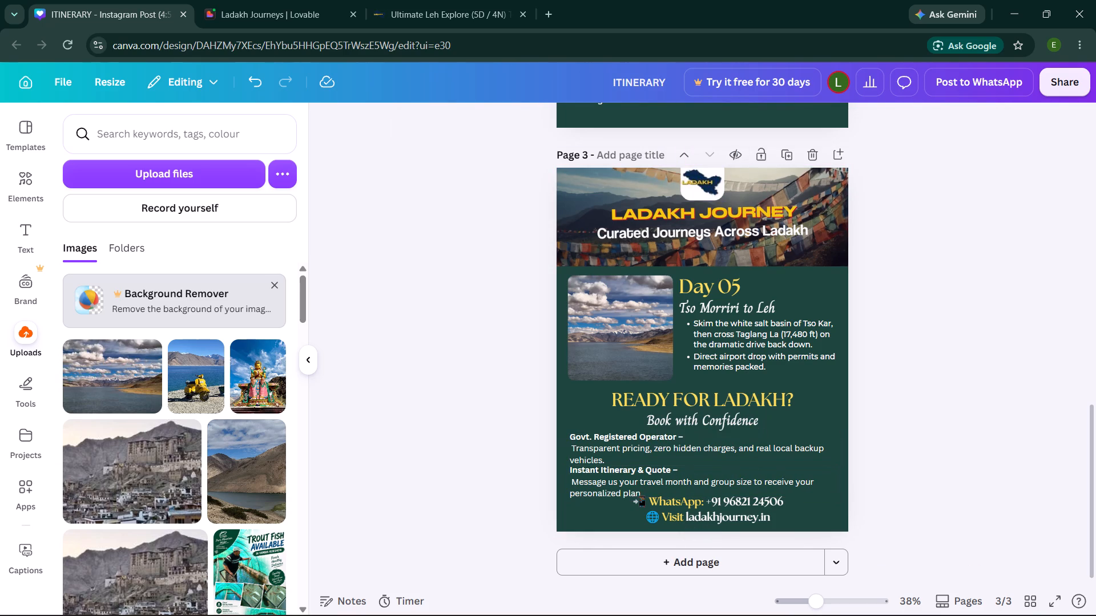
{"action": "left_click", "coordinate": [572, 480]}
{"action": "left_click", "coordinate": [572, 480]}
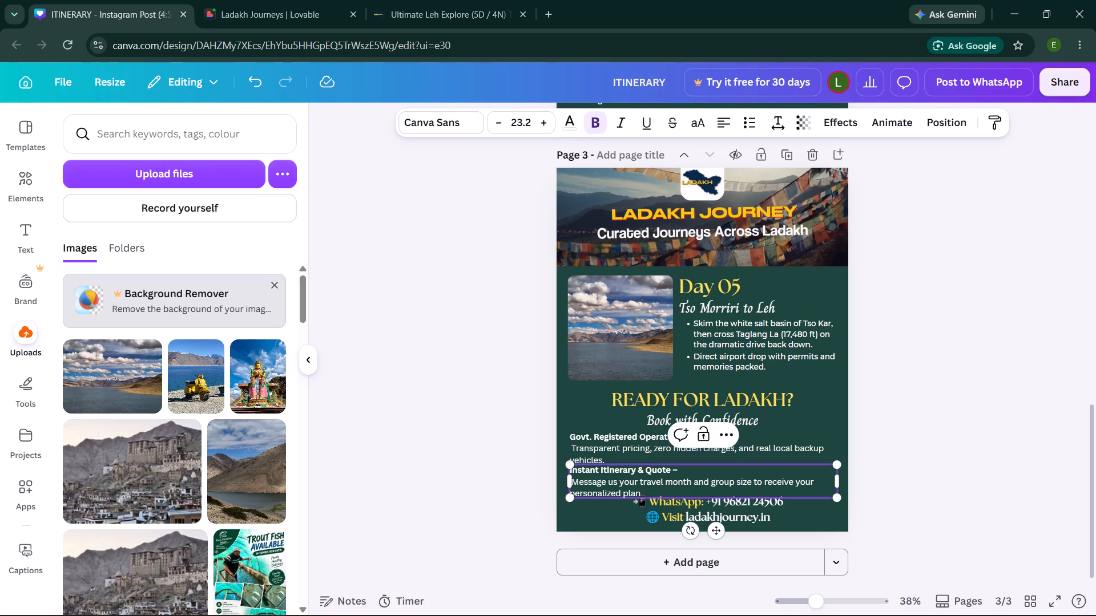
{"action": "key", "text": "BackSpace"}
{"action": "key", "text": "BackSpace"}
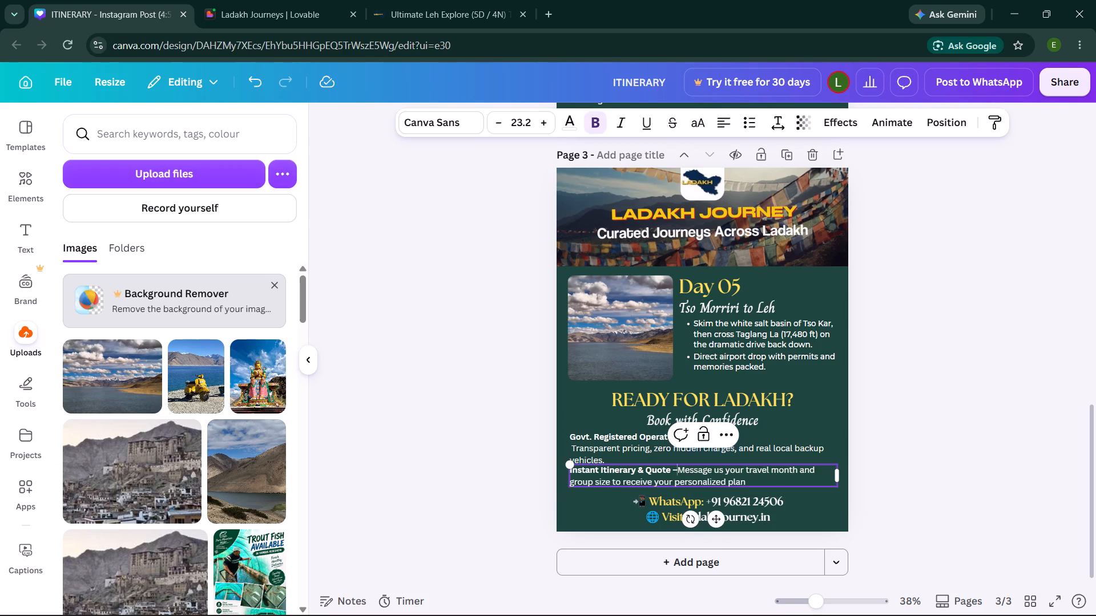
{"action": "left_click", "coordinate": [573, 449]}
{"action": "left_click", "coordinate": [573, 449]}
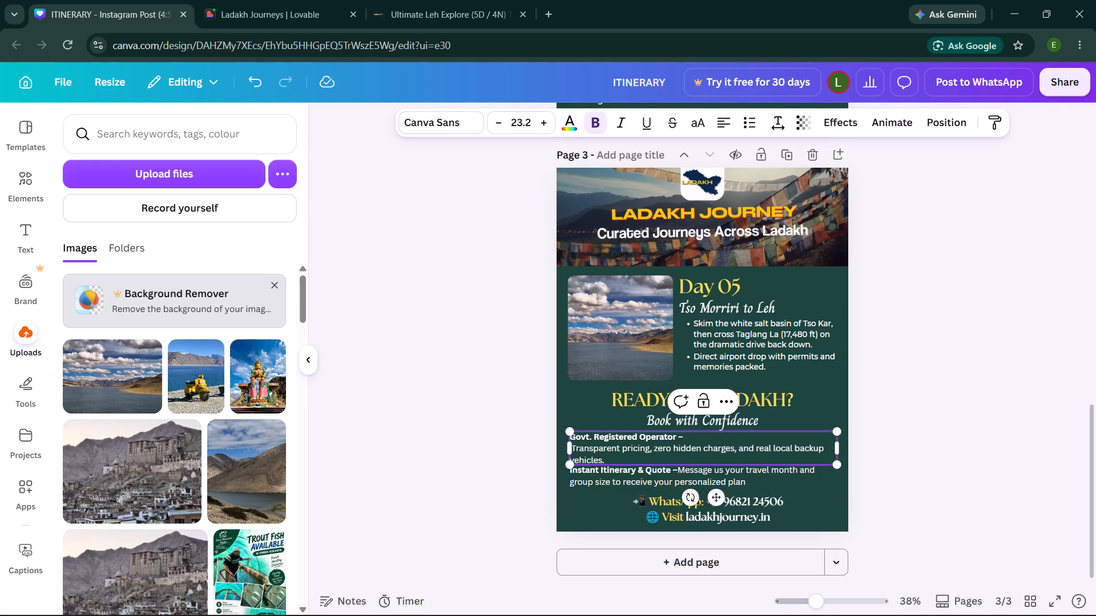
{"action": "key", "text": "BackSpace"}
{"action": "key", "text": "BackSpace"}
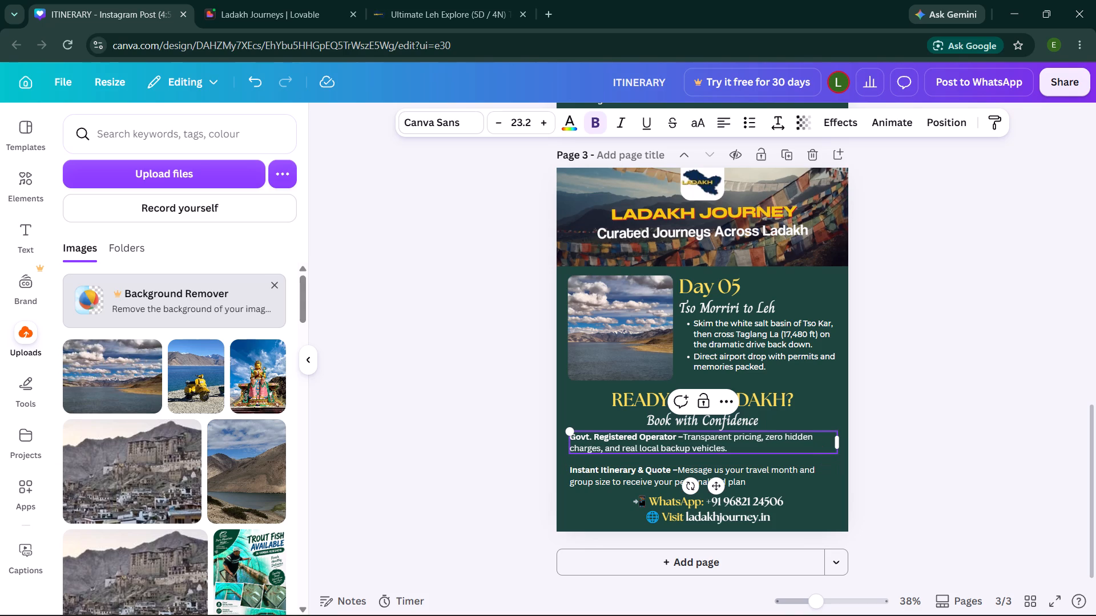
{"action": "left_click", "coordinate": [900, 416]}
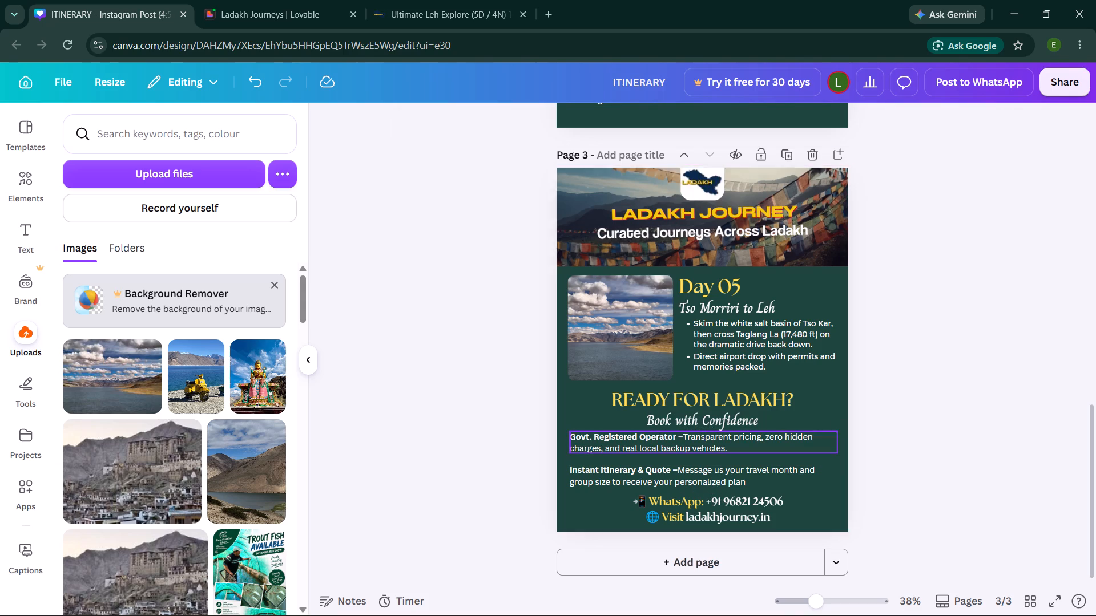
Move the "Instant Itinerary & Quote" text up to close the gap below the "Govt. Registered Operator" text.
{"action": "left_click_drag", "start_coordinate": [714, 476], "coordinate": [714, 468]}
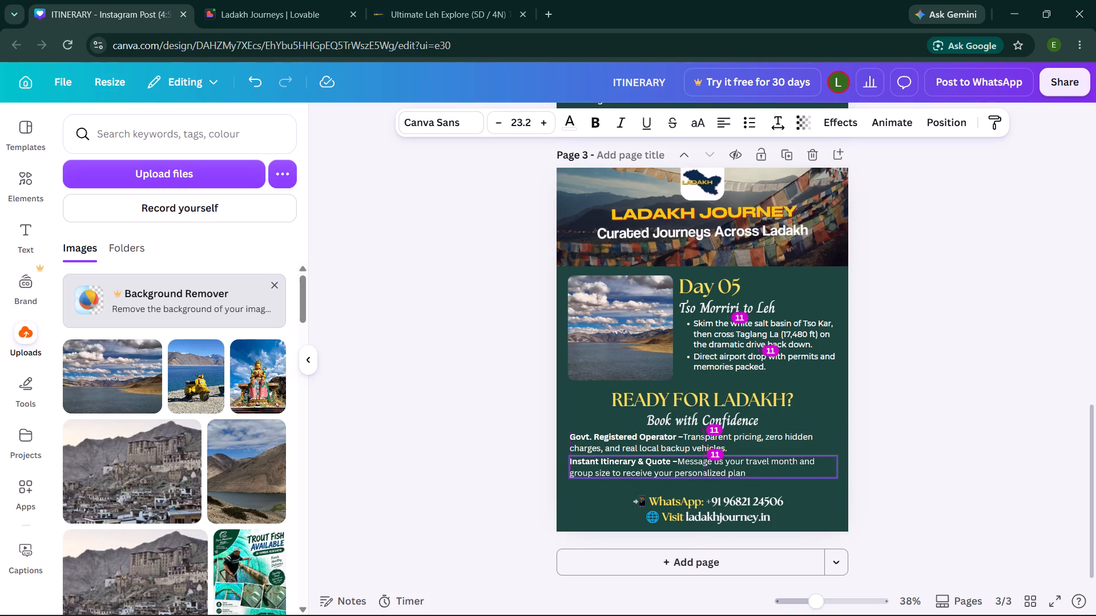
{"action": "left_click_drag", "start_coordinate": [714, 468], "coordinate": [714, 469]}
{"action": "left_click", "coordinate": [961, 389]}
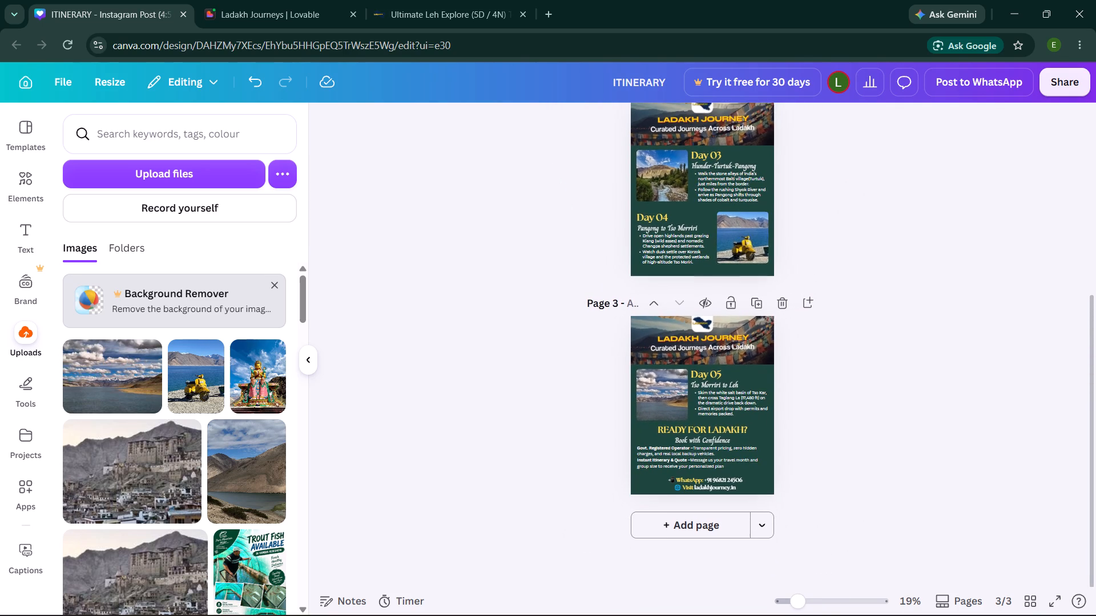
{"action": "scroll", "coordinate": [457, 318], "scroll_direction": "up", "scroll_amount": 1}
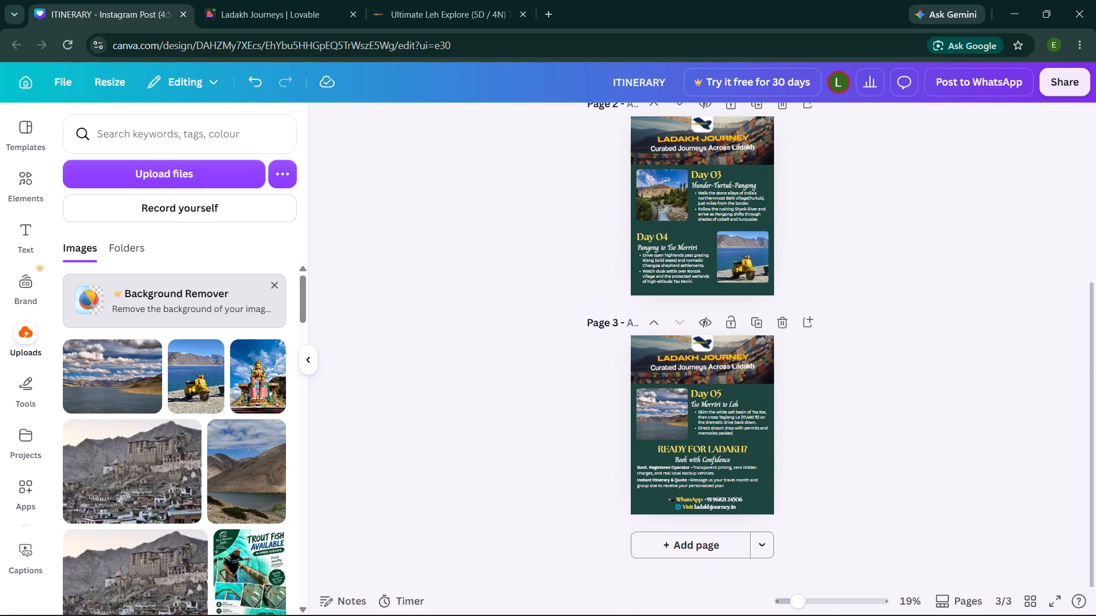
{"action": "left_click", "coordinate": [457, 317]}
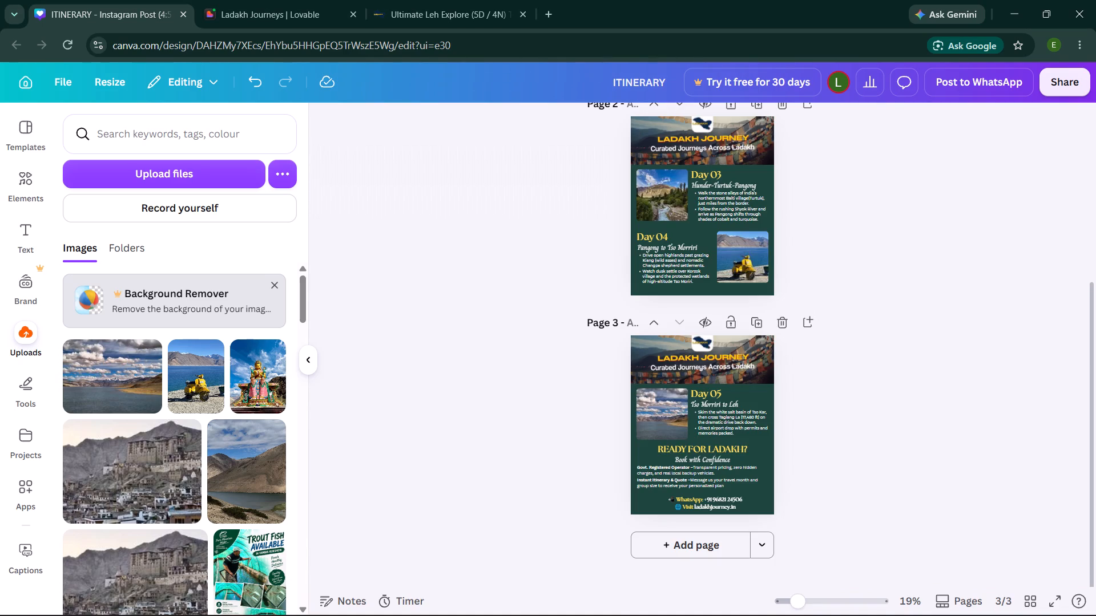
{"action": "key", "text": "shift+super+s"}
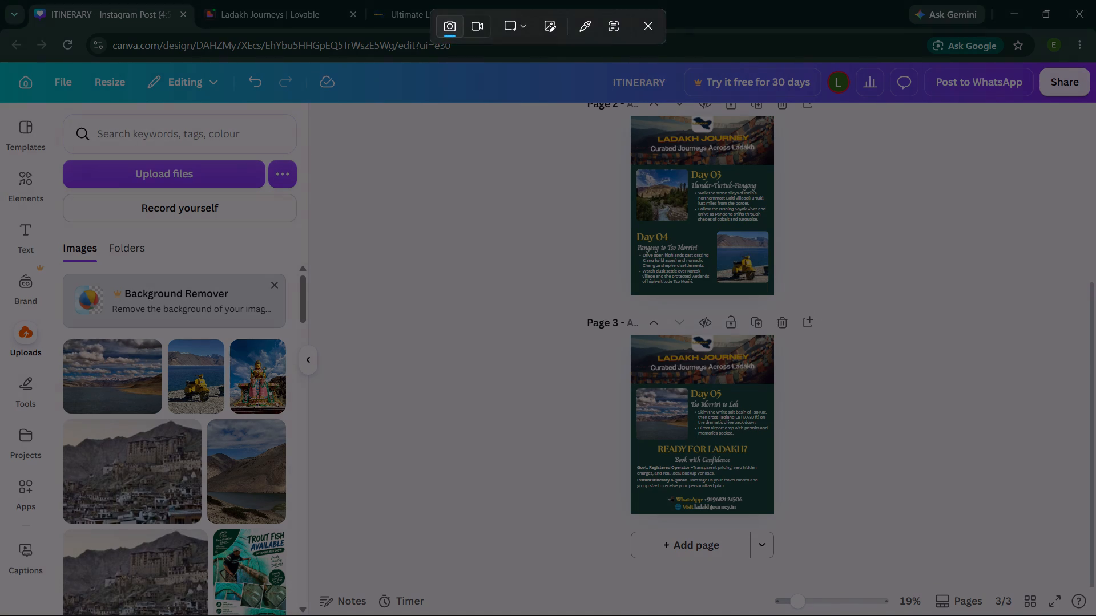
{"action": "left_click_drag", "start_coordinate": [514, 123], "coordinate": [917, 579]}
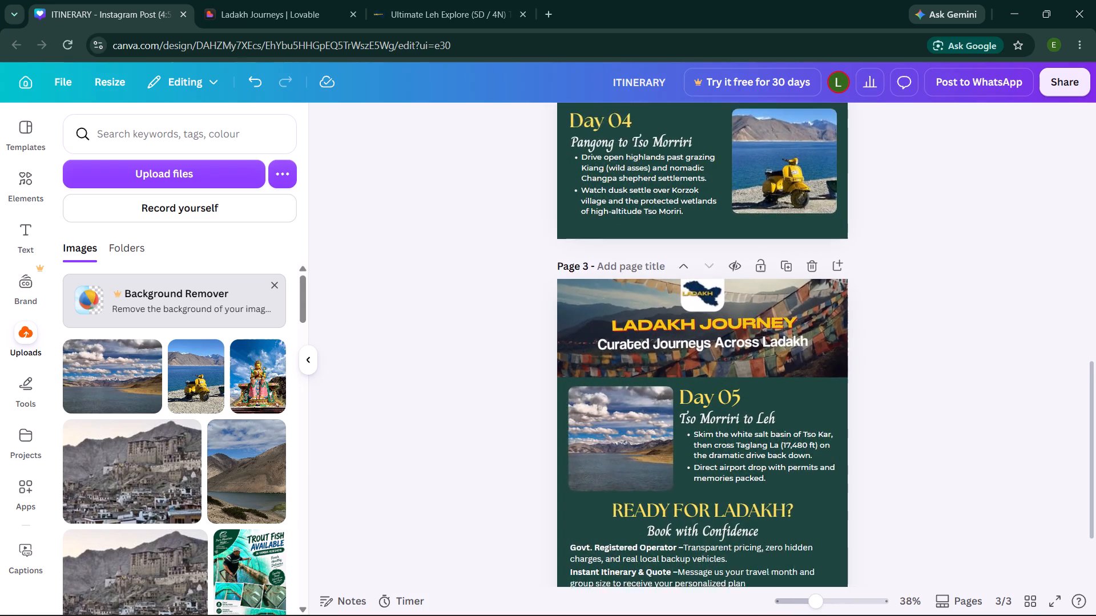
Move the "READY FOR LADAKH?" heading on page 3 slightly down, keeping it centred on the page.
{"action": "scroll", "coordinate": [481, 390], "scroll_direction": "down", "scroll_amount": 2}
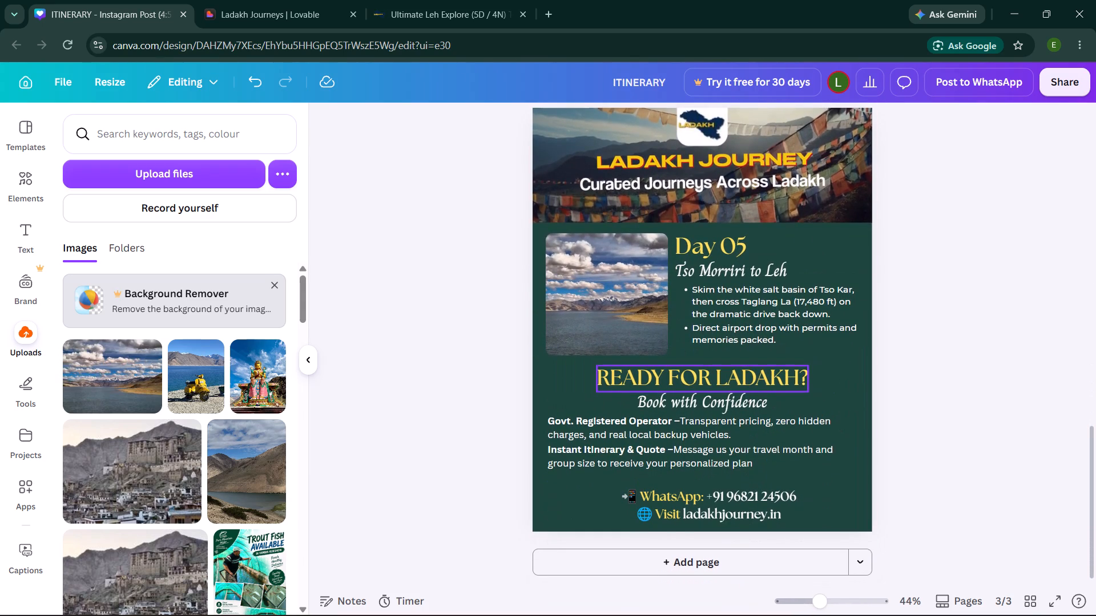
{"action": "left_click_drag", "start_coordinate": [683, 376], "coordinate": [683, 382]}
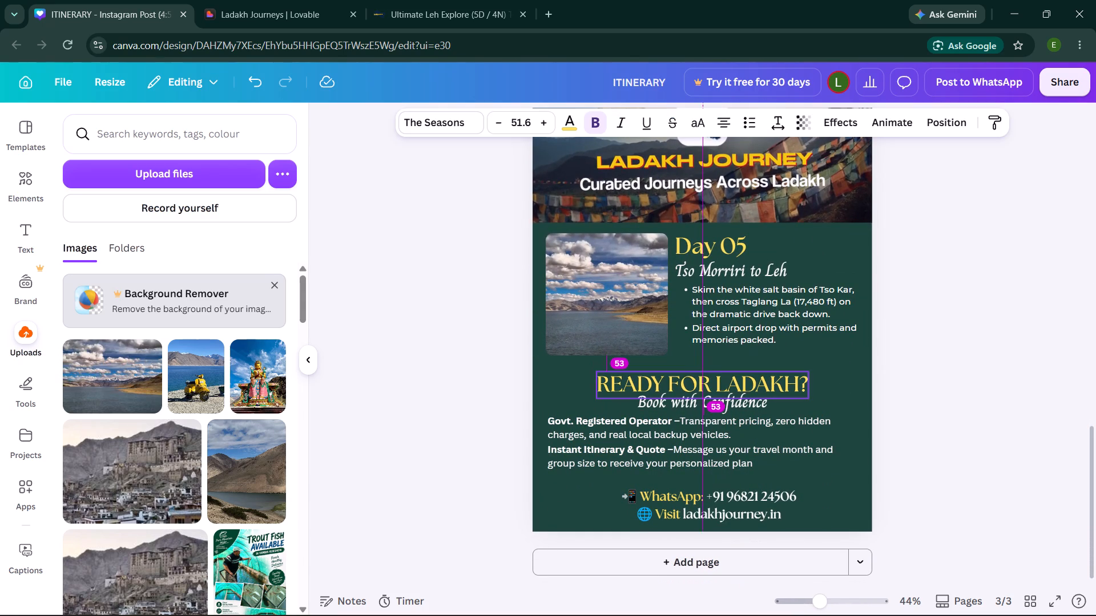
{"action": "left_click_drag", "start_coordinate": [683, 382], "coordinate": [683, 381]}
Shrink the "Book with Confidence" line to font size 37.4 and nudge it and the heading above it slightly upward.
{"action": "left_click", "coordinate": [683, 407]}
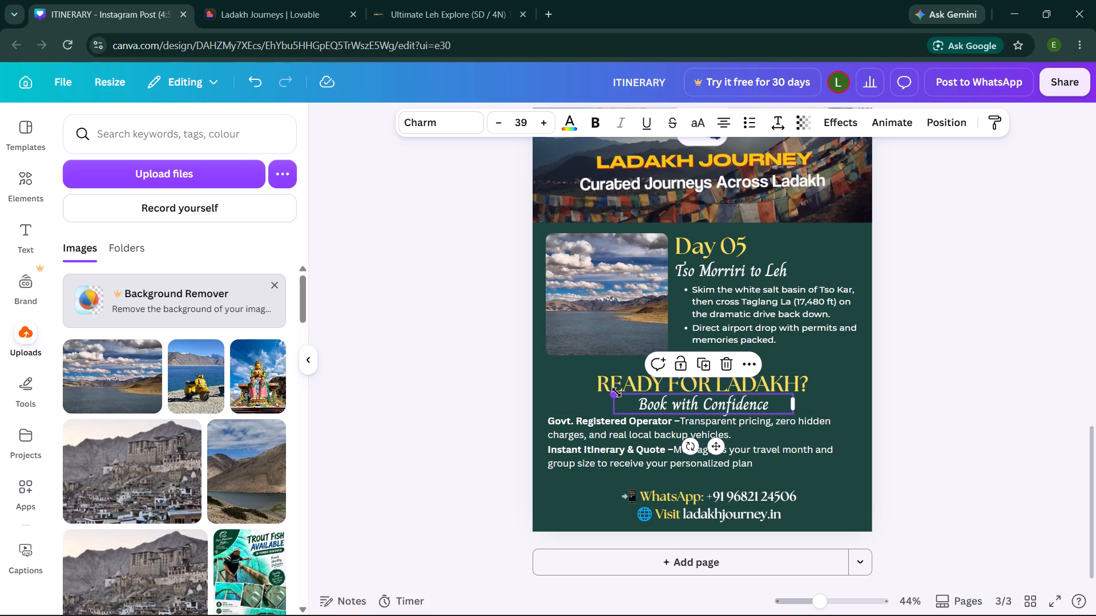
{"action": "left_click_drag", "start_coordinate": [616, 392], "coordinate": [625, 394]}
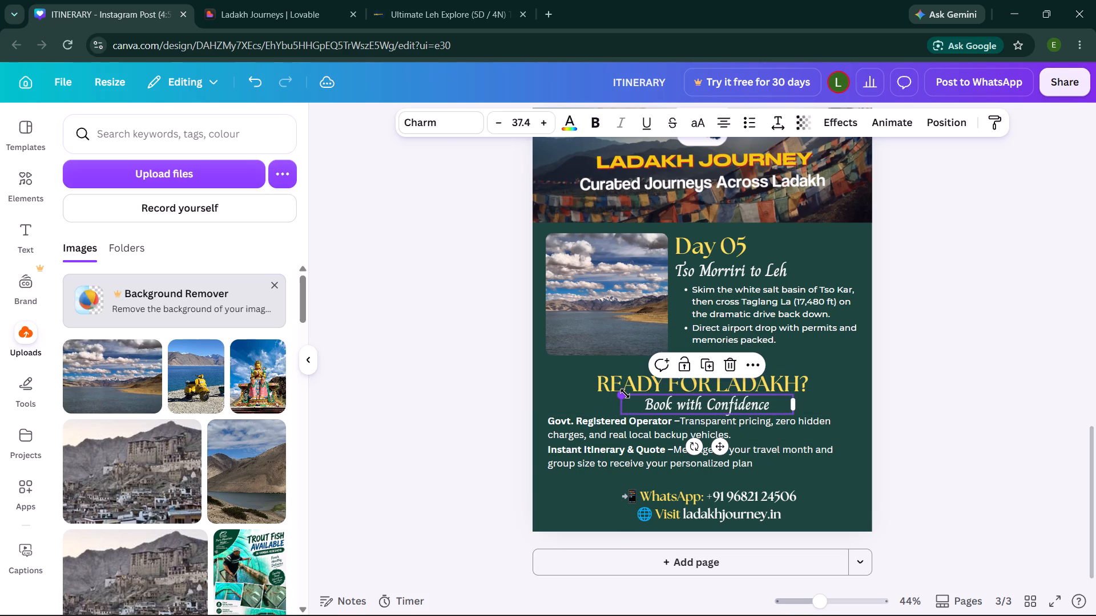
{"action": "left_click", "coordinate": [658, 387]}
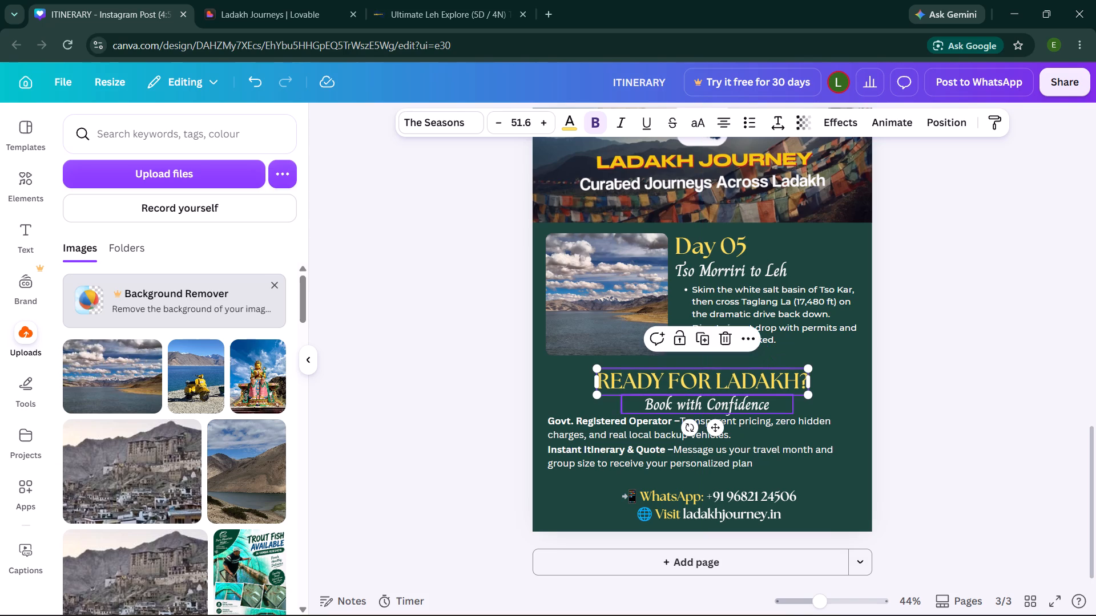
{"action": "left_click", "coordinate": [663, 403]}
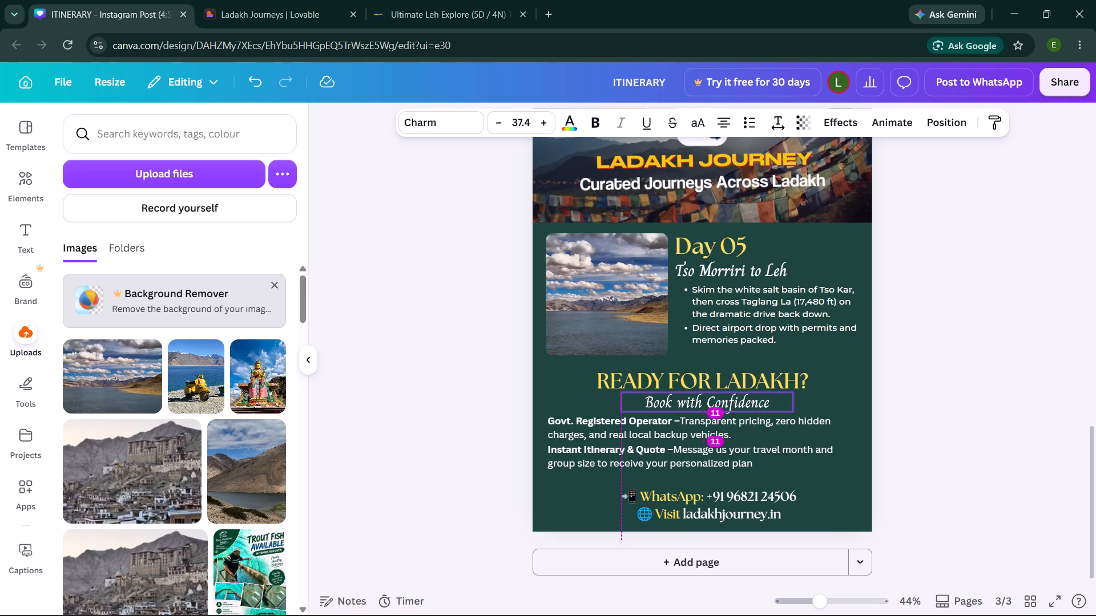
{"action": "left_click", "coordinate": [910, 387]}
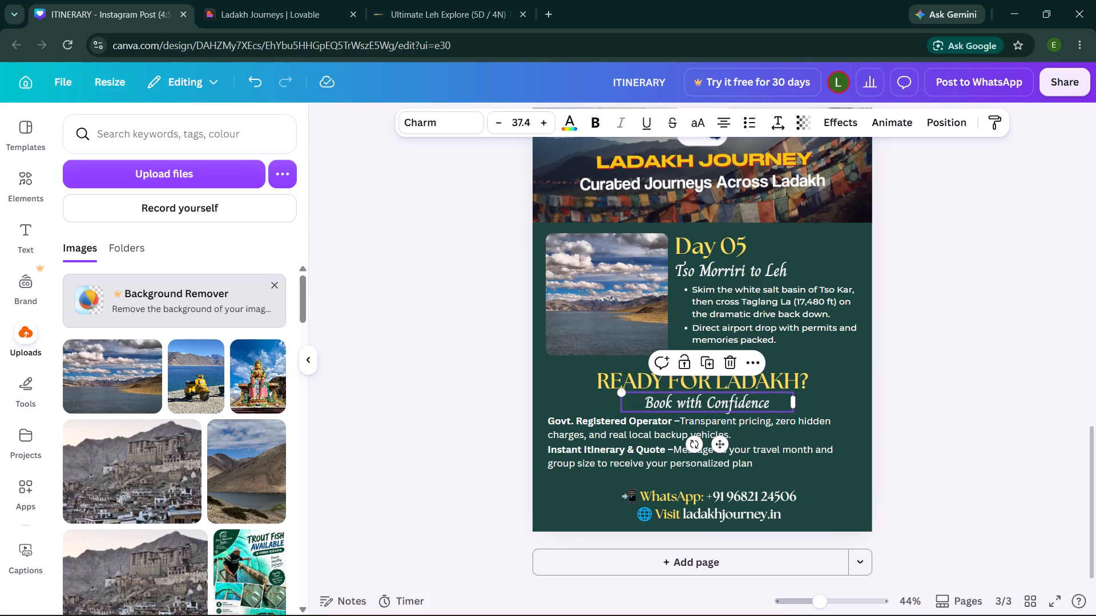
Shift the WhatsApp and website contact block on page 3 slightly down and to the left.
{"action": "left_click", "coordinate": [753, 514]}
{"action": "left_click", "coordinate": [753, 514]}
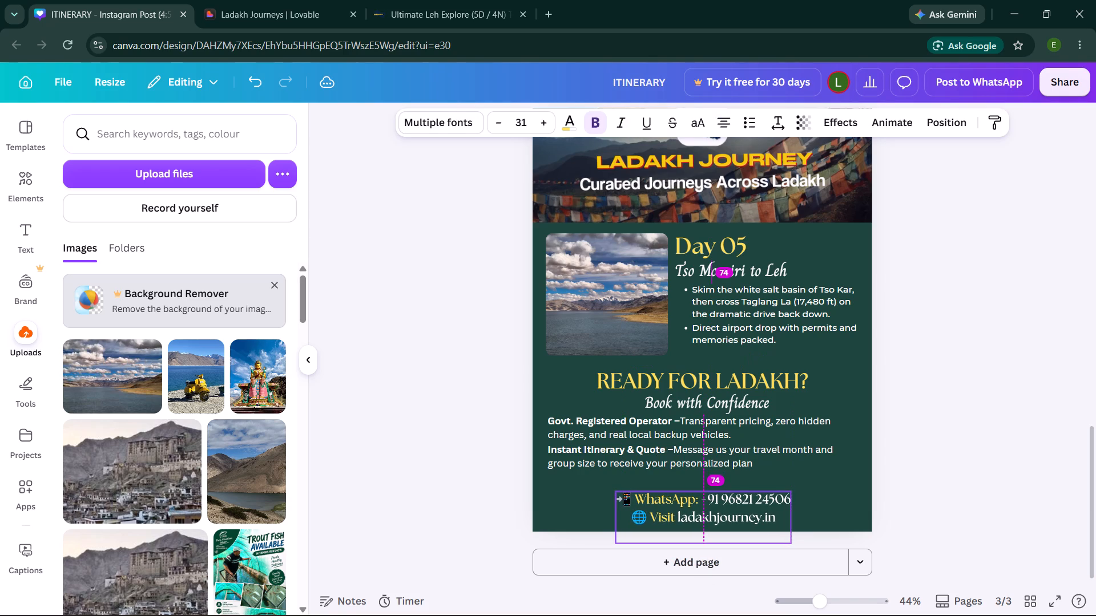
{"action": "left_click", "coordinate": [916, 392]}
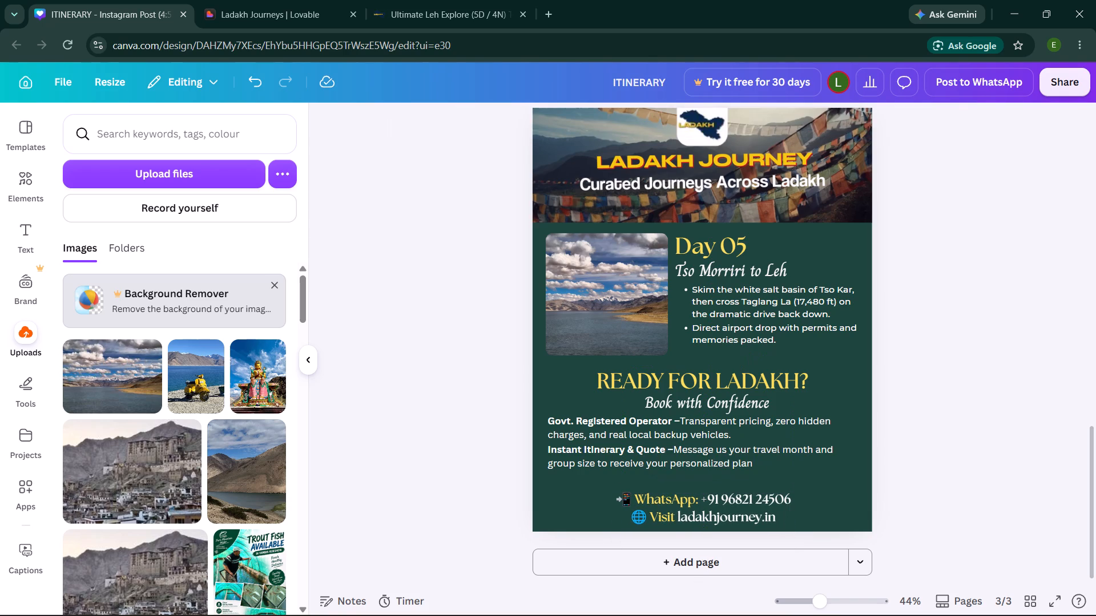
Look back up from page 3 to the Day 04 section on page 2 to check its text and layout.
{"action": "scroll", "coordinate": [889, 381], "scroll_direction": "up", "scroll_amount": 6}
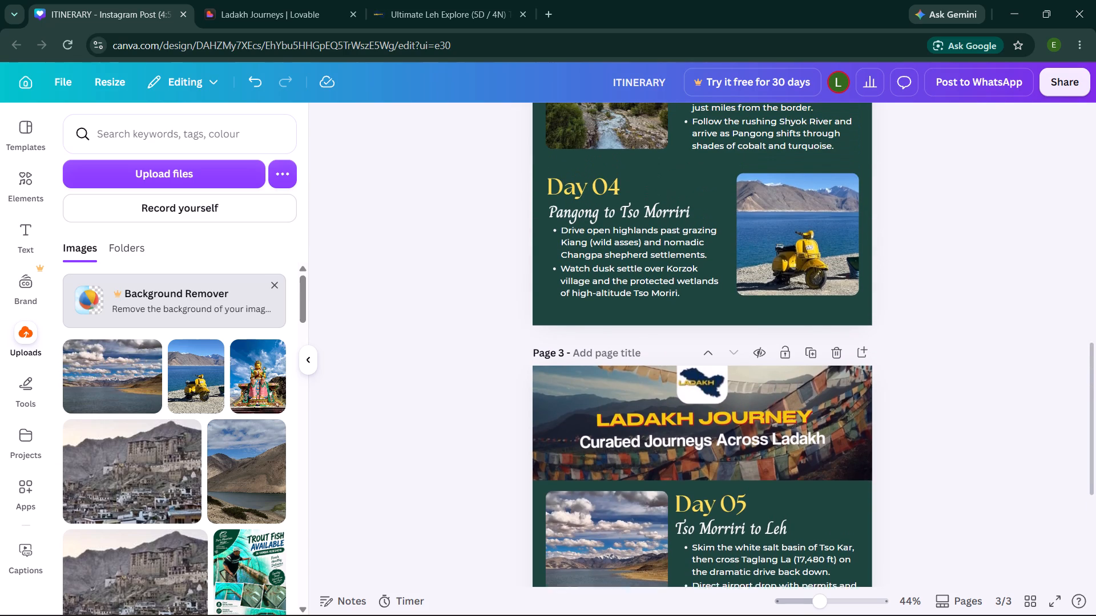
{"action": "scroll", "coordinate": [889, 381], "scroll_direction": "up", "scroll_amount": 1}
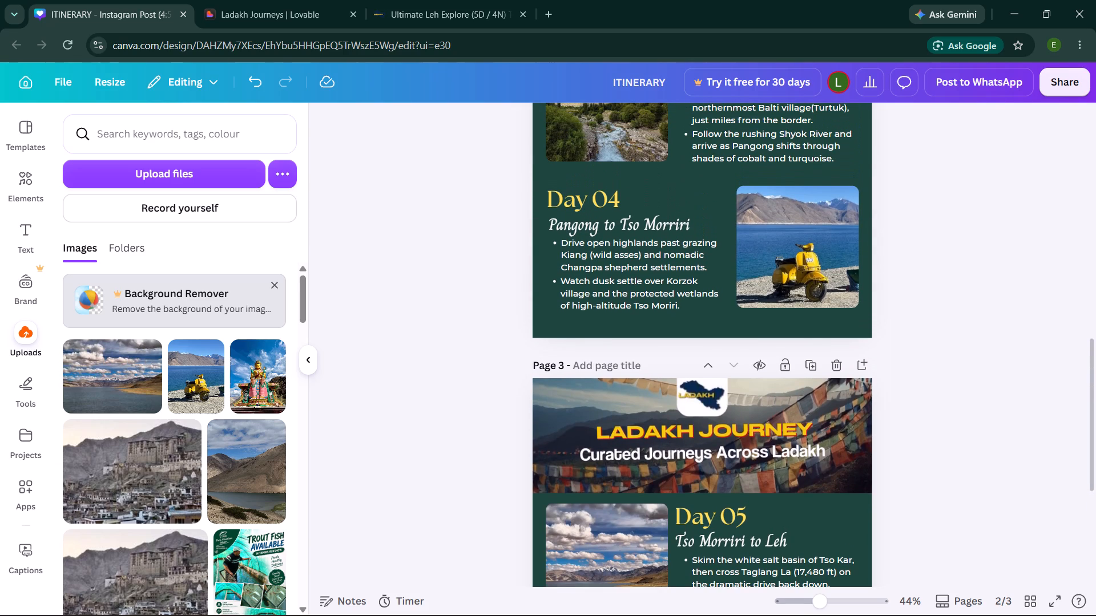
In the Canva ITINERARY design, look over pages 2 and 1 with the chat feedback in mind.
{"action": "scroll", "coordinate": [889, 381], "scroll_direction": "up", "scroll_amount": 3}
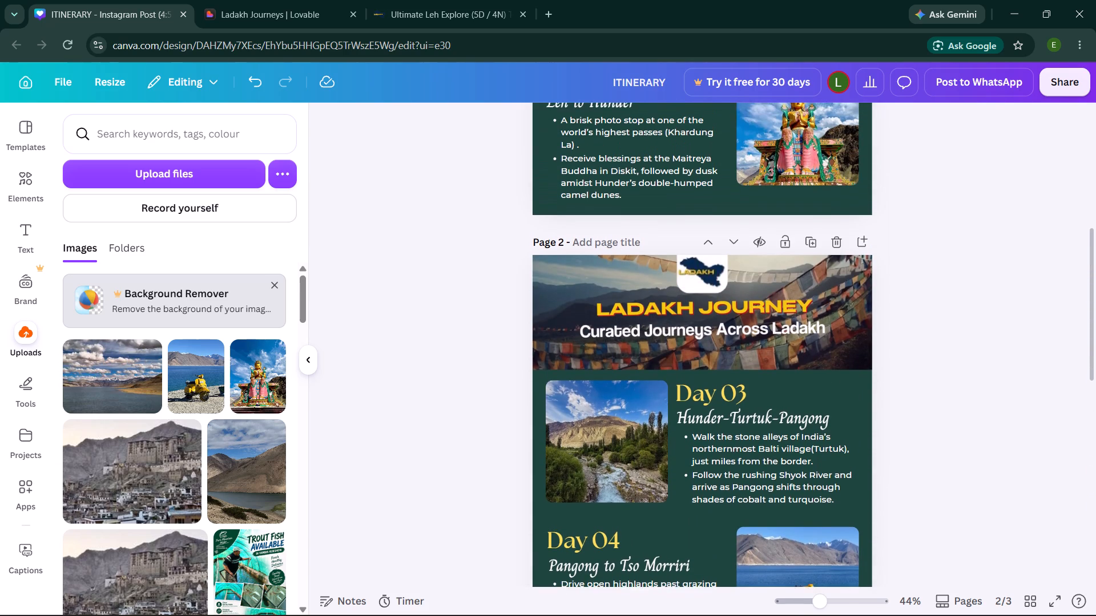
{"action": "scroll", "coordinate": [889, 381], "scroll_direction": "up", "scroll_amount": 4}
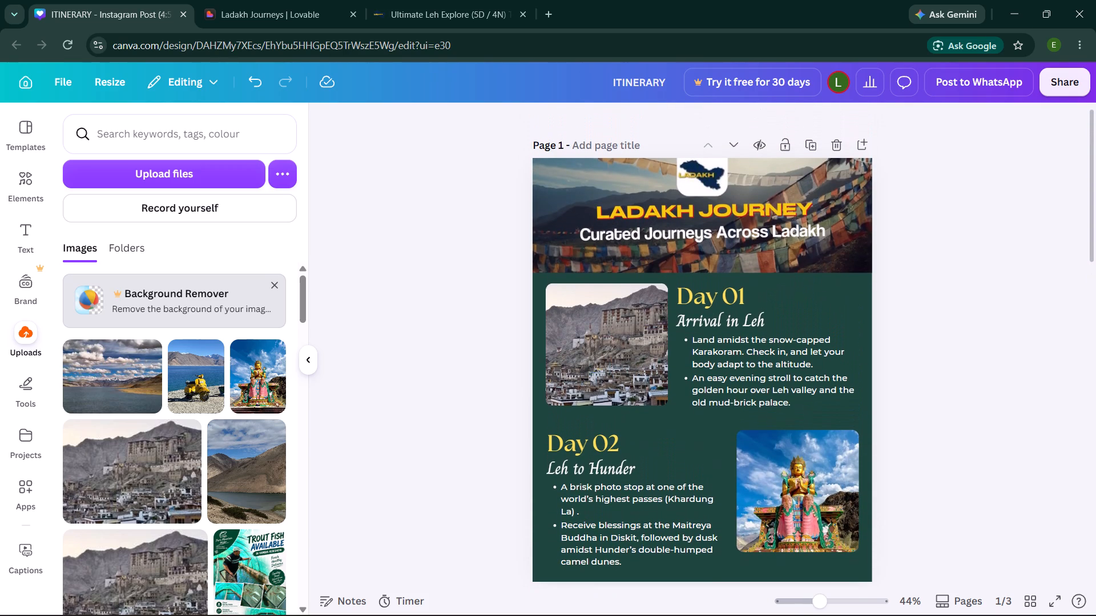
{"action": "scroll", "coordinate": [889, 381], "scroll_direction": "up", "scroll_amount": 2}
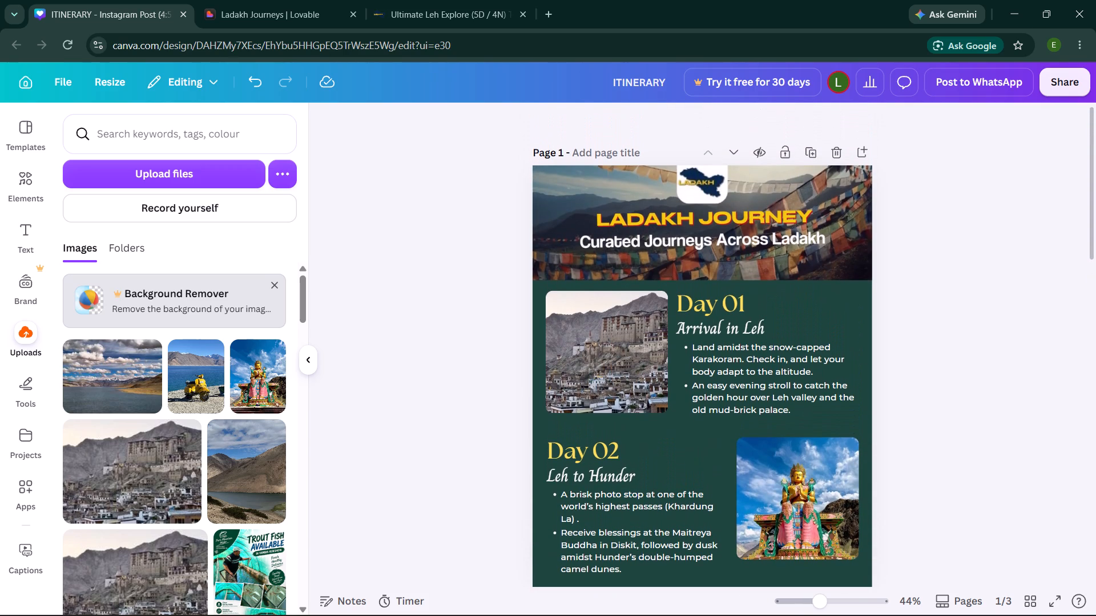
{"action": "scroll", "coordinate": [889, 381], "scroll_direction": "up", "scroll_amount": 2}
Correct the Day 05 subtitle on page 3 to read "Tso Moriri to Leh".
{"action": "scroll", "coordinate": [889, 381], "scroll_direction": "down", "scroll_amount": 1}
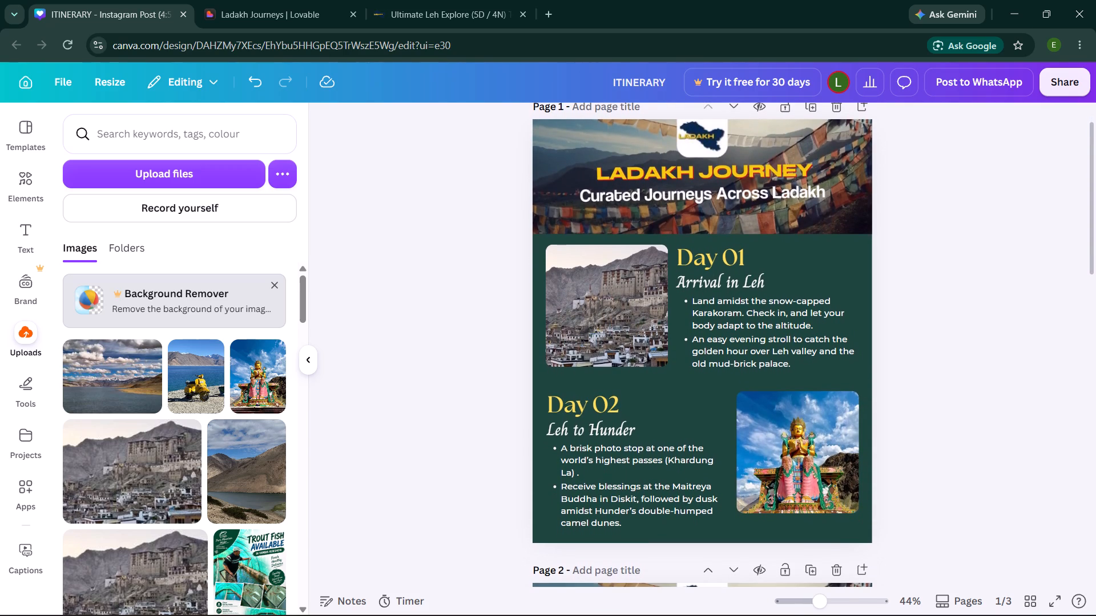
{"action": "scroll", "coordinate": [889, 381], "scroll_direction": "down", "scroll_amount": 6}
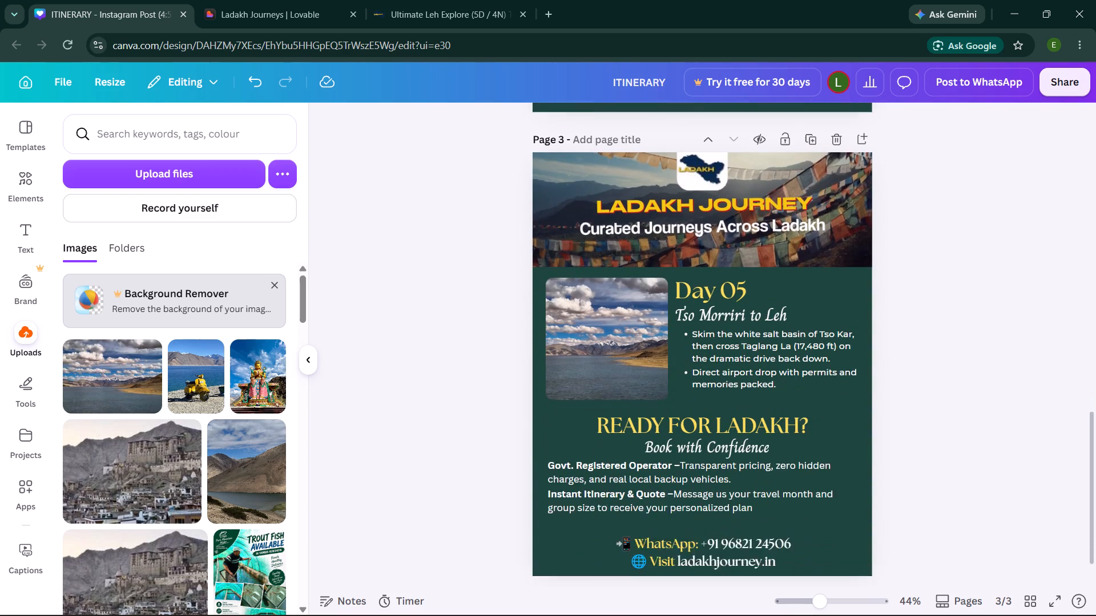
{"action": "scroll", "coordinate": [889, 381], "scroll_direction": "down", "scroll_amount": 1}
{"action": "left_click", "coordinate": [732, 268]}
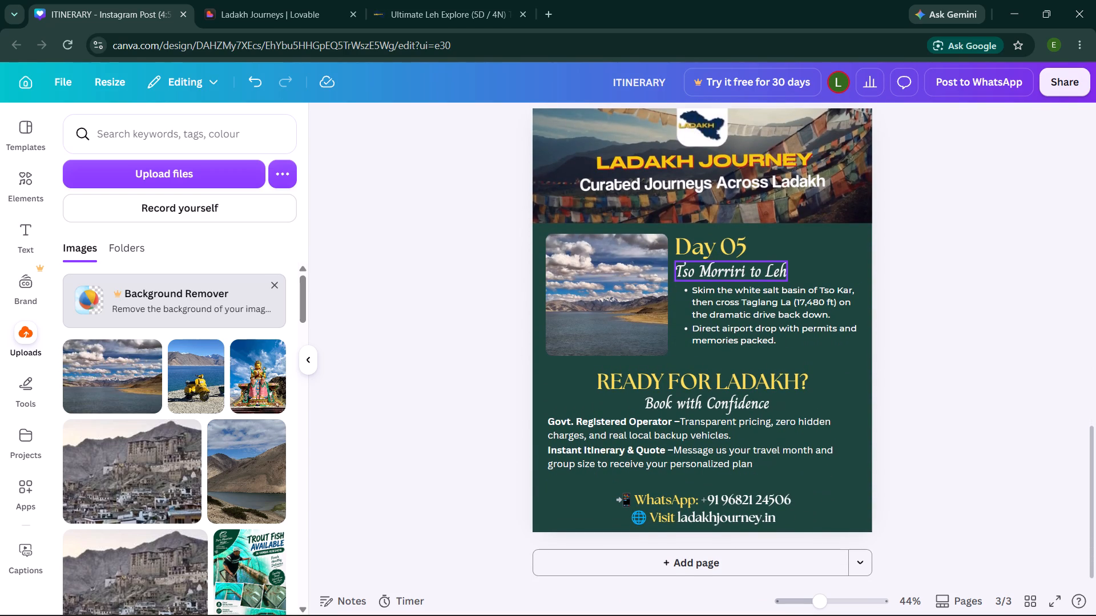
{"action": "left_click", "coordinate": [732, 268]}
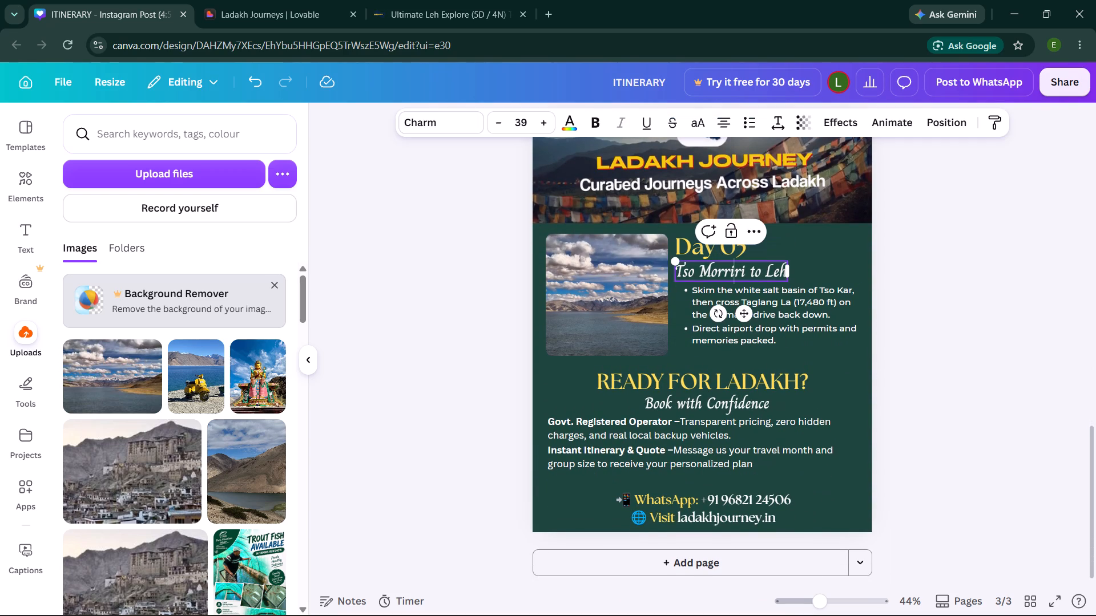
{"action": "left_click", "coordinate": [731, 270]}
{"action": "key", "text": "BackSpace"}
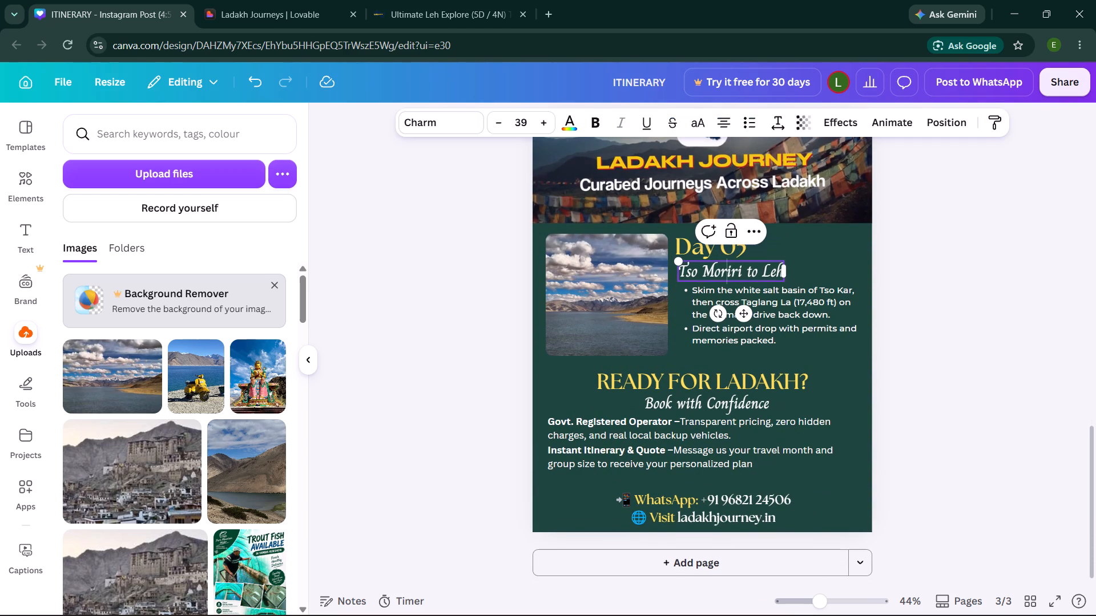
{"action": "left_click", "coordinate": [902, 270]}
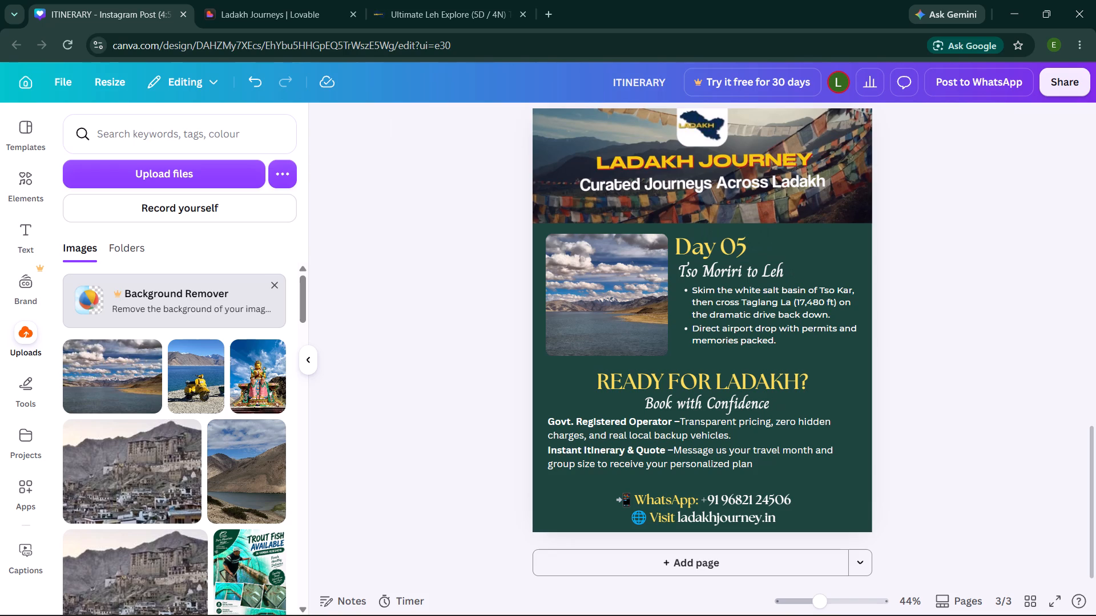
Correct the Day 04 subtitle on page 2 to read "Pangong to Tso Moriri".
{"action": "scroll", "coordinate": [785, 252], "scroll_direction": "up", "scroll_amount": 4}
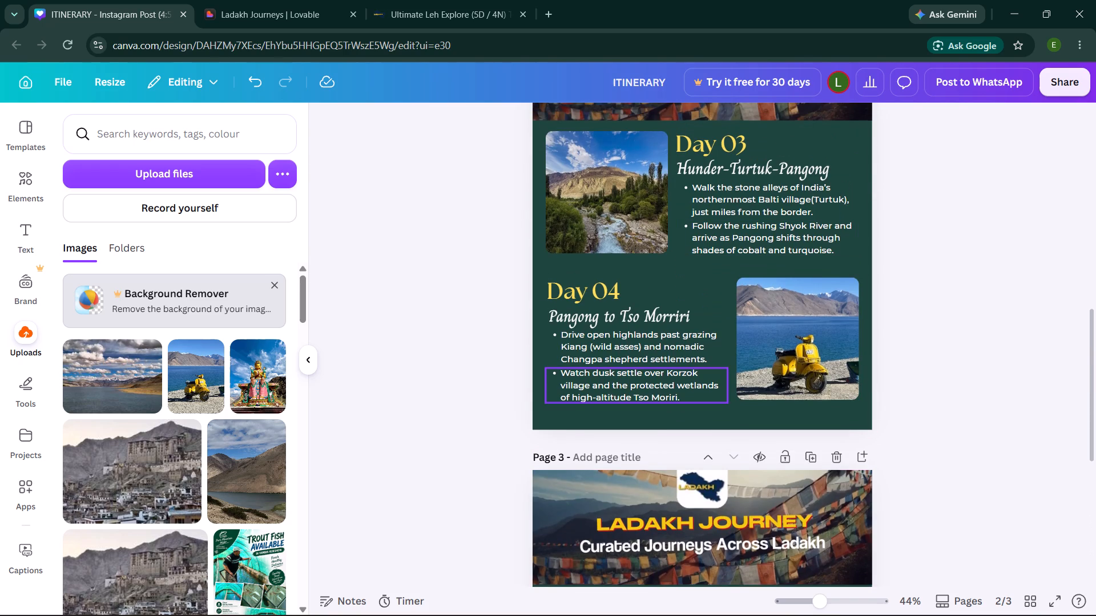
{"action": "left_click", "coordinate": [658, 317]}
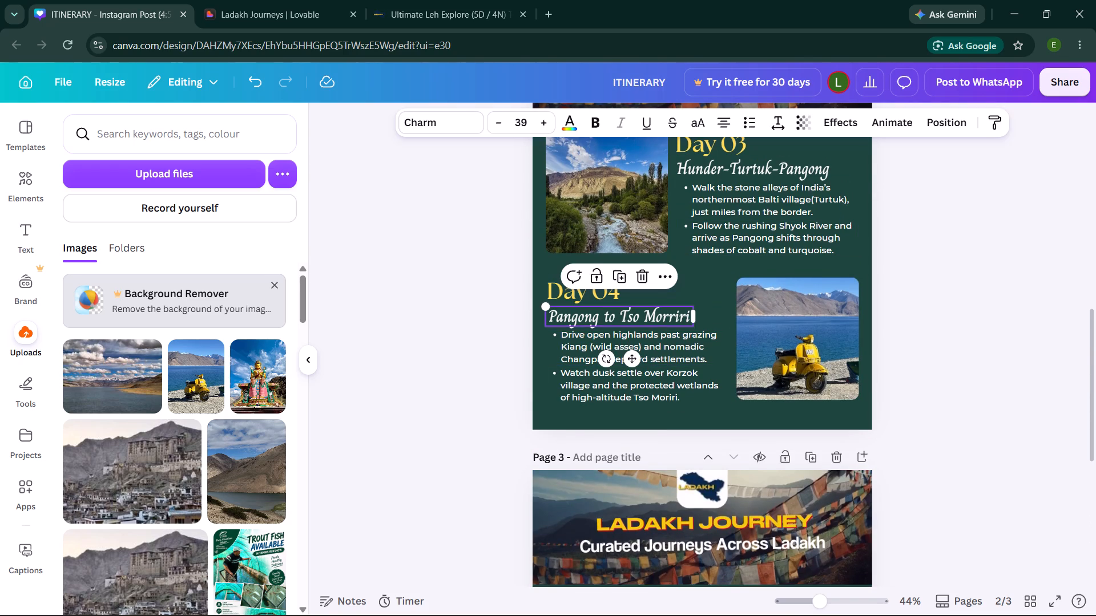
{"action": "left_click", "coordinate": [672, 317]}
{"action": "key", "text": "BackSpace"}
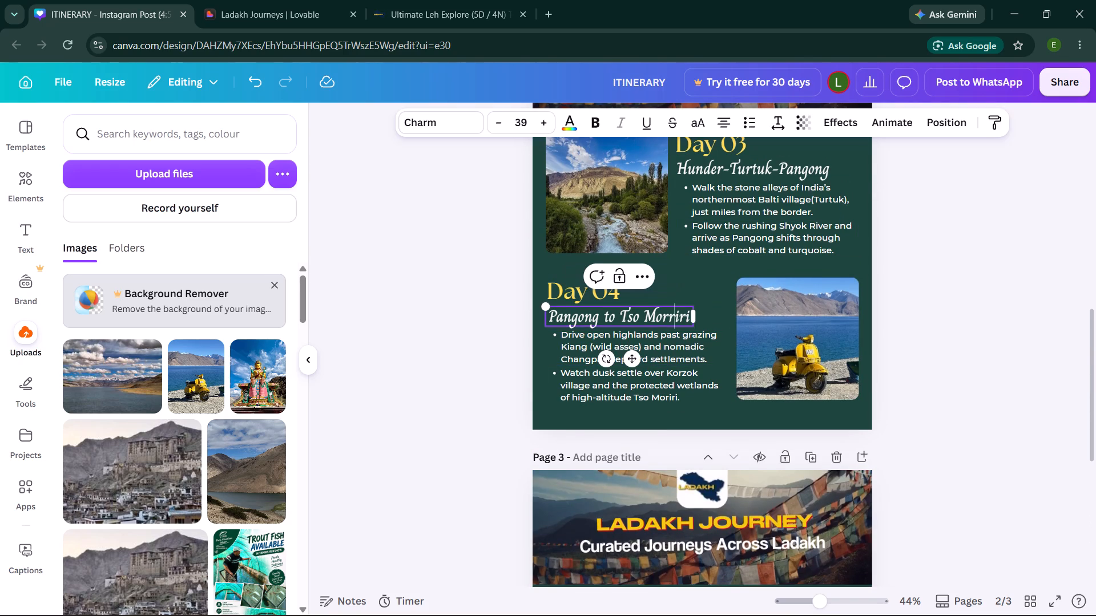
{"action": "left_click", "coordinate": [929, 283]}
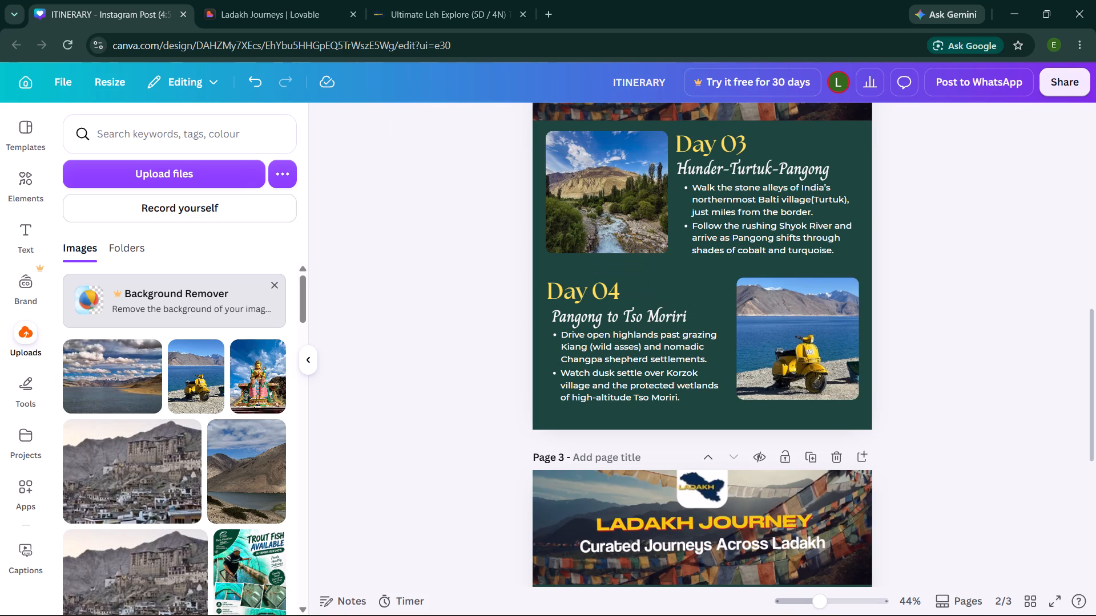
Select the first Day 05 bullet on page 3 and browse the available text styles and font combinations.
{"action": "scroll", "coordinate": [884, 381], "scroll_direction": "down", "scroll_amount": 2}
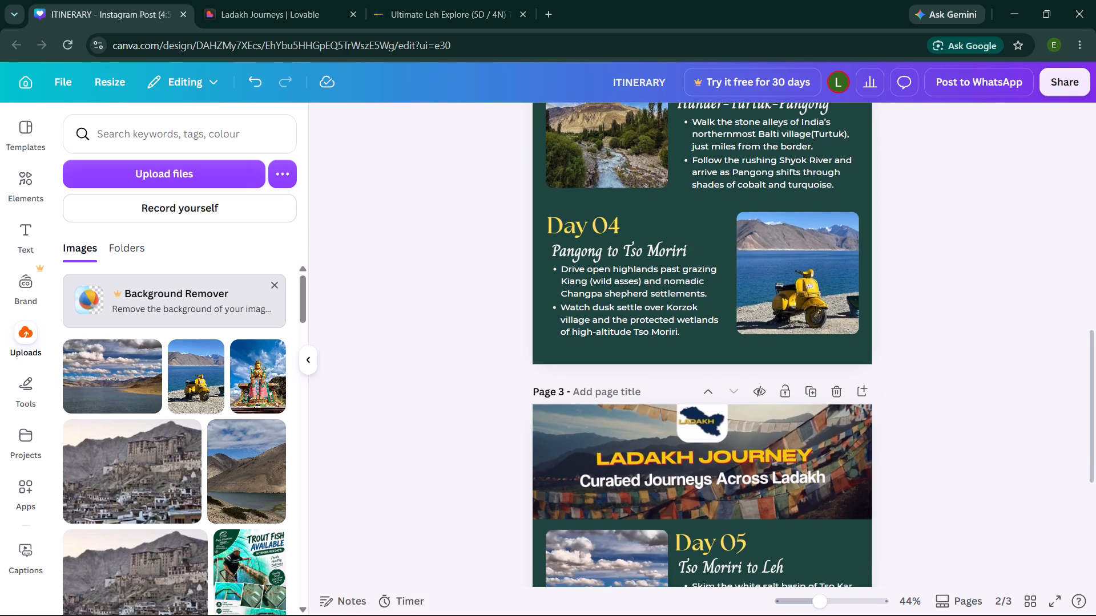
{"action": "scroll", "coordinate": [884, 381], "scroll_direction": "down", "scroll_amount": 3}
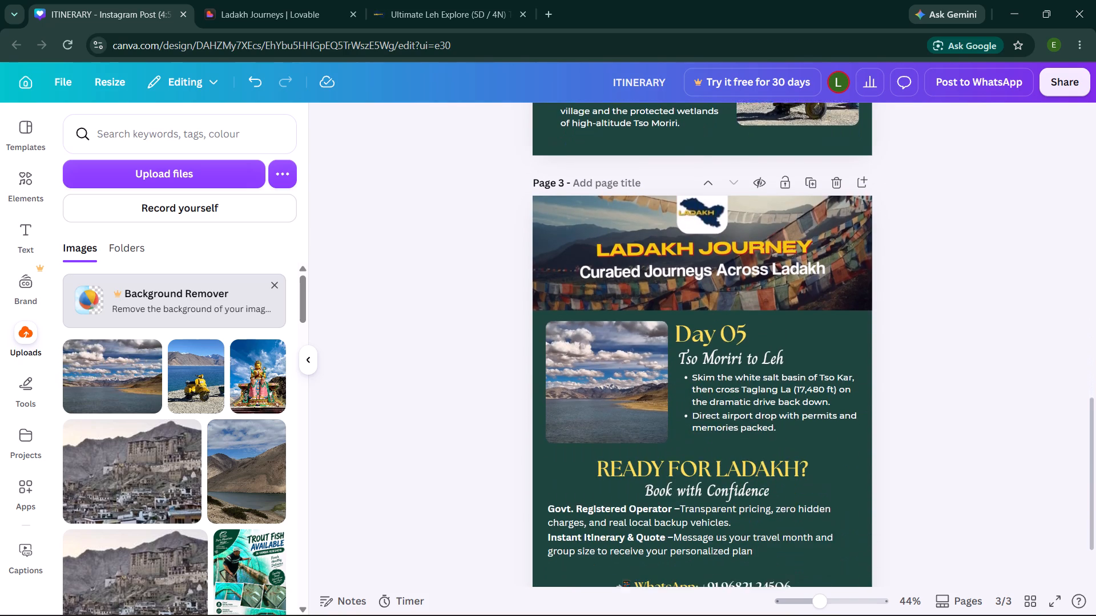
{"action": "scroll", "coordinate": [884, 381], "scroll_direction": "down", "scroll_amount": 1}
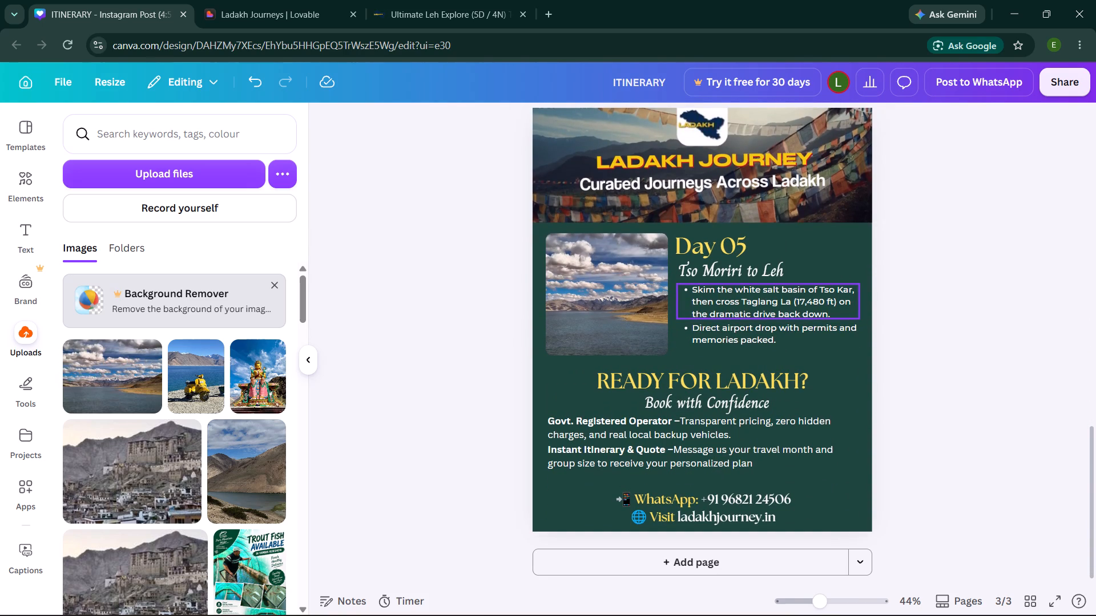
{"action": "left_click", "coordinate": [751, 307]}
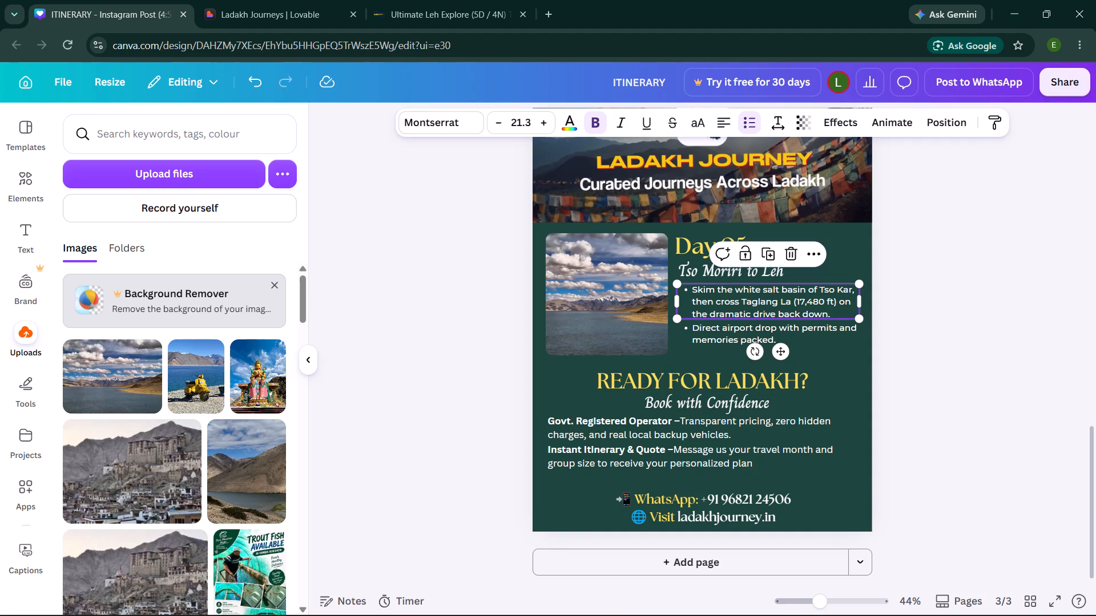
{"action": "left_click", "coordinate": [25, 231]}
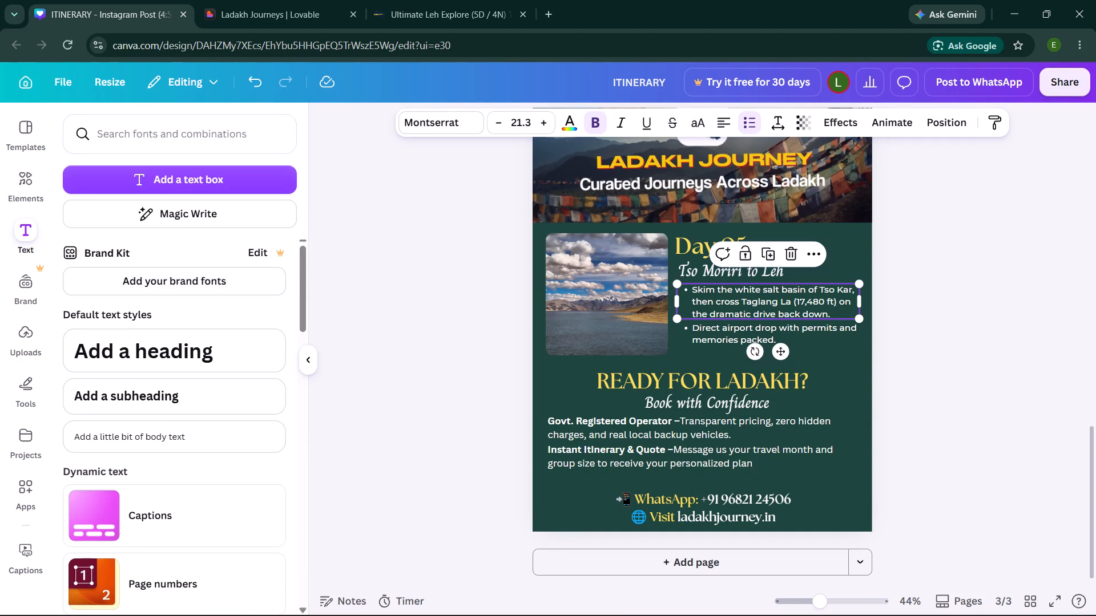
{"action": "scroll", "coordinate": [143, 428], "scroll_direction": "down", "scroll_amount": 1}
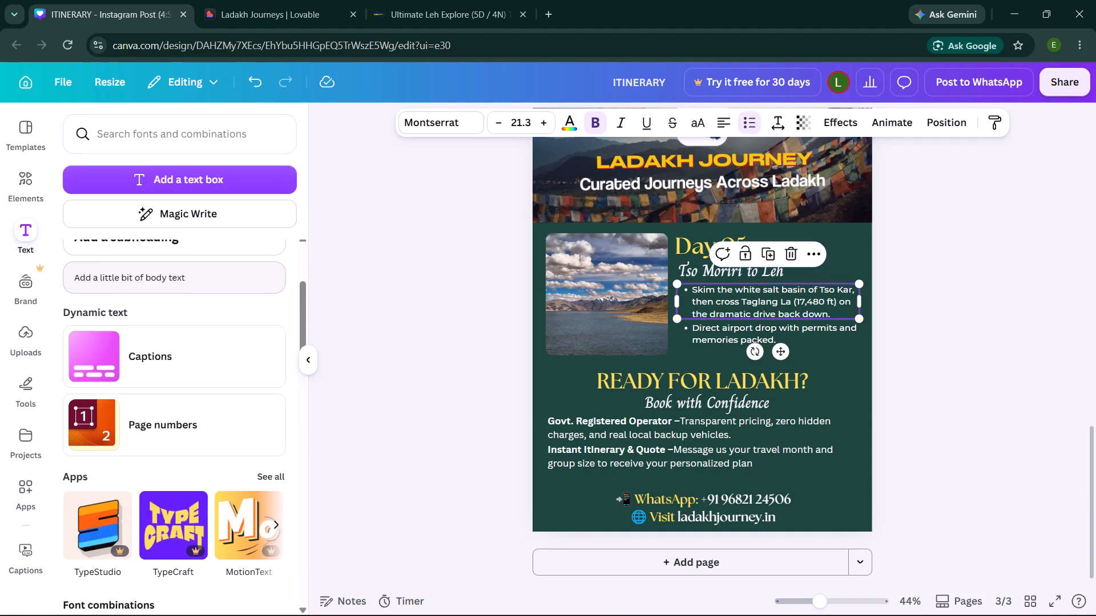
{"action": "scroll", "coordinate": [143, 428], "scroll_direction": "down", "scroll_amount": 5}
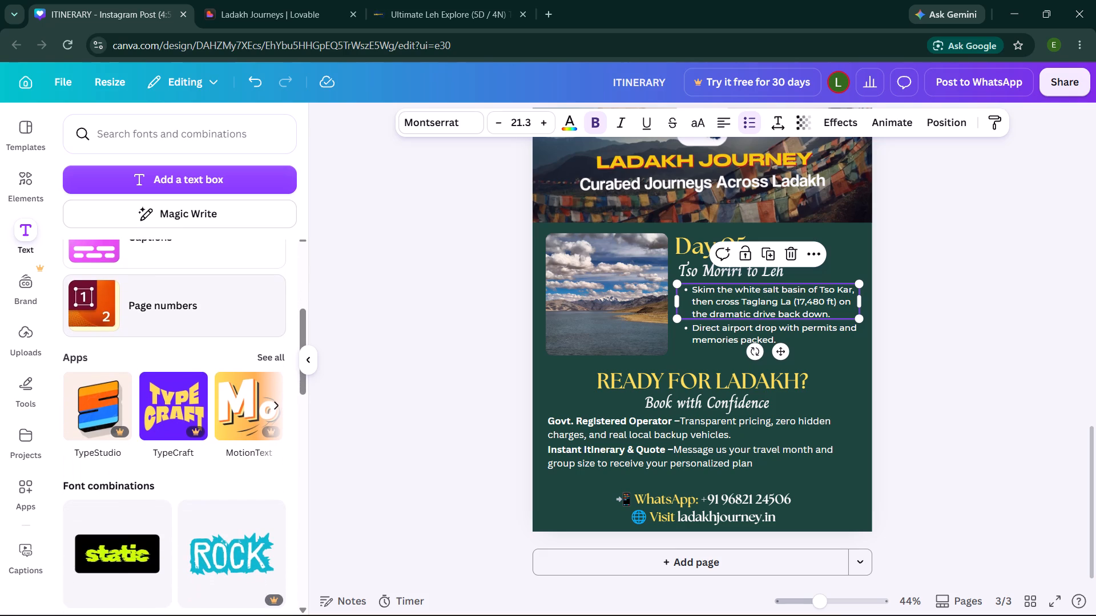
{"action": "scroll", "coordinate": [143, 428], "scroll_direction": "down", "scroll_amount": 8}
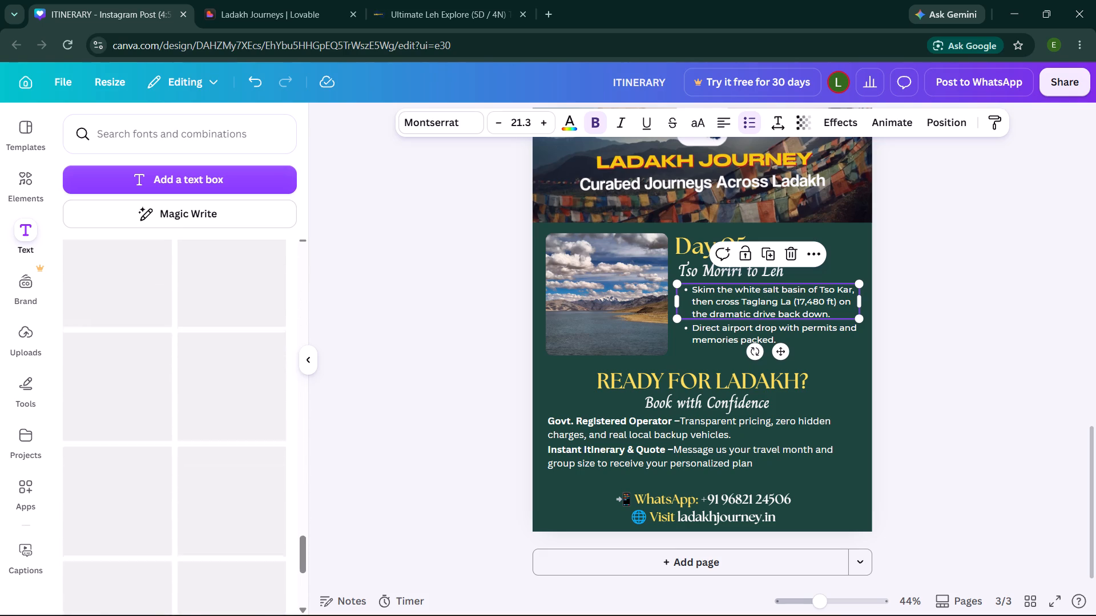
{"action": "scroll", "coordinate": [143, 428], "scroll_direction": "down", "scroll_amount": 6}
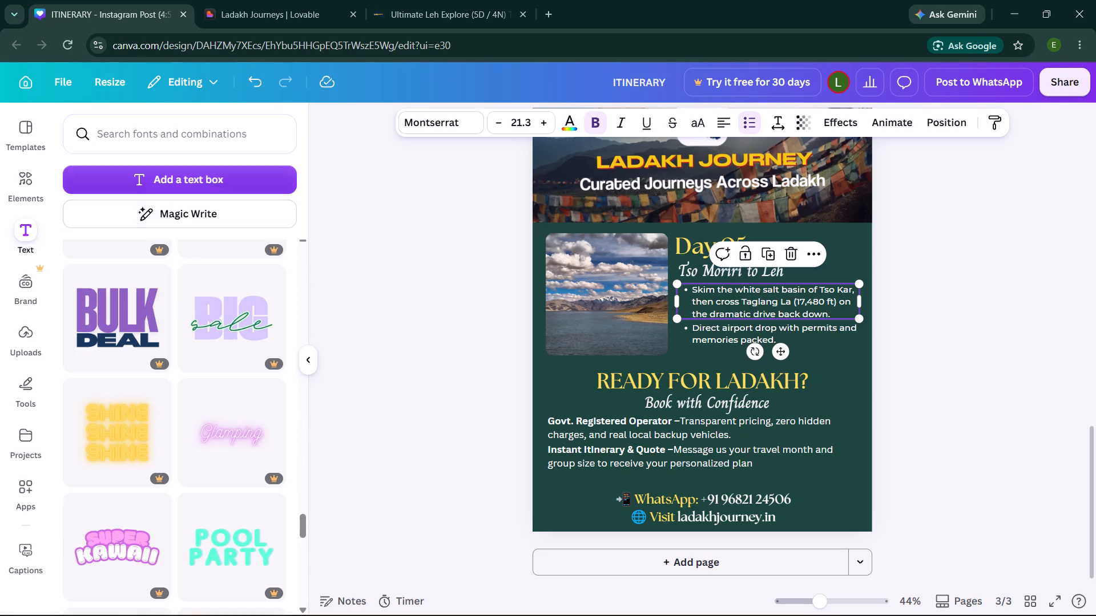
Search the fonts and text combinations for "box" and look through the matching styles.
{"action": "left_click", "coordinate": [224, 138]}
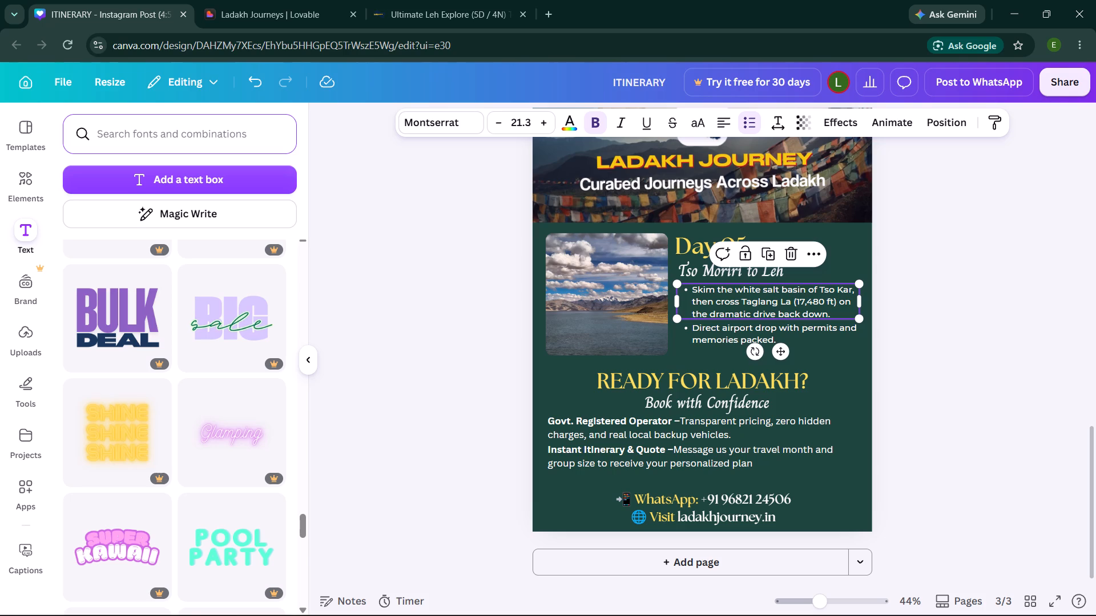
{"action": "type", "text": "box"}
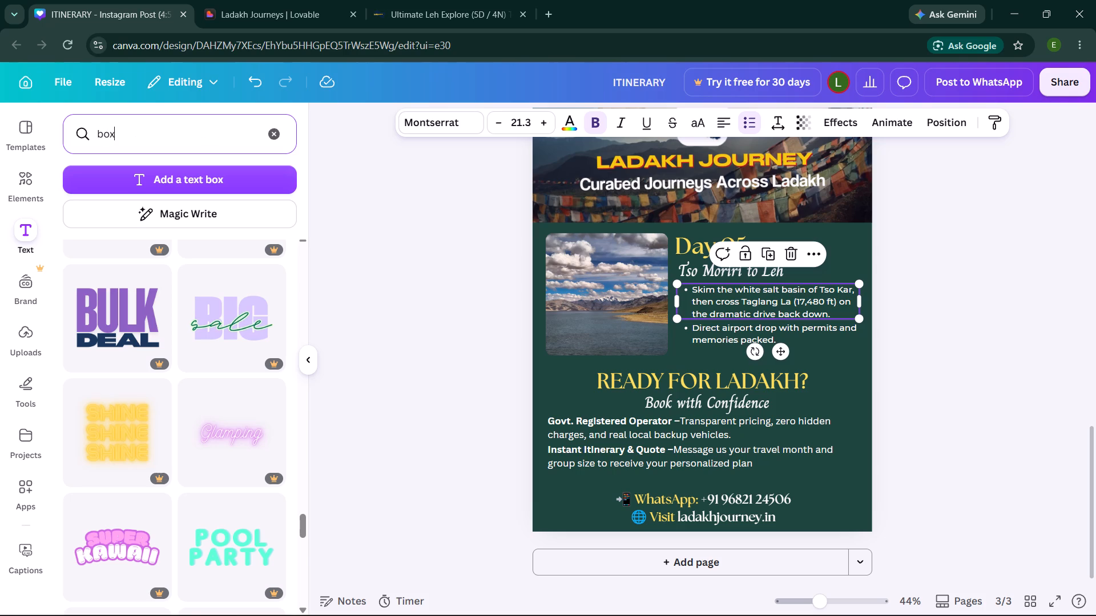
{"action": "scroll", "coordinate": [224, 138], "scroll_direction": "up", "scroll_amount": 4}
{"action": "scroll", "coordinate": [285, 303], "scroll_direction": "up", "scroll_amount": 12}
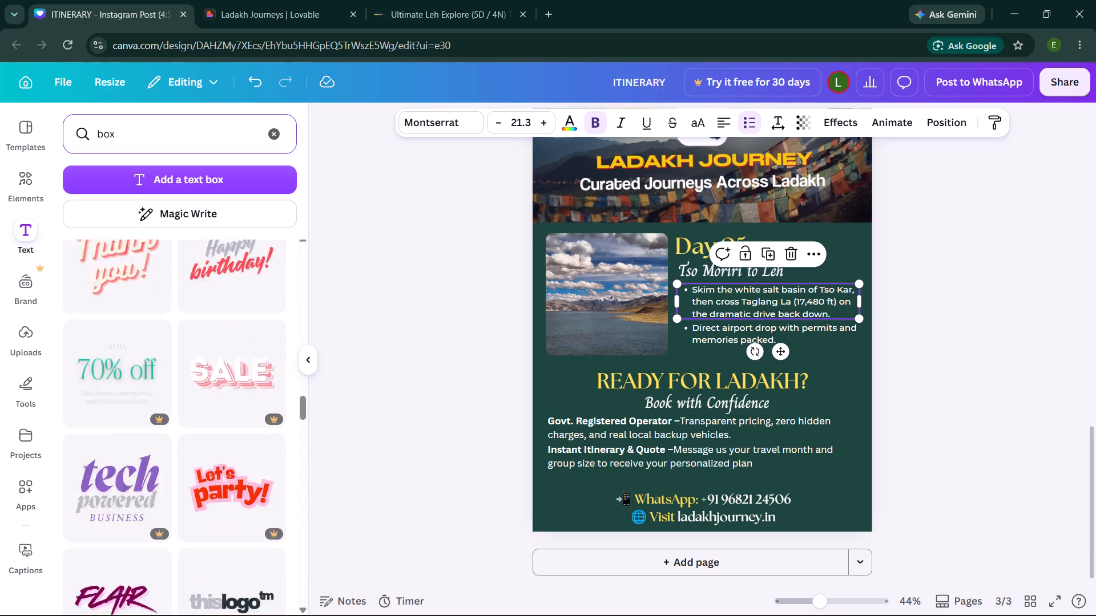
{"action": "scroll", "coordinate": [285, 303], "scroll_direction": "up", "scroll_amount": 7}
{"action": "scroll", "coordinate": [251, 435], "scroll_direction": "down", "scroll_amount": 3}
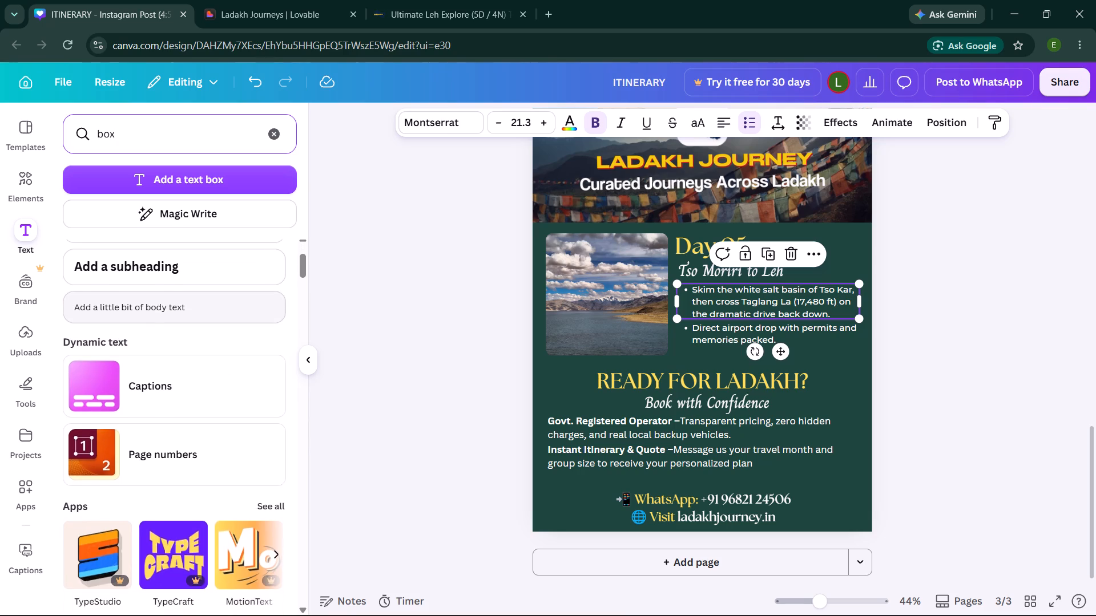
{"action": "scroll", "coordinate": [251, 435], "scroll_direction": "down", "scroll_amount": 2}
{"action": "scroll", "coordinate": [251, 435], "scroll_direction": "up", "scroll_amount": 1}
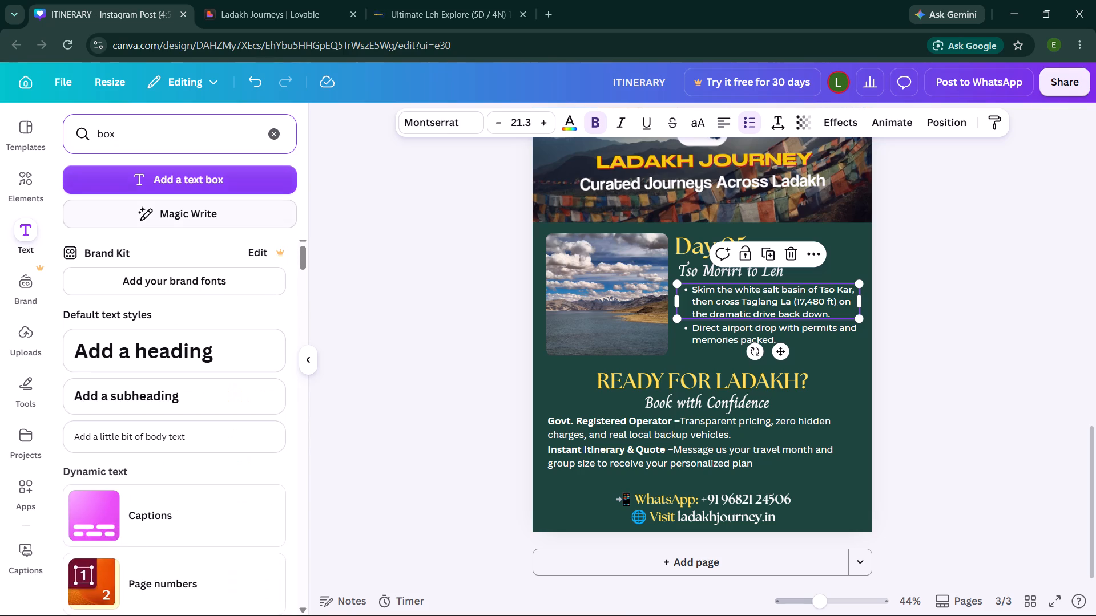
{"action": "key", "text": "Return"}
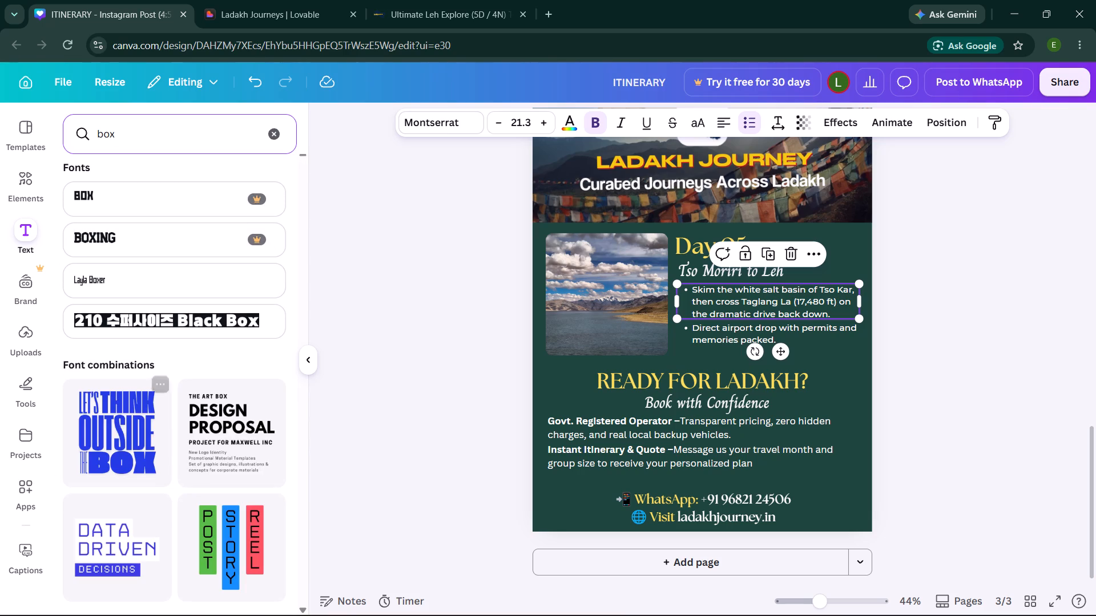
{"action": "scroll", "coordinate": [176, 526], "scroll_direction": "down", "scroll_amount": 6}
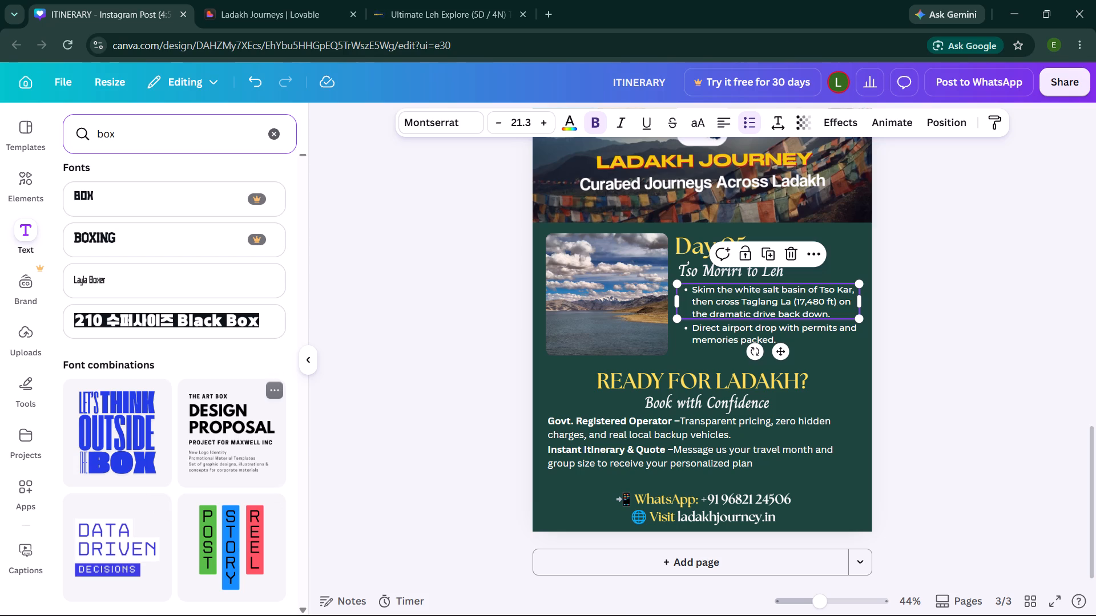
{"action": "scroll", "coordinate": [205, 448], "scroll_direction": "down", "scroll_amount": 2}
Search the fonts and text combinations for "white box", look through the matching styles, and clear the search.
{"action": "left_click", "coordinate": [136, 132]}
{"action": "key", "text": "BackSpace"}
{"action": "key", "text": "BackSpace"}
{"action": "key", "text": "BackSpace"}
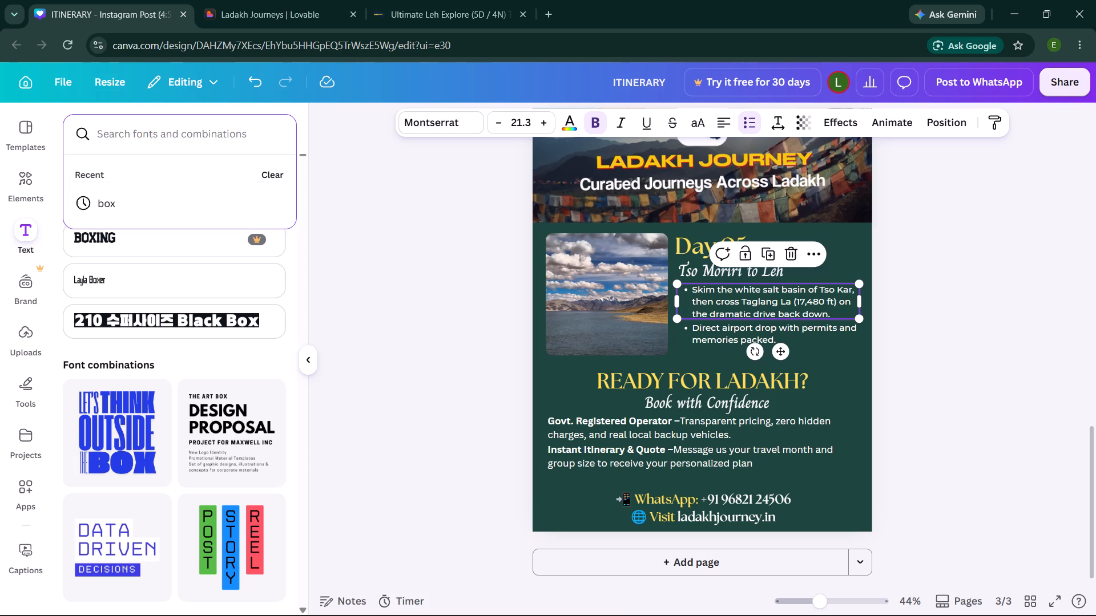
{"action": "type", "text": "white"}
{"action": "key", "text": "space"}
{"action": "type", "text": "box"}
{"action": "key", "text": "Return"}
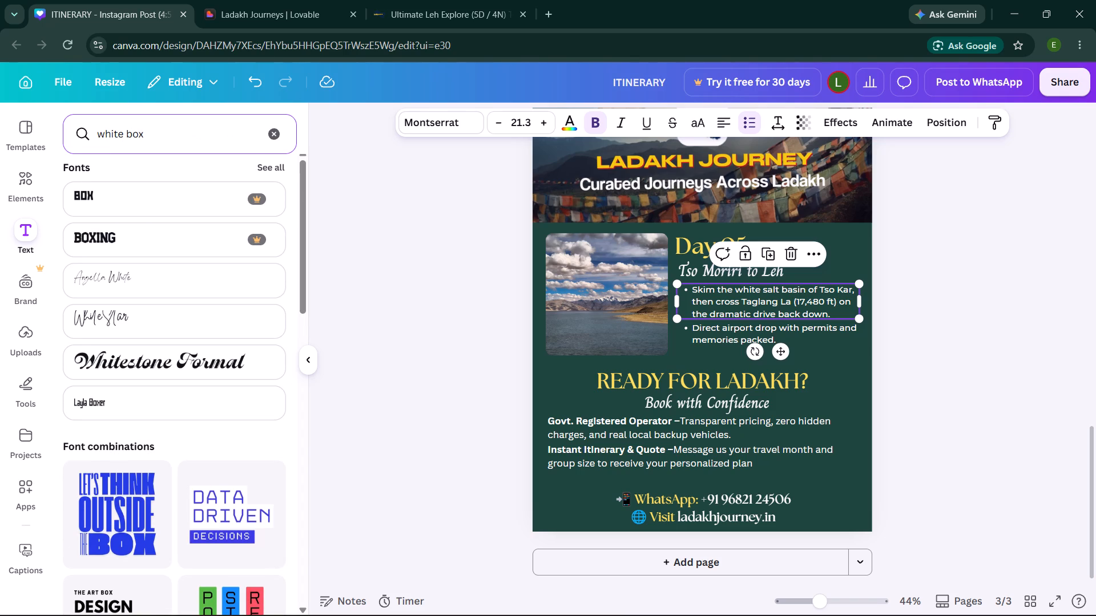
{"action": "scroll", "coordinate": [168, 501], "scroll_direction": "down", "scroll_amount": 6}
{"action": "scroll", "coordinate": [168, 501], "scroll_direction": "up", "scroll_amount": 1}
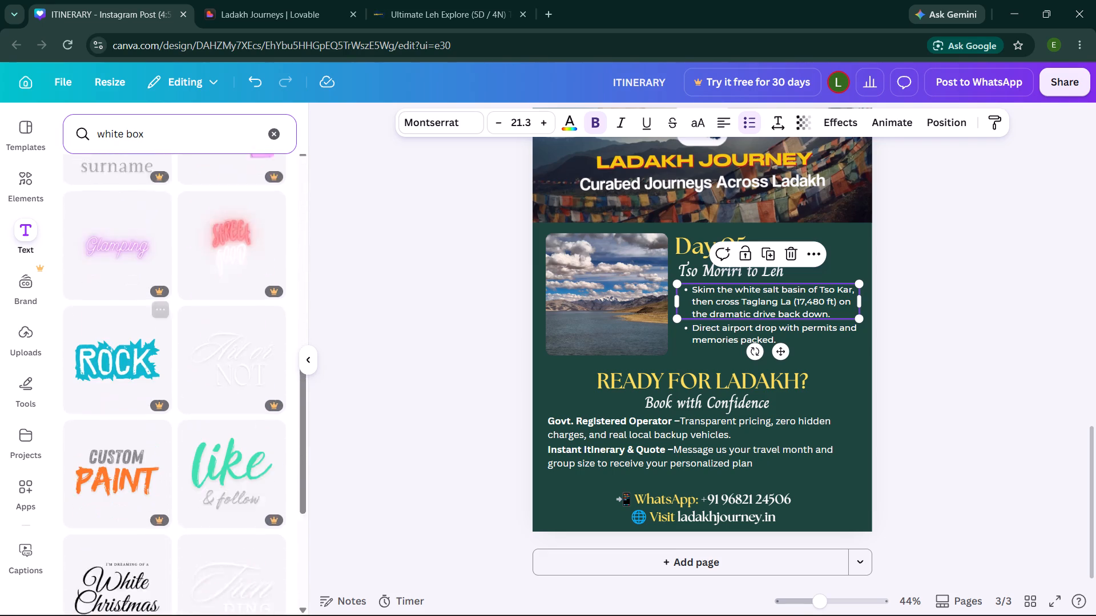
{"action": "scroll", "coordinate": [168, 501], "scroll_direction": "up", "scroll_amount": 1}
{"action": "left_click", "coordinate": [476, 386]}
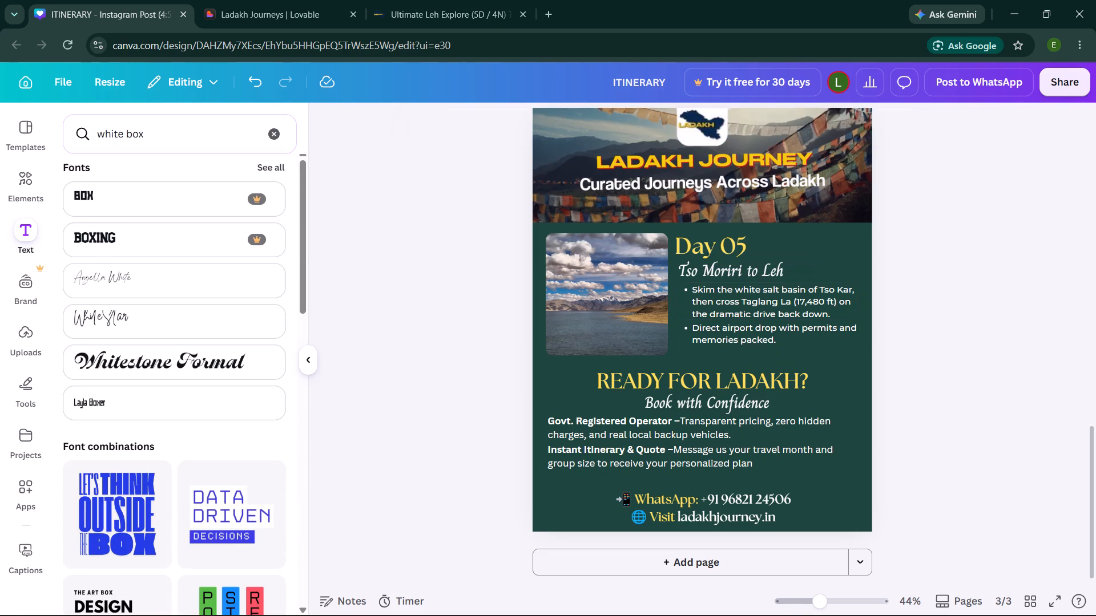
{"action": "left_click", "coordinate": [278, 131]}
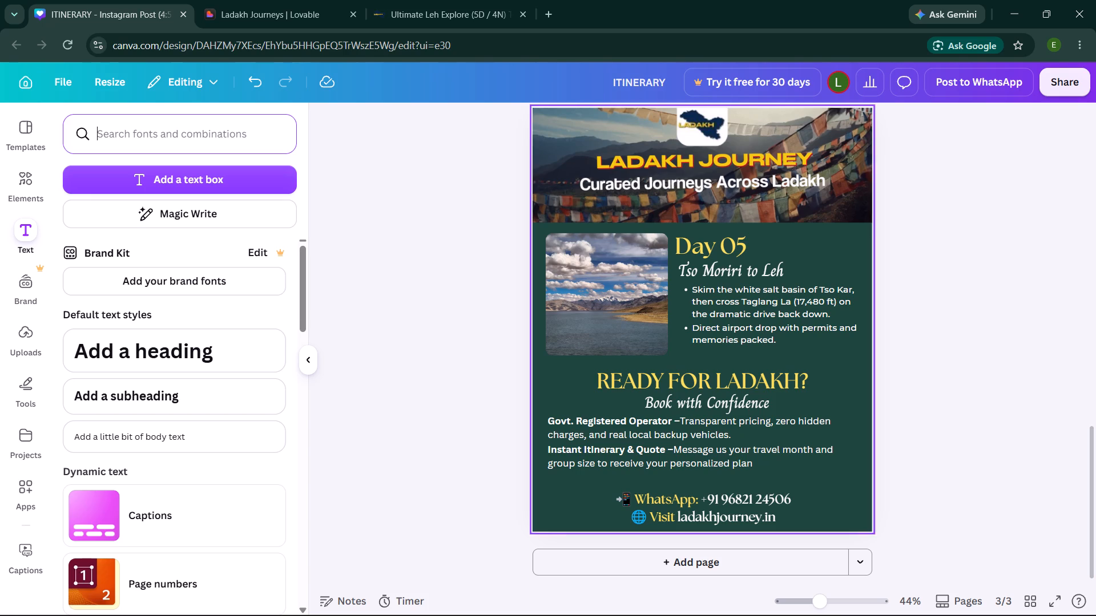
Copy the style of the first Day 05 bullet onto the "Govt. Registered Operator" text on page 3.
{"action": "left_click", "coordinate": [714, 303]}
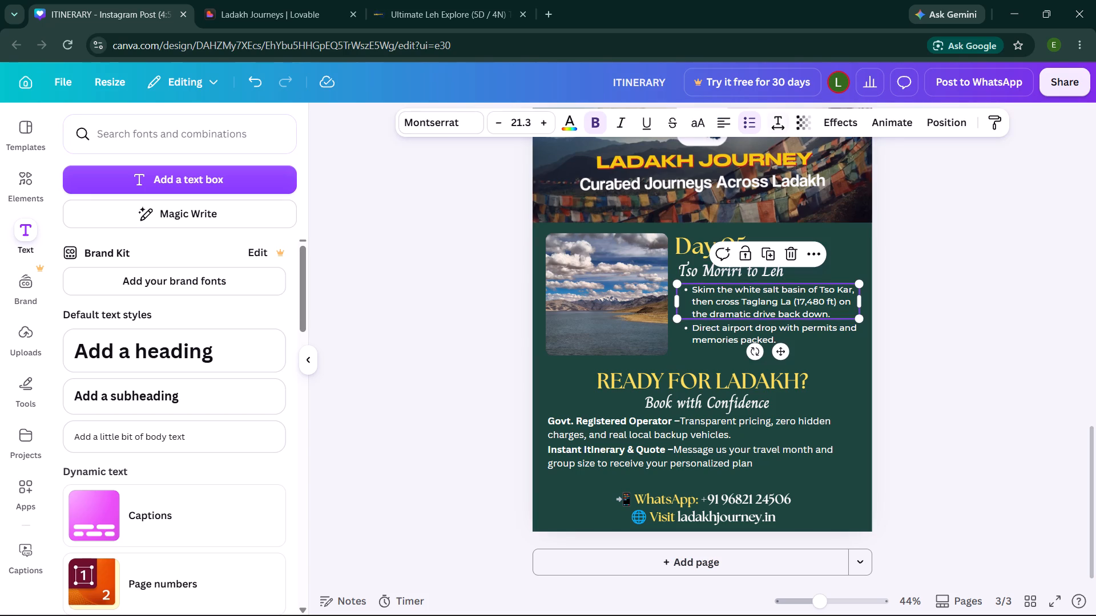
{"action": "left_click", "coordinate": [997, 121]}
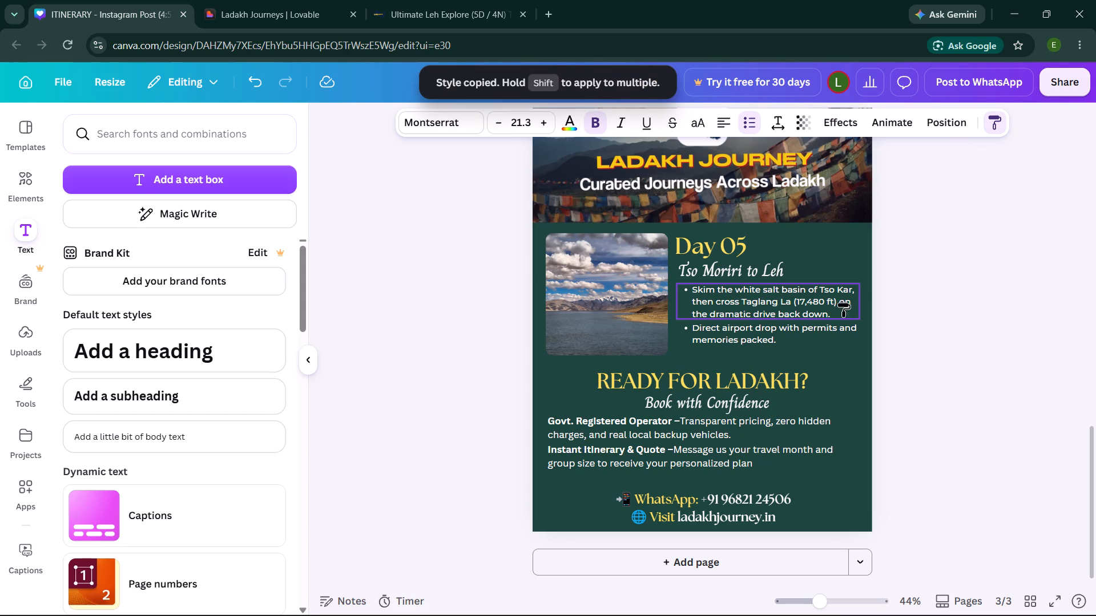
{"action": "left_click_drag", "start_coordinate": [845, 366], "coordinate": [865, 420]}
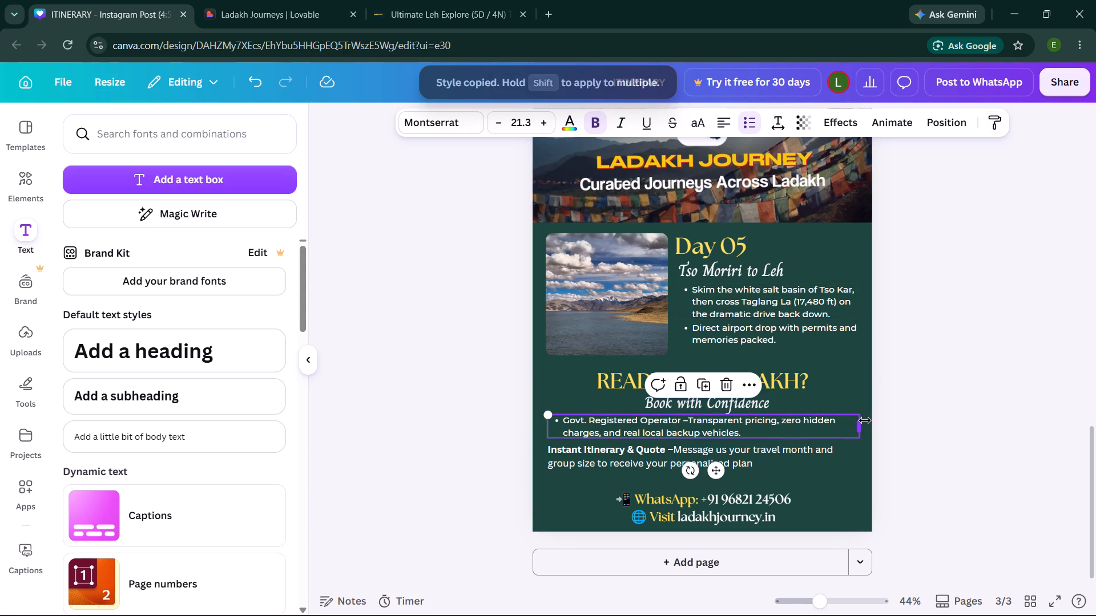
{"action": "left_click", "coordinate": [914, 360]}
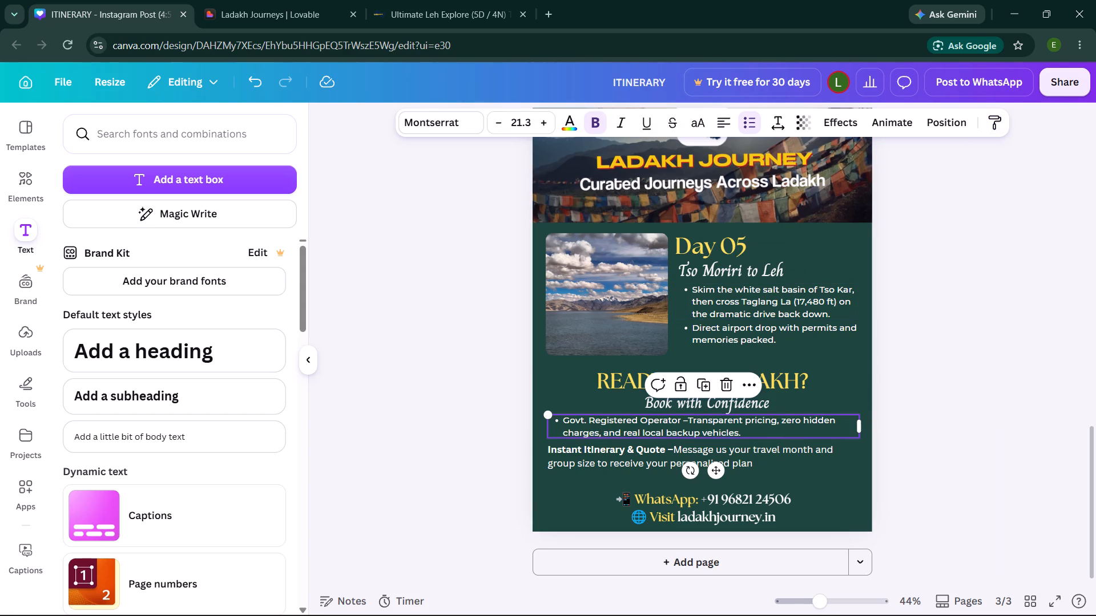
Apply the Background text effect in black to the first Day 05 bullet, with roundness 50, spread 50 and transparency 100.
{"action": "left_click", "coordinate": [820, 303]}
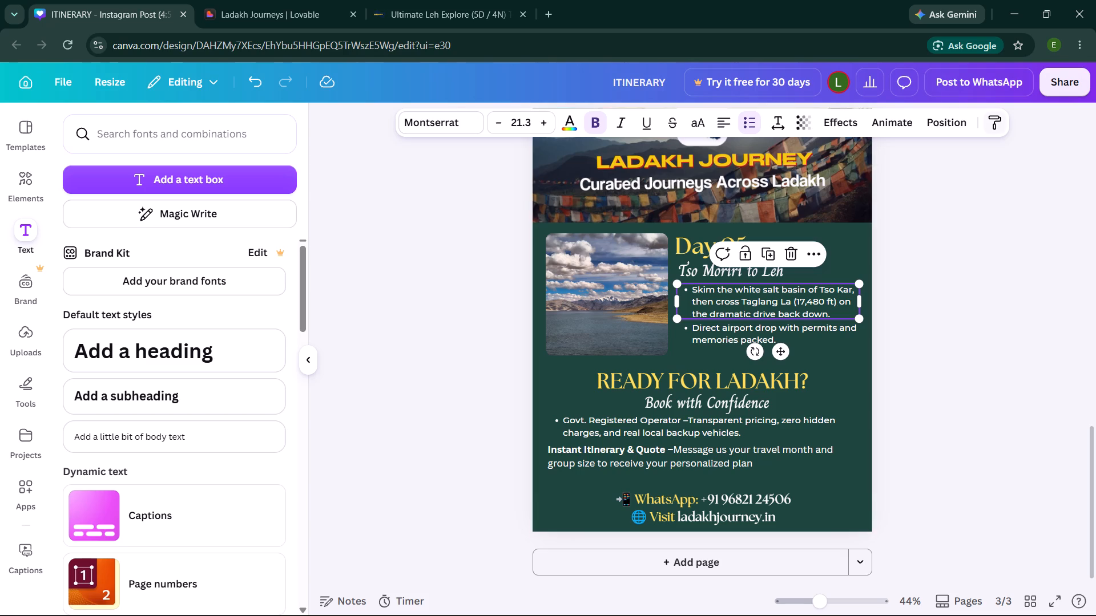
{"action": "left_click", "coordinate": [902, 125]}
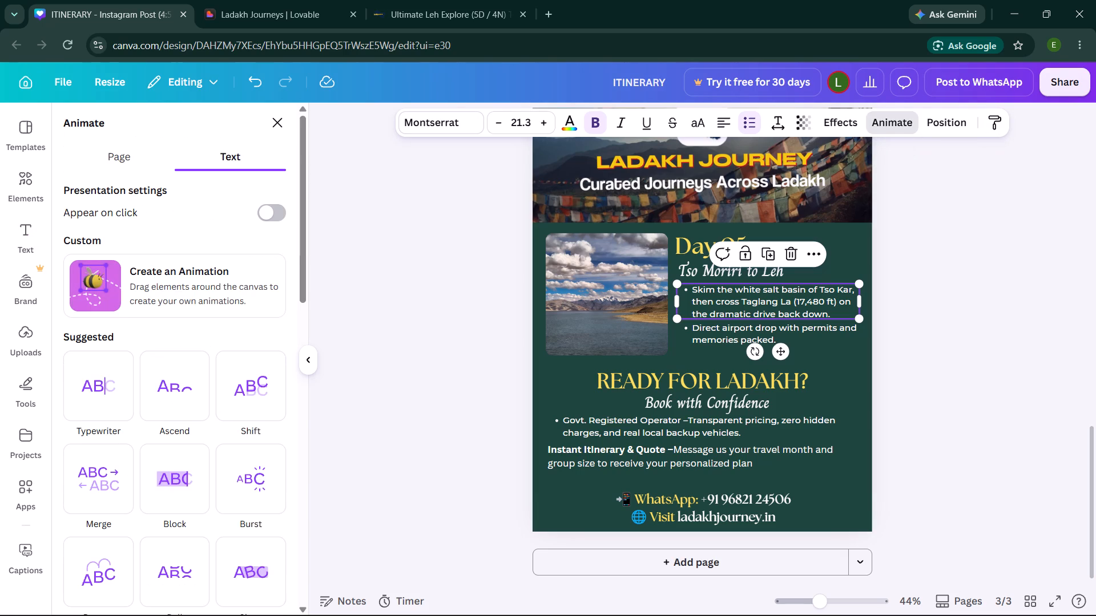
{"action": "left_click", "coordinate": [843, 123]}
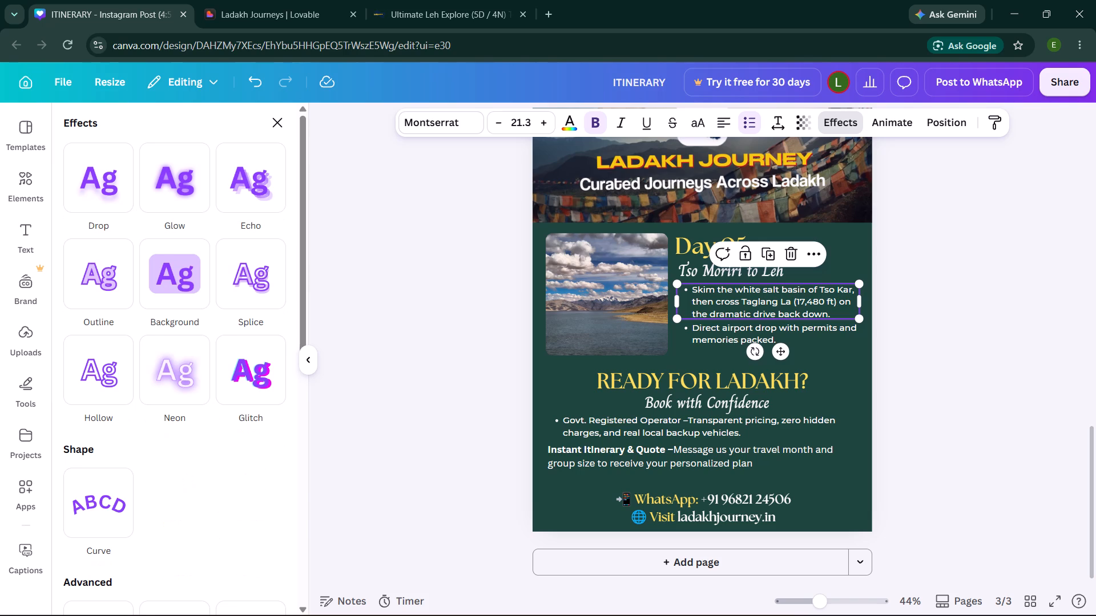
{"action": "left_click", "coordinate": [174, 288]}
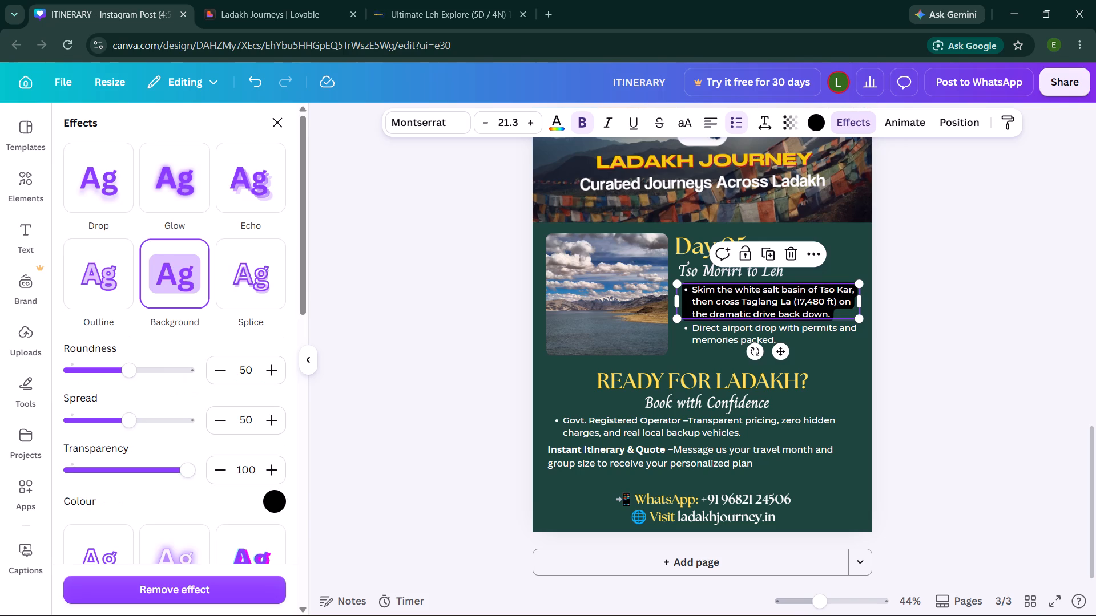
{"action": "scroll", "coordinate": [172, 391], "scroll_direction": "down", "scroll_amount": 5}
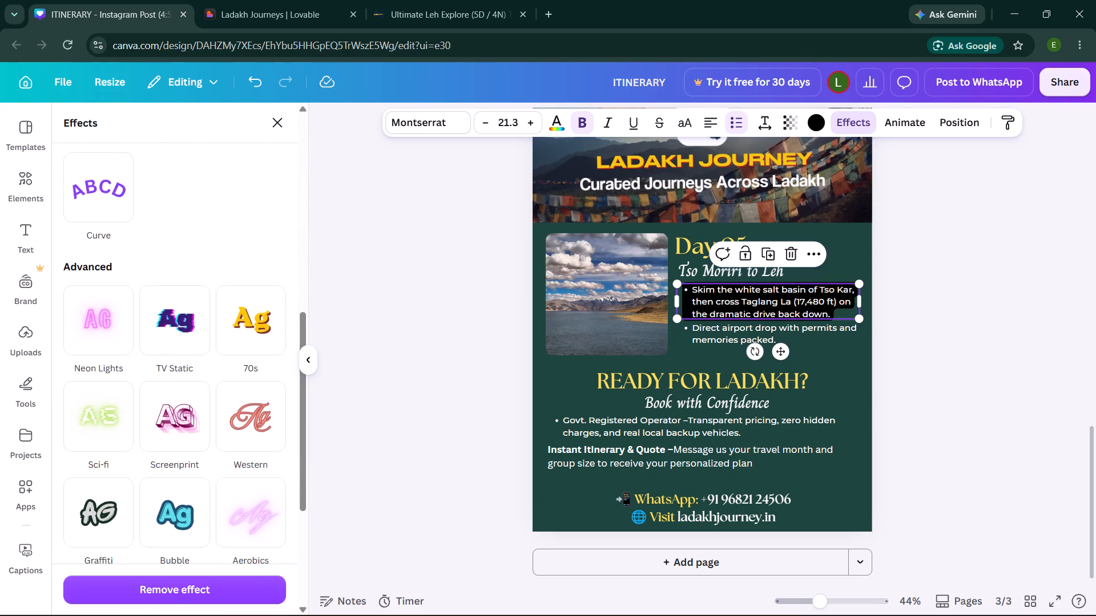
{"action": "scroll", "coordinate": [172, 391], "scroll_direction": "down", "scroll_amount": 5}
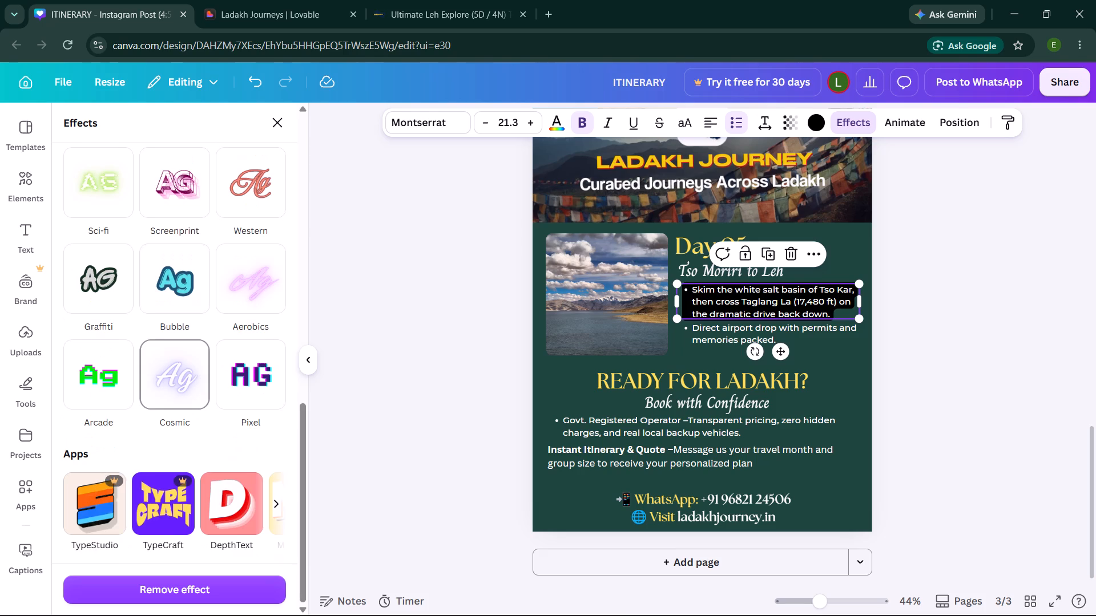
{"action": "scroll", "coordinate": [172, 391], "scroll_direction": "up", "scroll_amount": 7}
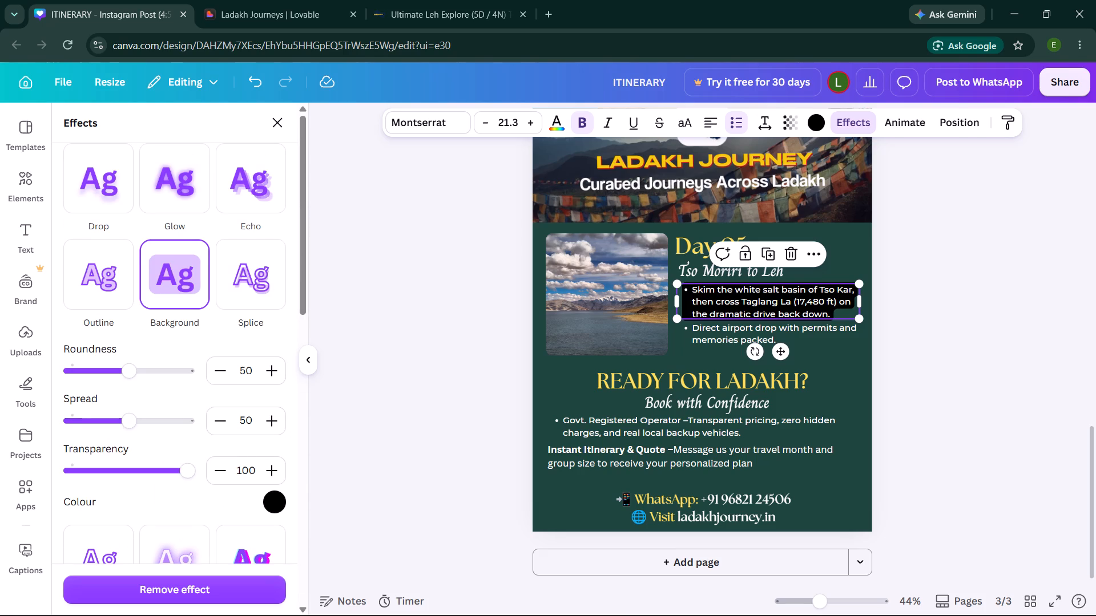
{"action": "left_click", "coordinate": [410, 333]}
{"action": "left_click", "coordinate": [410, 333]}
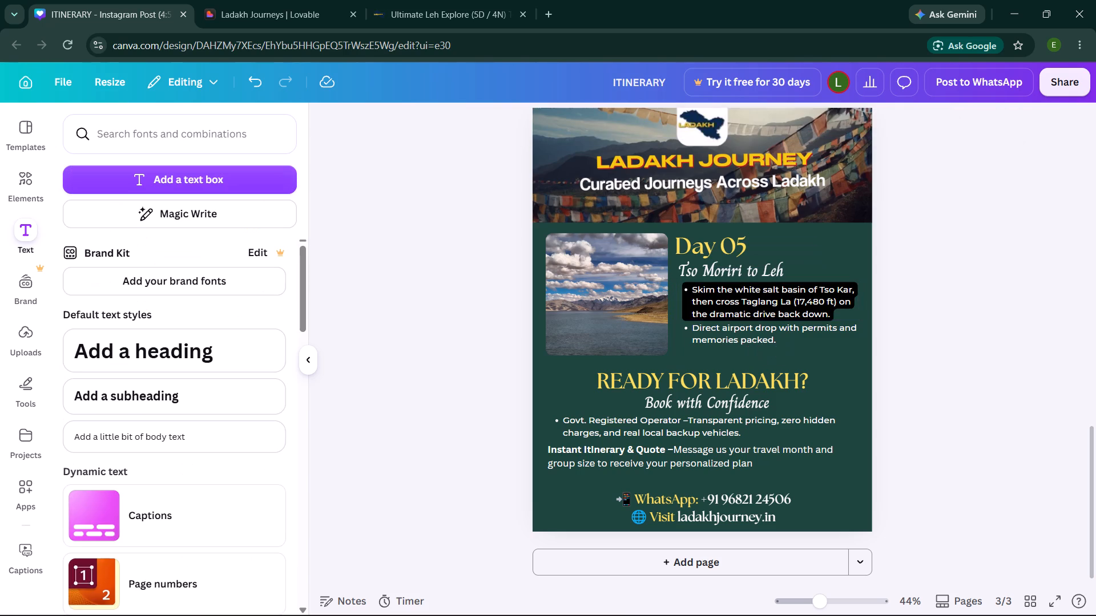
Recolour the first Day 05 bullet with dark greypurple #161418 text on a white background effect.
{"action": "left_click", "coordinate": [798, 299]}
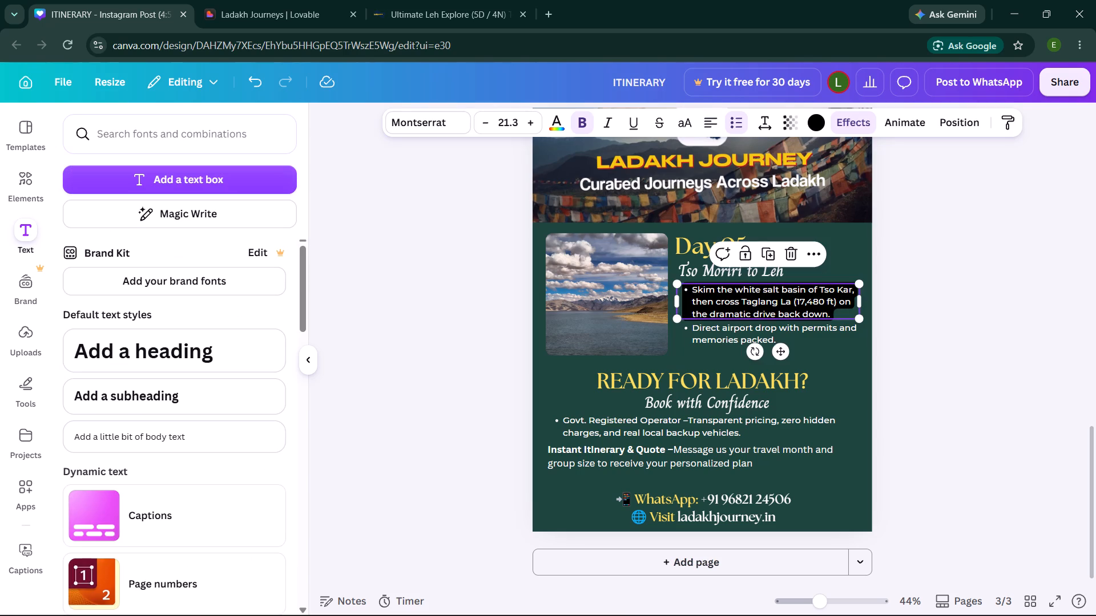
{"action": "left_click", "coordinate": [558, 122]}
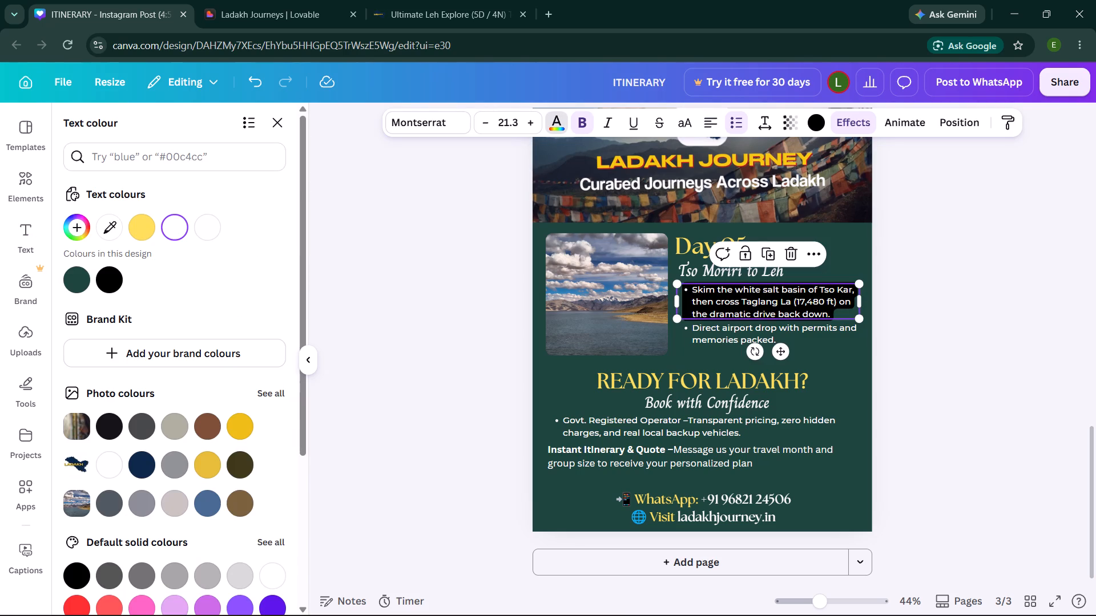
{"action": "left_click", "coordinate": [110, 424]}
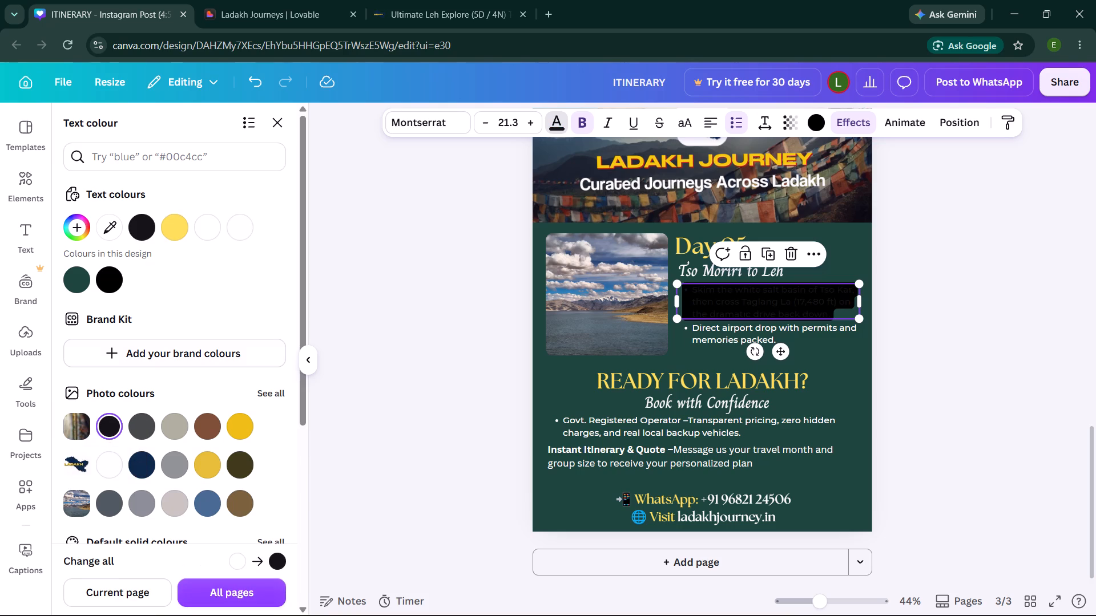
{"action": "left_click", "coordinate": [373, 315]}
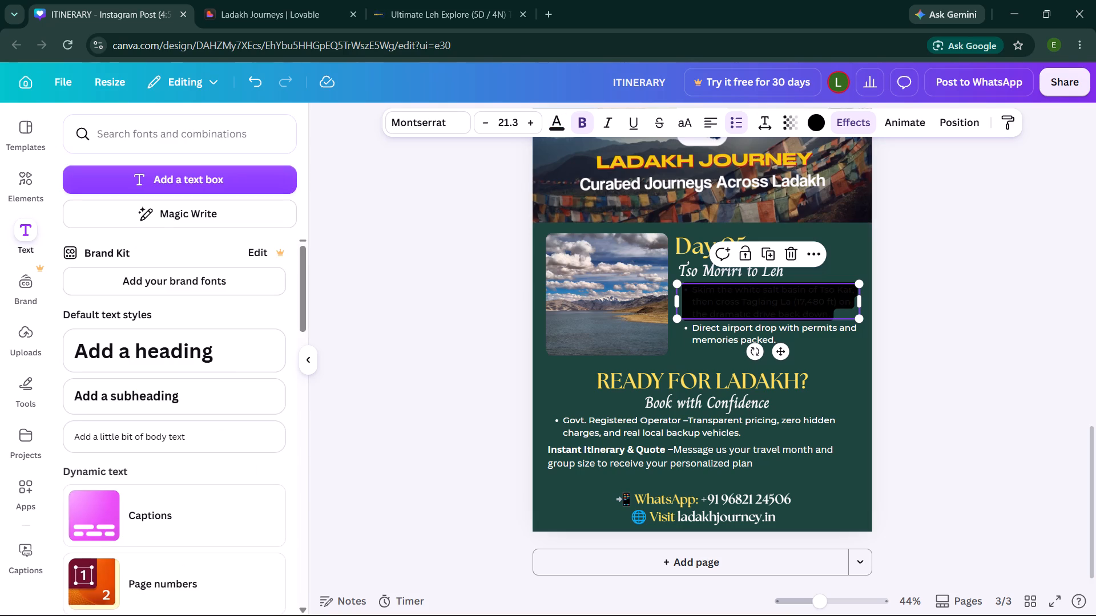
{"action": "left_click", "coordinate": [822, 117]}
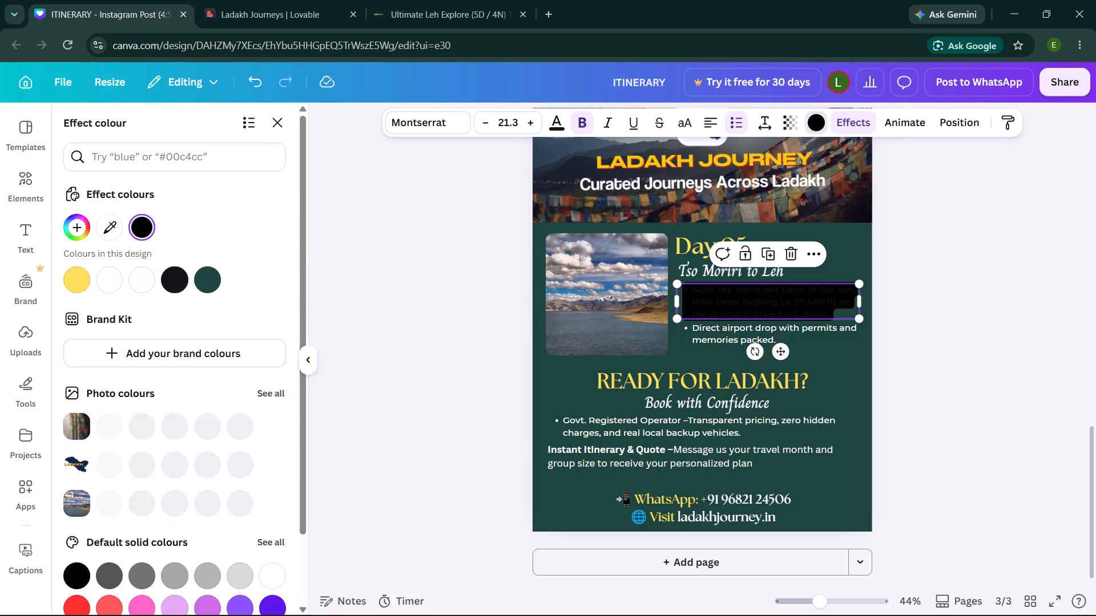
{"action": "left_click", "coordinate": [107, 286]}
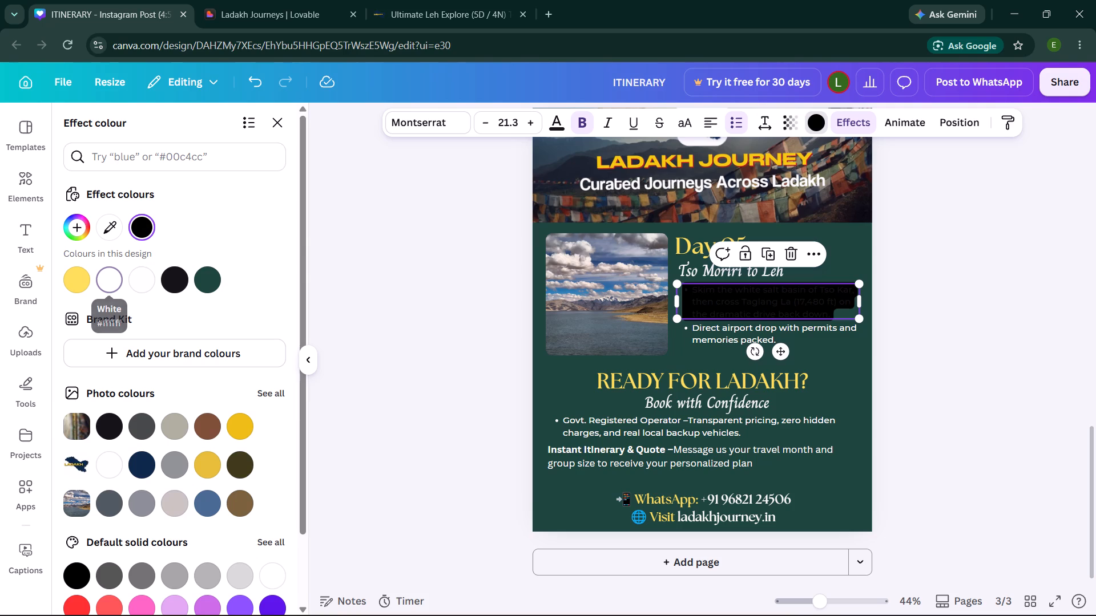
{"action": "left_click", "coordinate": [365, 298]}
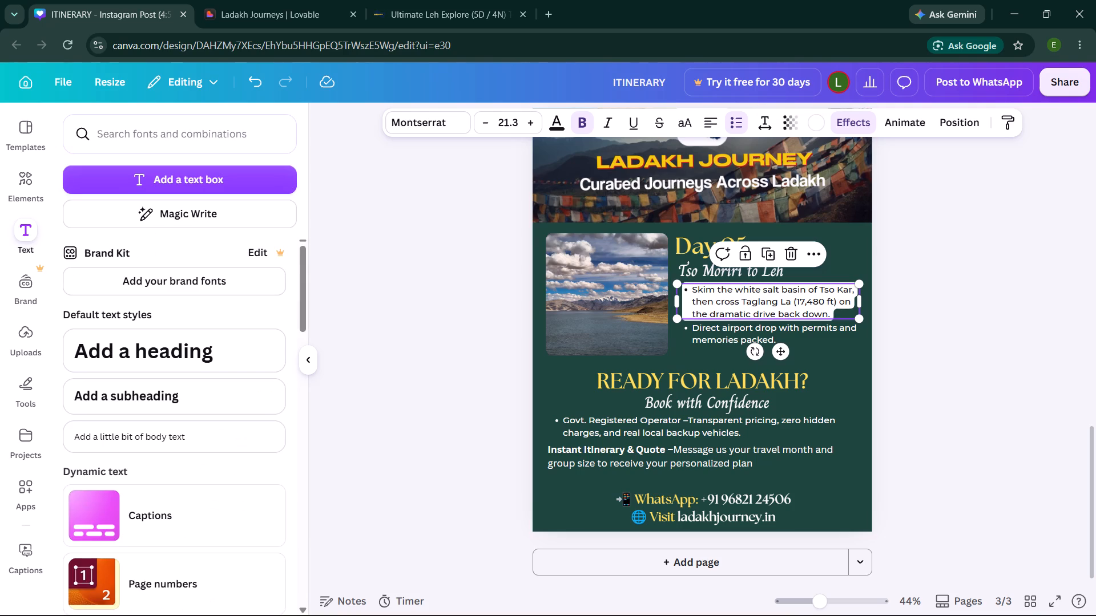
Apply the Background text effect in white to the second Day 05 bullet, "Direct airport drop with permits and memories packed.".
{"action": "left_click", "coordinate": [712, 330]}
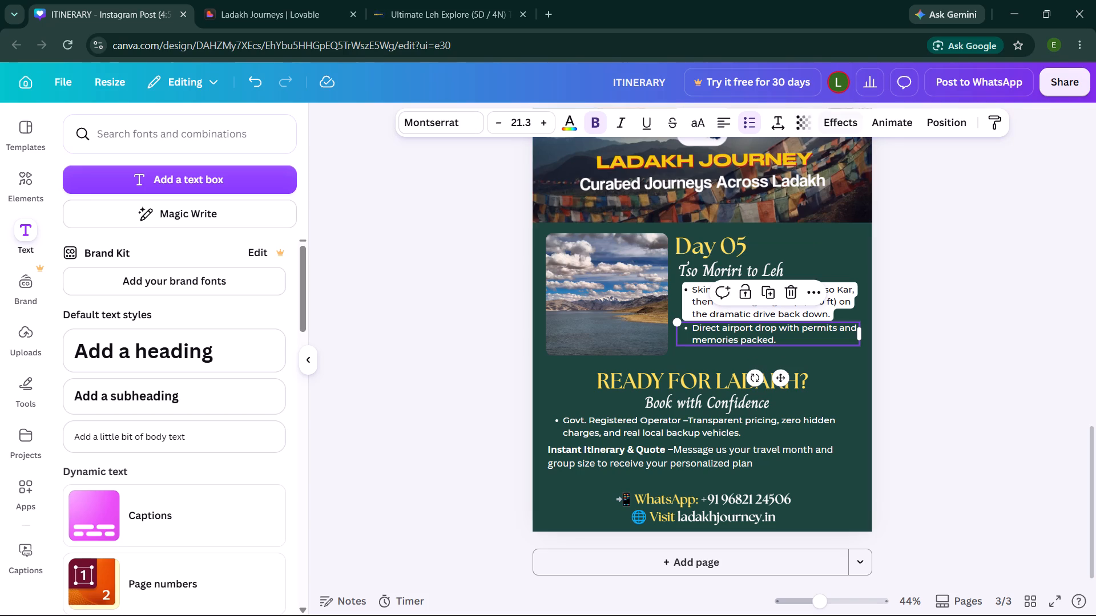
{"action": "left_click", "coordinate": [837, 118]}
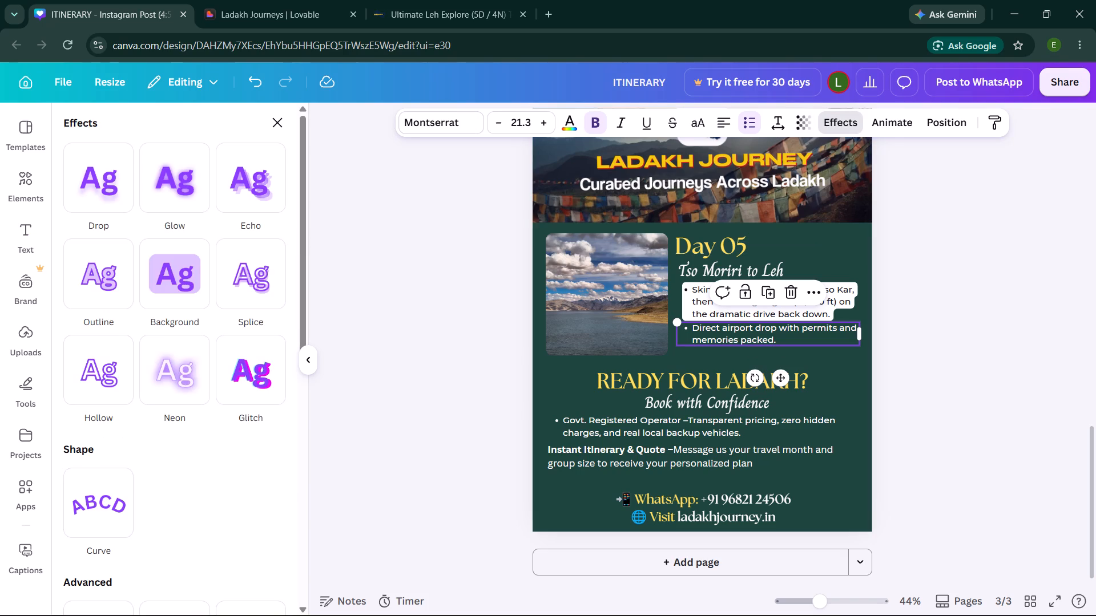
{"action": "left_click", "coordinate": [160, 293]}
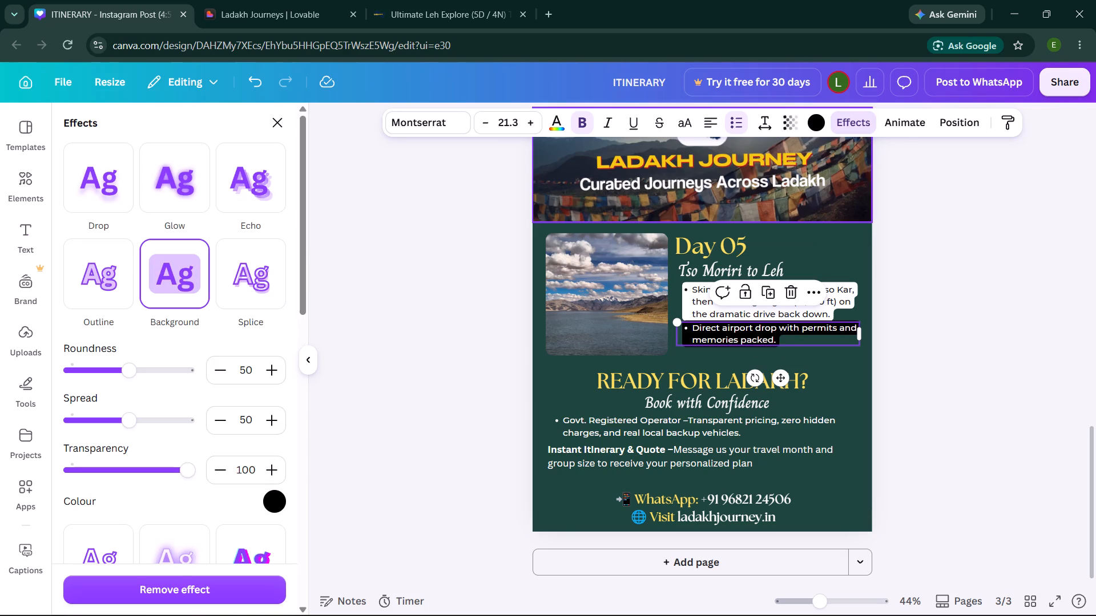
{"action": "left_click", "coordinate": [817, 124]}
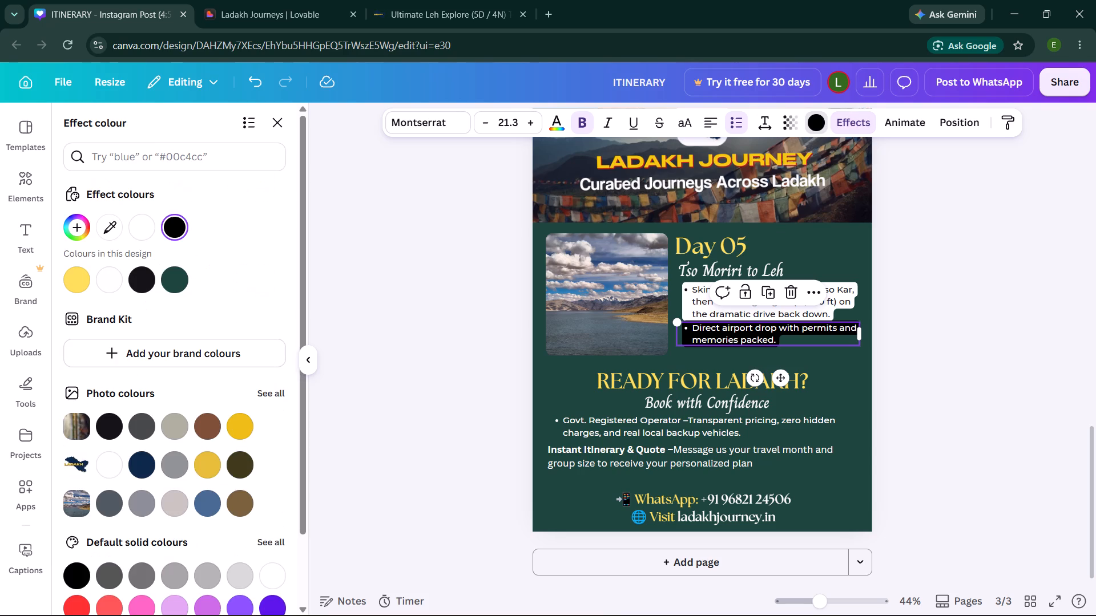
{"action": "left_click", "coordinate": [135, 230]}
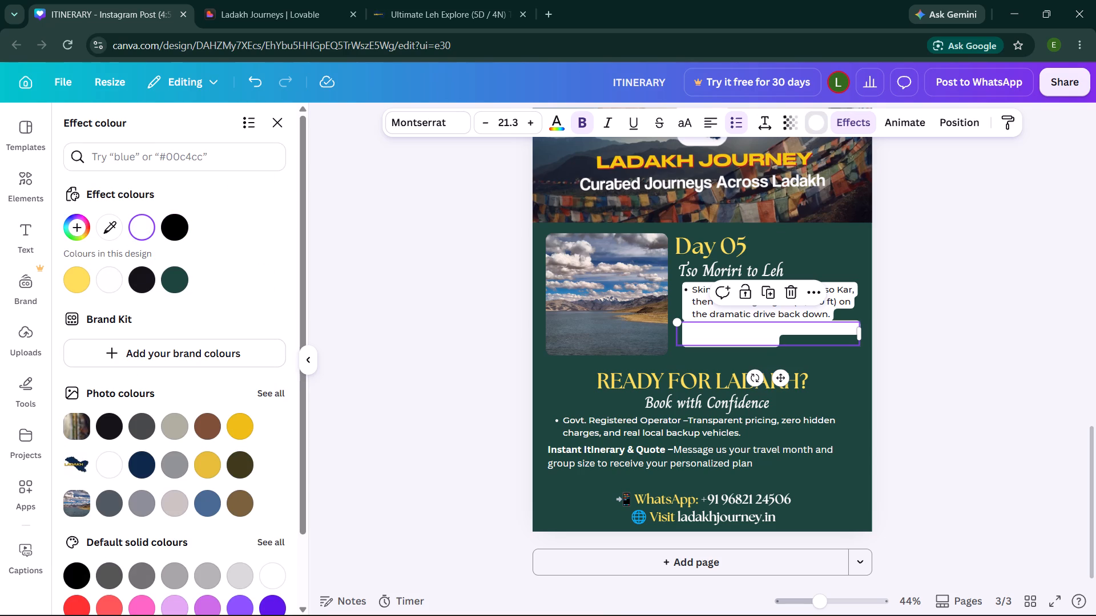
{"action": "left_click", "coordinate": [724, 334]}
{"action": "left_click", "coordinate": [976, 333]}
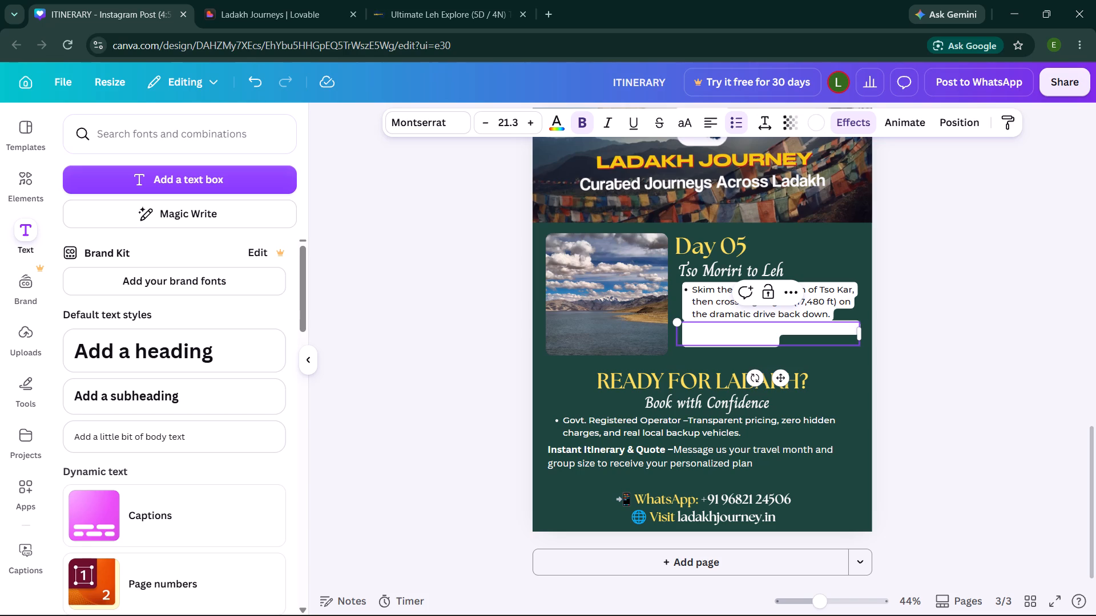
Set the text colour of the second Day 05 bullet to the same dark greypurple as the first bullet.
{"action": "left_click", "coordinate": [558, 119]}
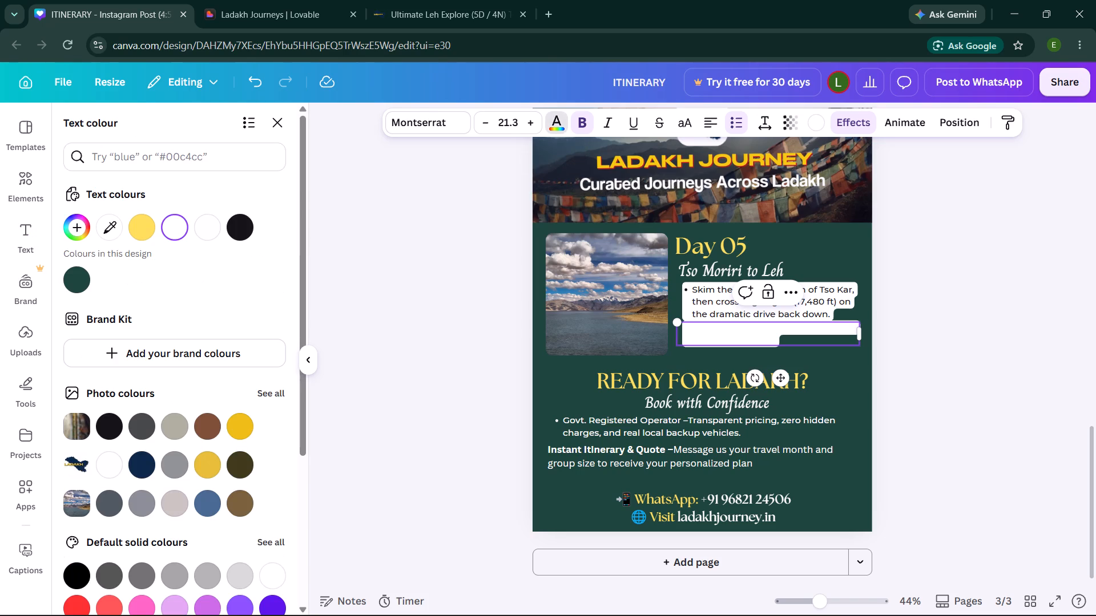
{"action": "left_click", "coordinate": [237, 233]}
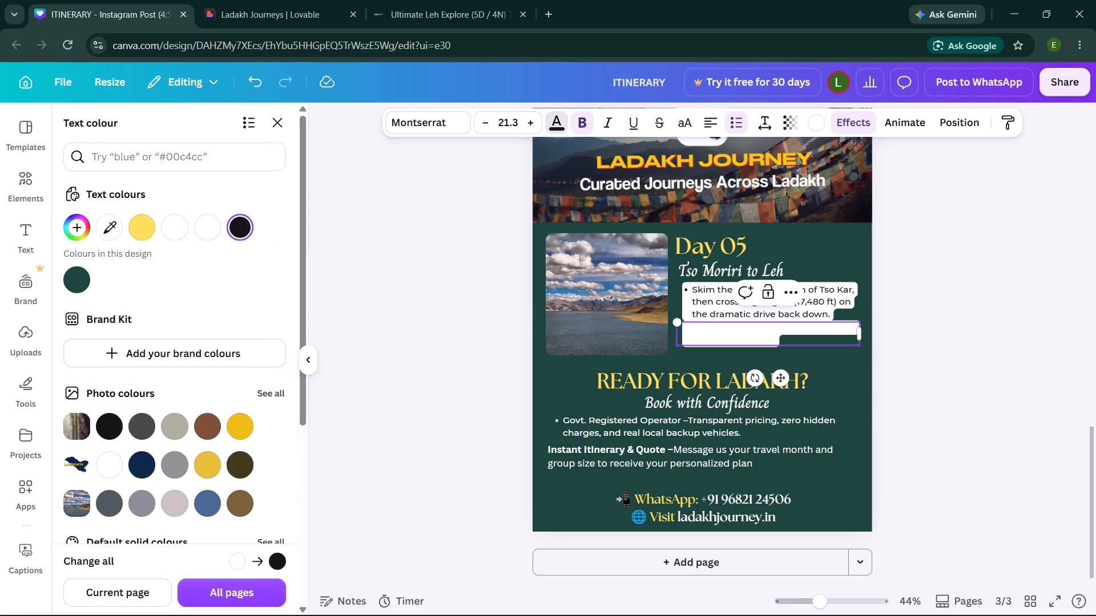
{"action": "left_click", "coordinate": [400, 246]}
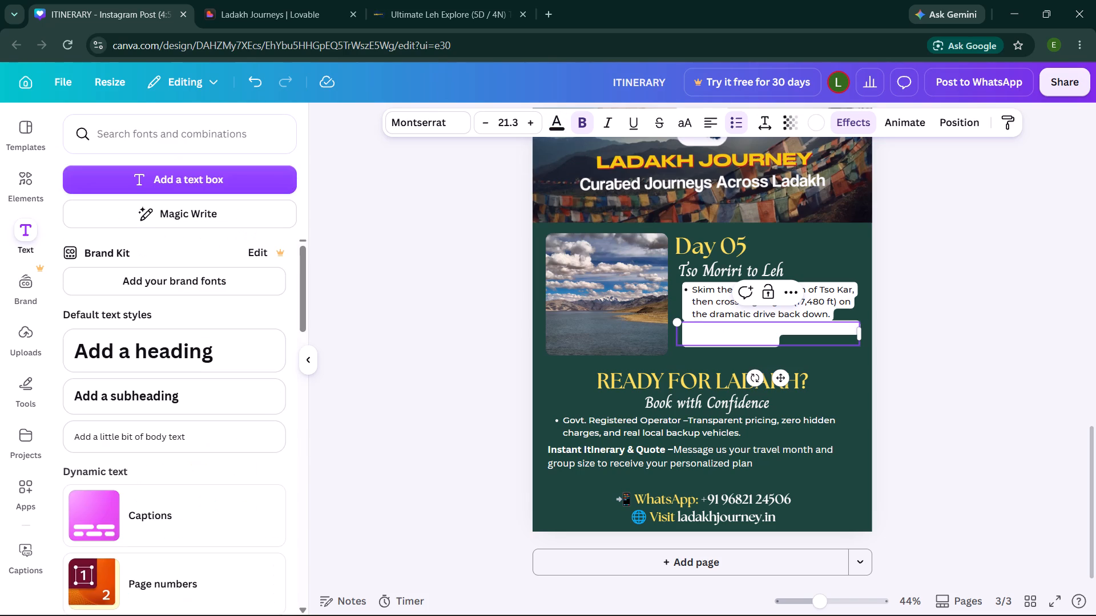
{"action": "left_click", "coordinate": [481, 257]}
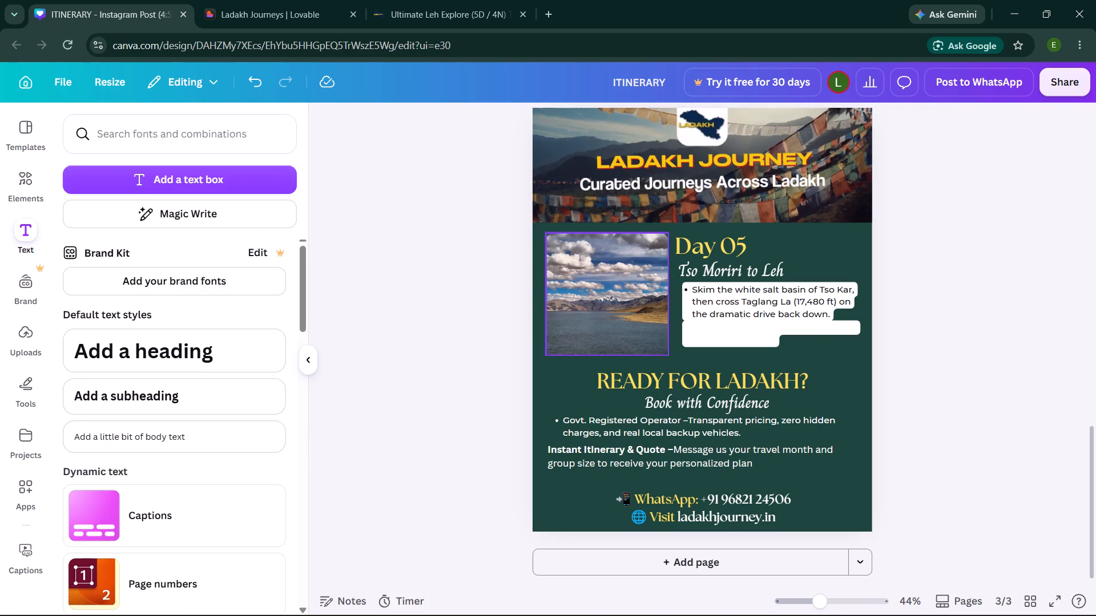
{"action": "left_click", "coordinate": [711, 331]}
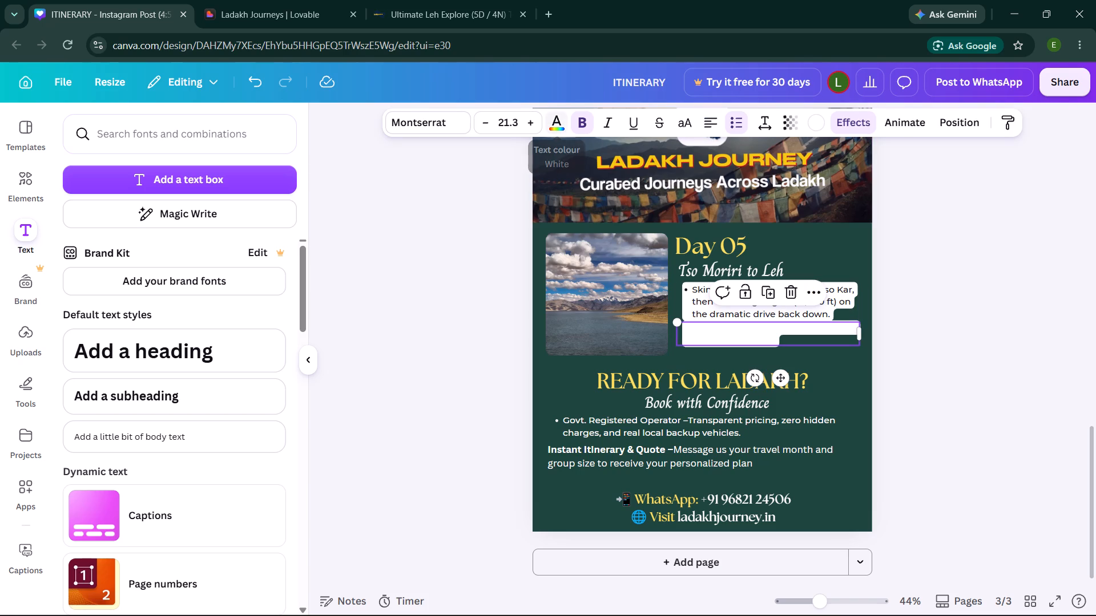
{"action": "left_click", "coordinate": [557, 121]}
{"action": "left_click", "coordinate": [241, 223]}
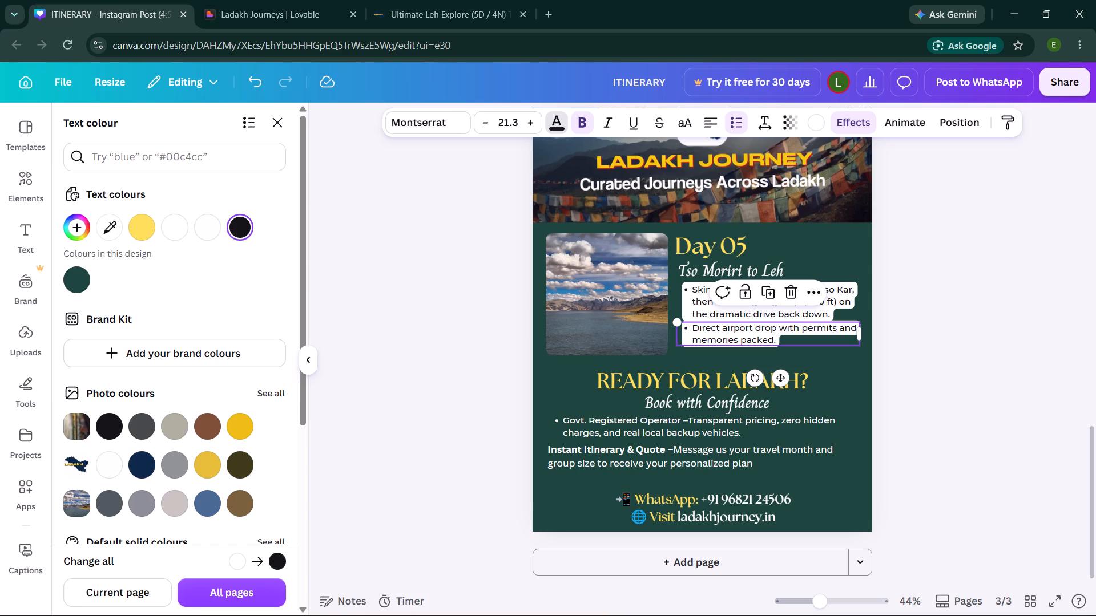
Apply the white-to-dark text colour change across all pages of the design.
{"action": "left_click", "coordinate": [251, 594]}
{"action": "left_click", "coordinate": [406, 518]}
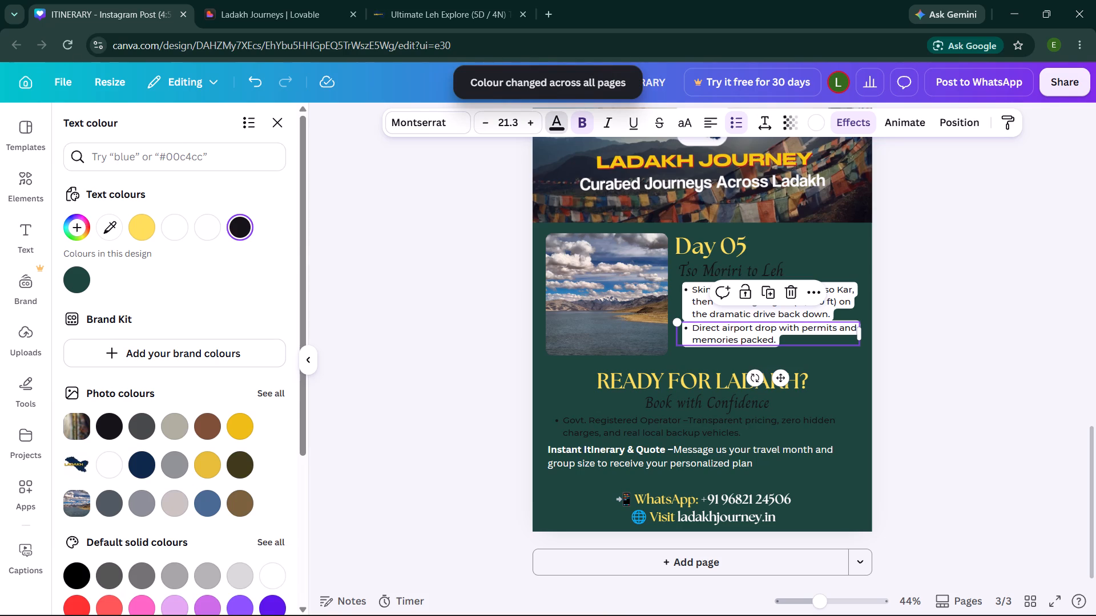
Apply the Background text effect to the first Day 04 bullet on page 2, "Drive open highlands past grazing Kiang".
{"action": "scroll", "coordinate": [406, 518], "scroll_direction": "up", "scroll_amount": 1}
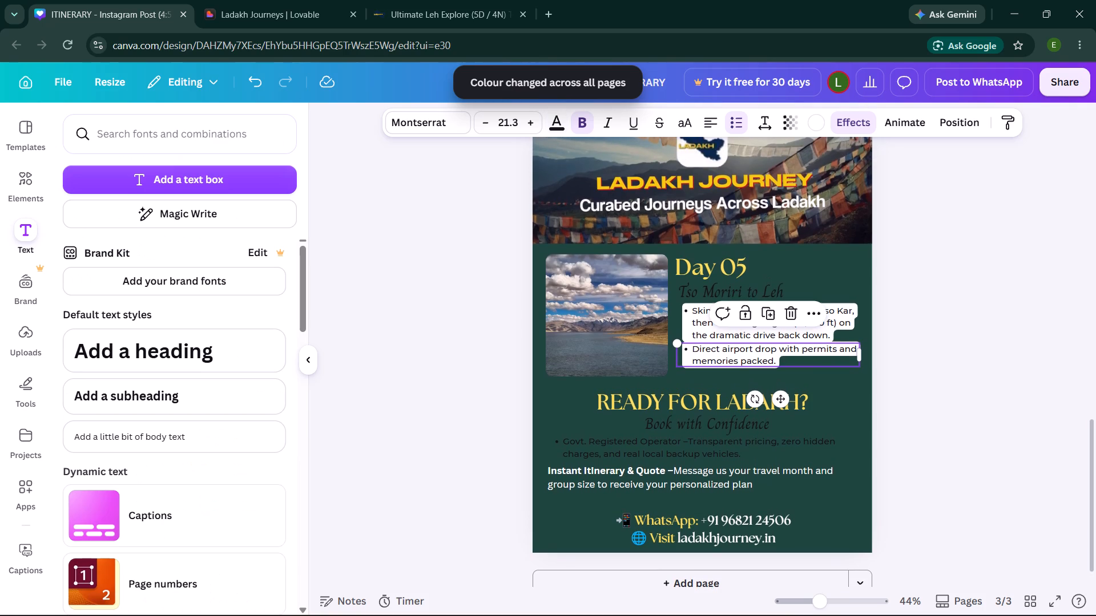
{"action": "scroll", "coordinate": [406, 518], "scroll_direction": "up", "scroll_amount": 1}
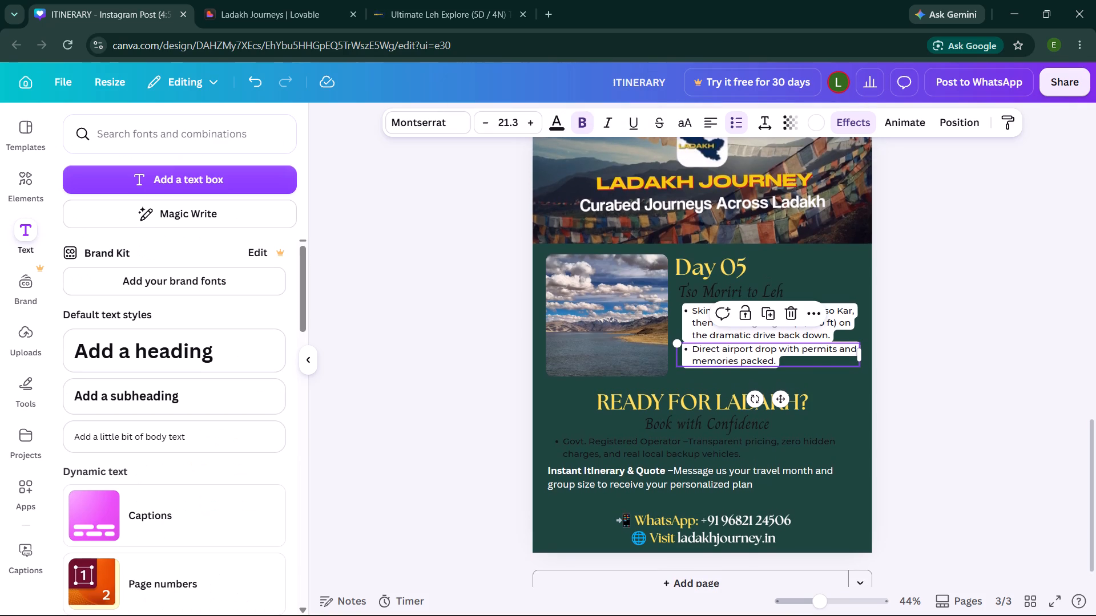
{"action": "scroll", "coordinate": [406, 518], "scroll_direction": "up", "scroll_amount": 1}
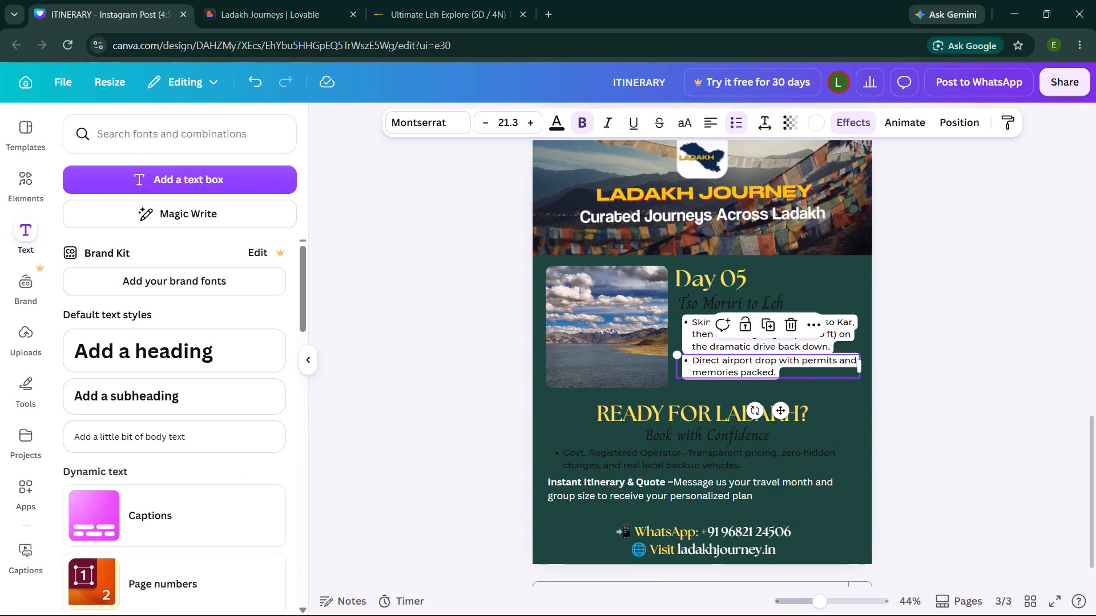
{"action": "scroll", "coordinate": [406, 518], "scroll_direction": "up", "scroll_amount": 3}
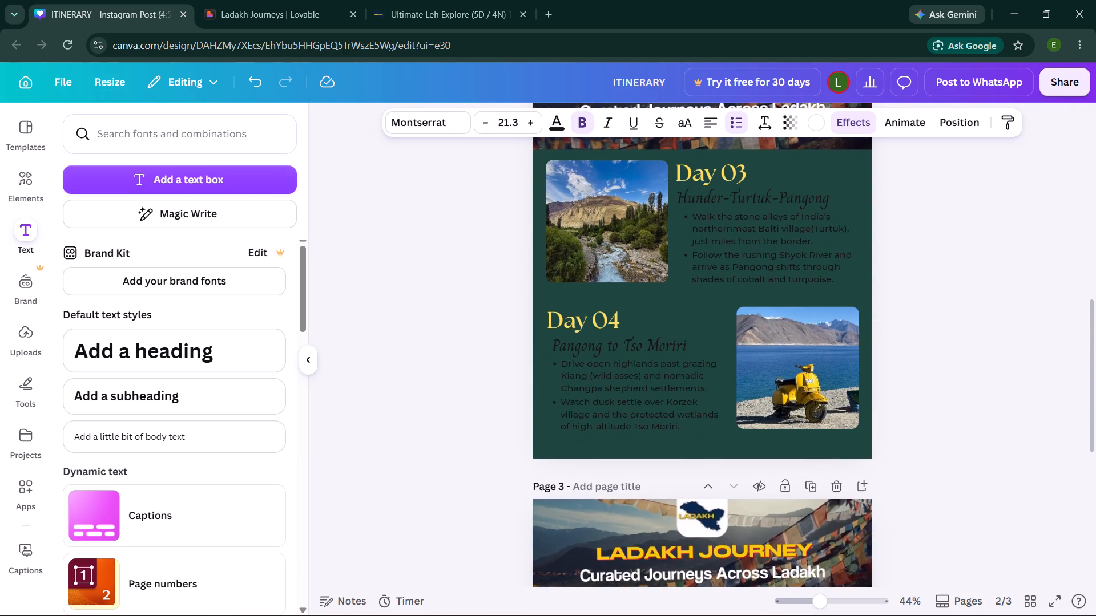
{"action": "left_click", "coordinate": [635, 380]}
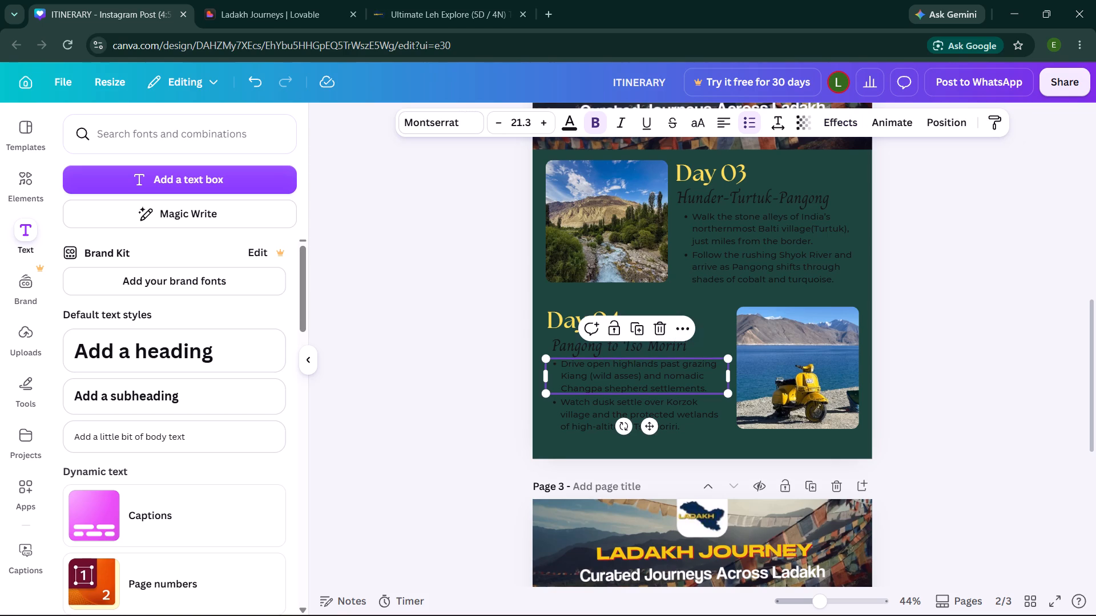
{"action": "left_click", "coordinate": [837, 121]}
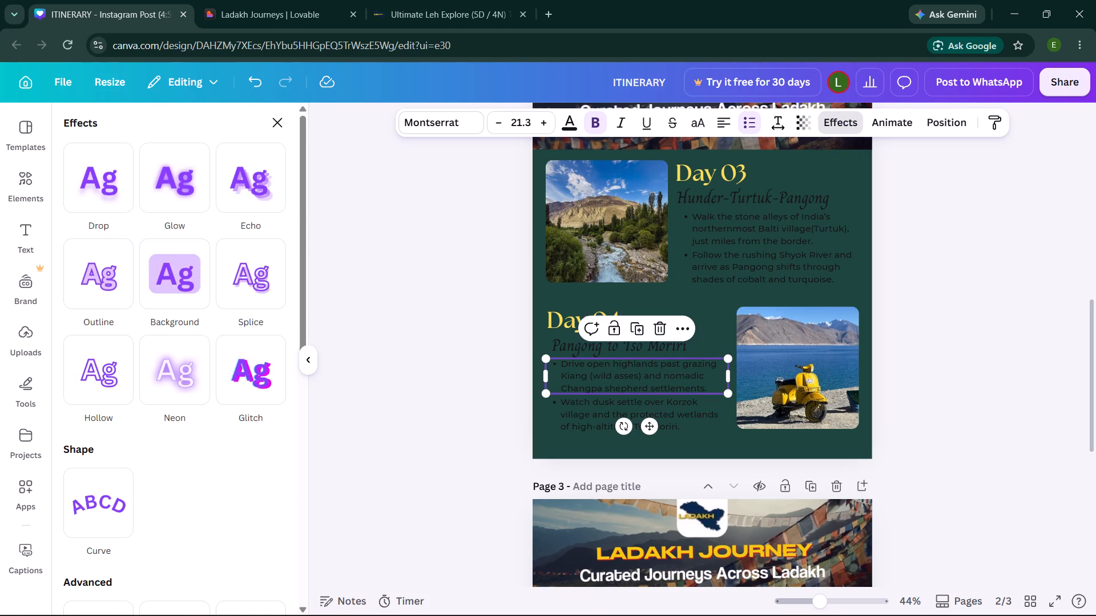
{"action": "left_click", "coordinate": [173, 281]}
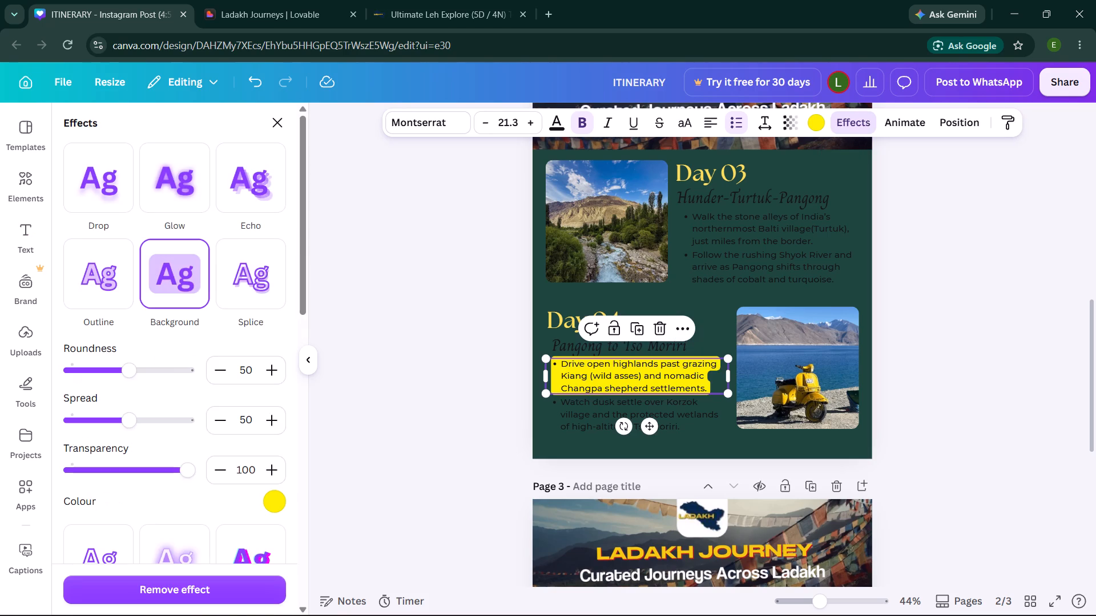
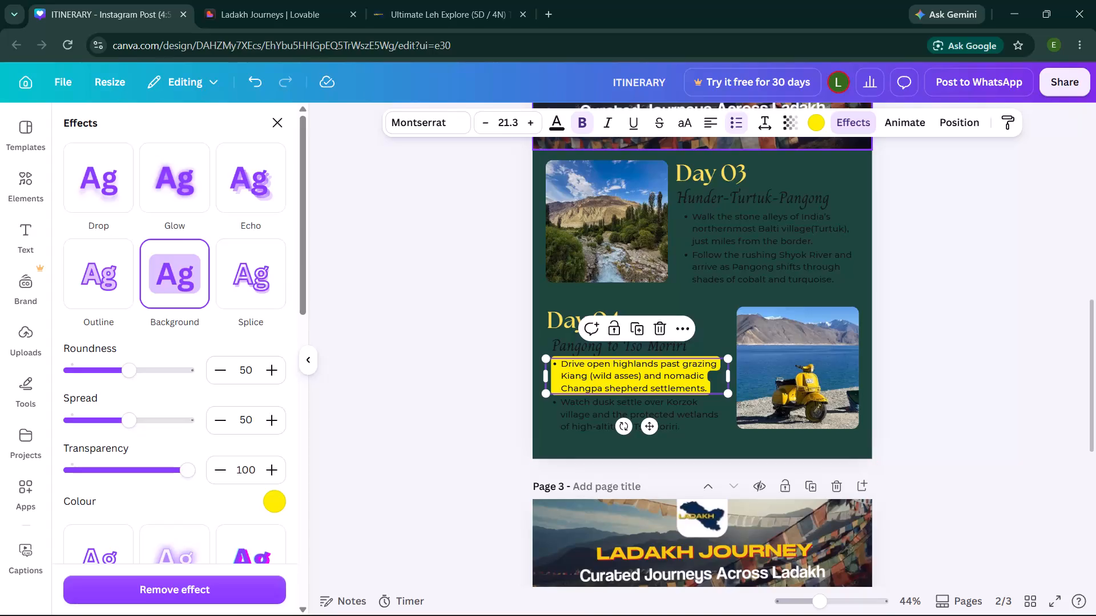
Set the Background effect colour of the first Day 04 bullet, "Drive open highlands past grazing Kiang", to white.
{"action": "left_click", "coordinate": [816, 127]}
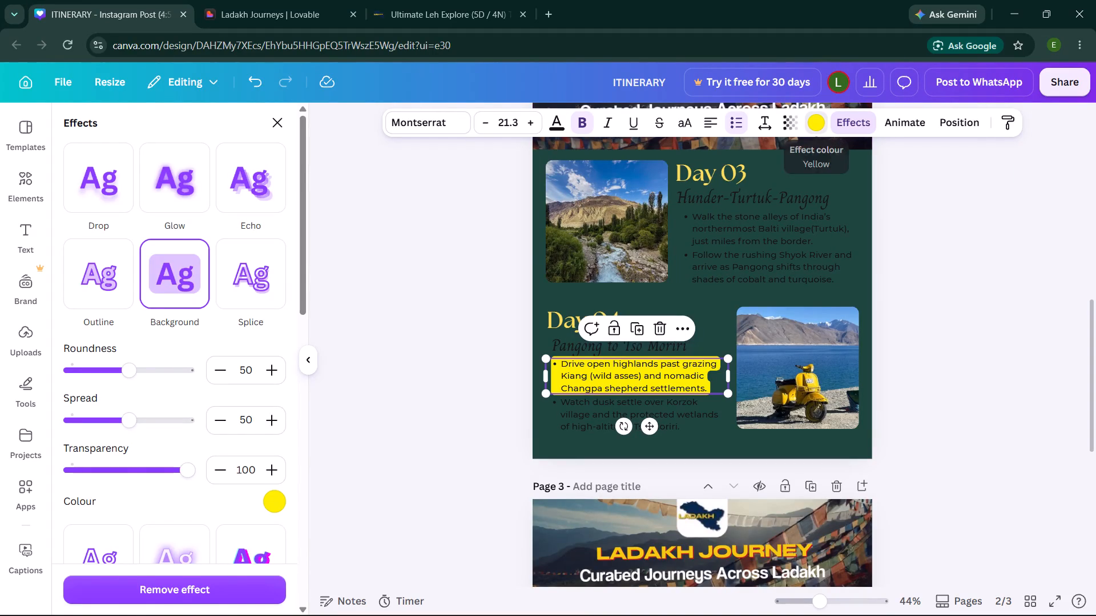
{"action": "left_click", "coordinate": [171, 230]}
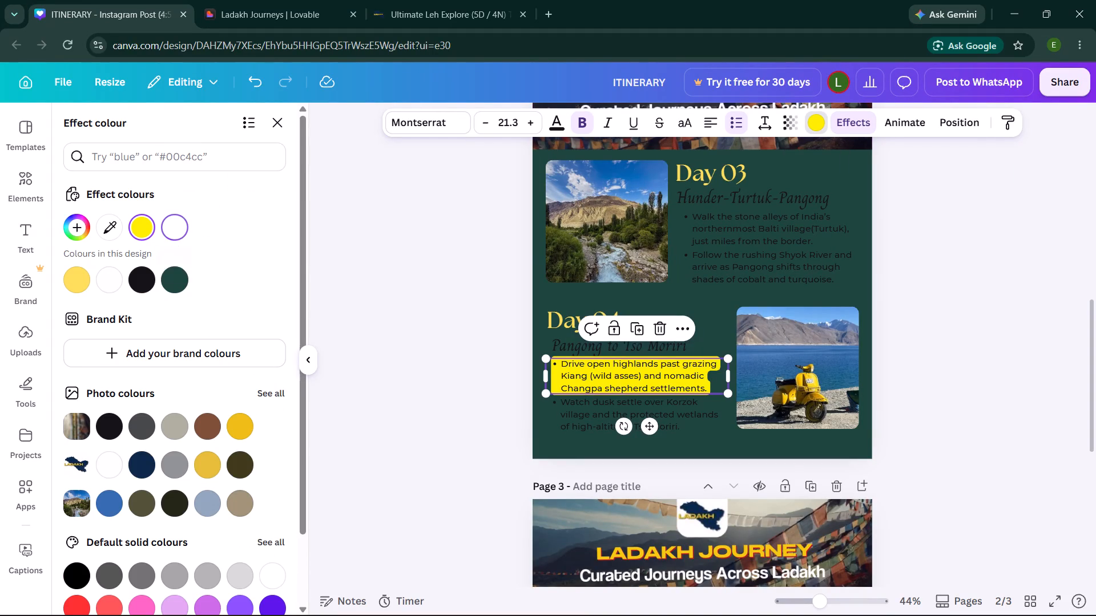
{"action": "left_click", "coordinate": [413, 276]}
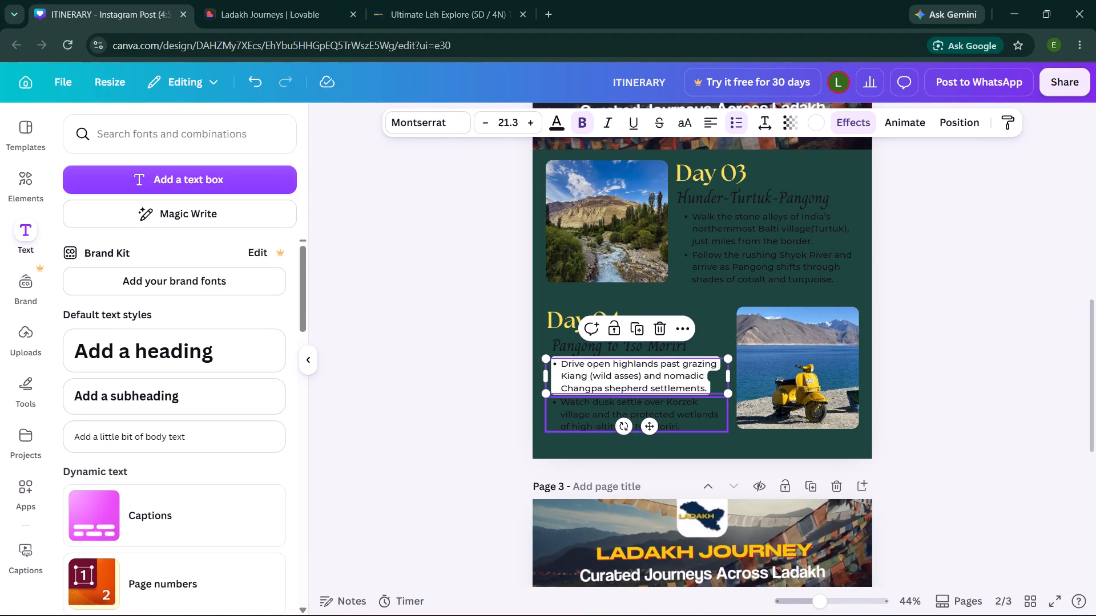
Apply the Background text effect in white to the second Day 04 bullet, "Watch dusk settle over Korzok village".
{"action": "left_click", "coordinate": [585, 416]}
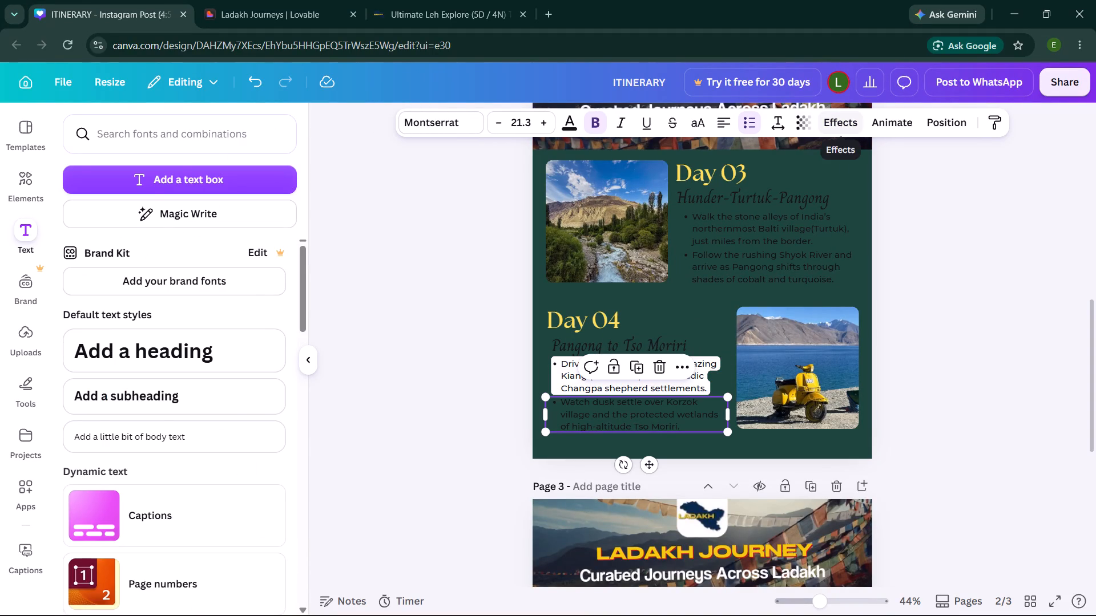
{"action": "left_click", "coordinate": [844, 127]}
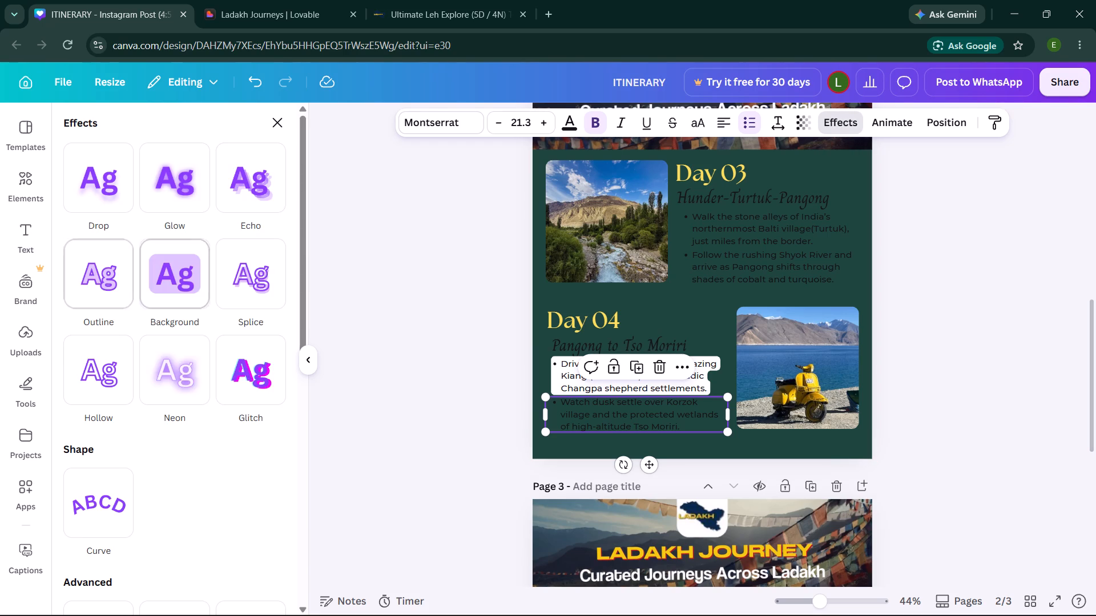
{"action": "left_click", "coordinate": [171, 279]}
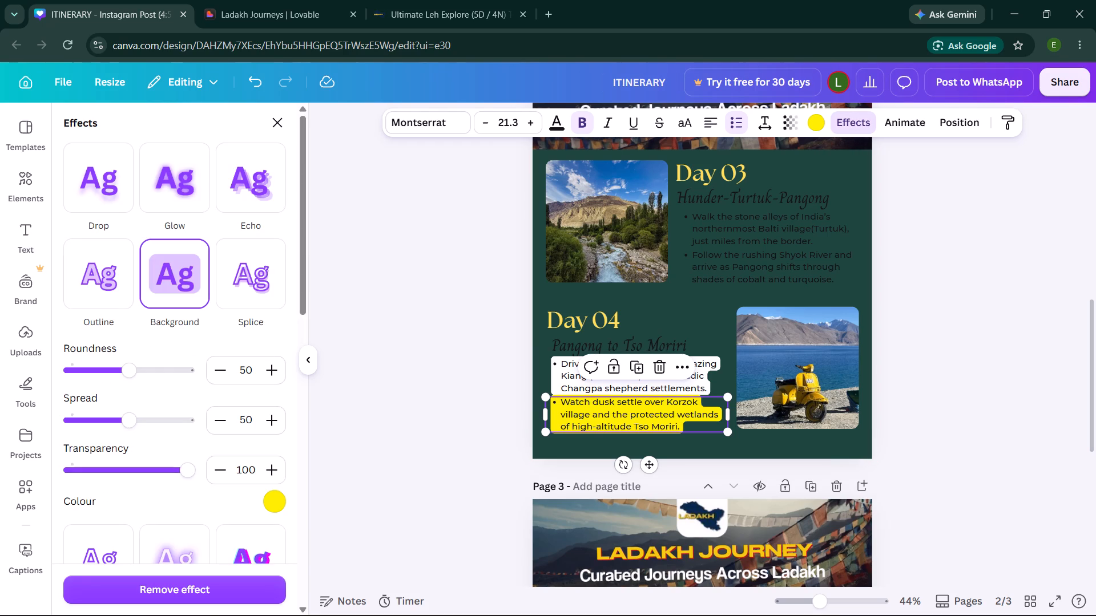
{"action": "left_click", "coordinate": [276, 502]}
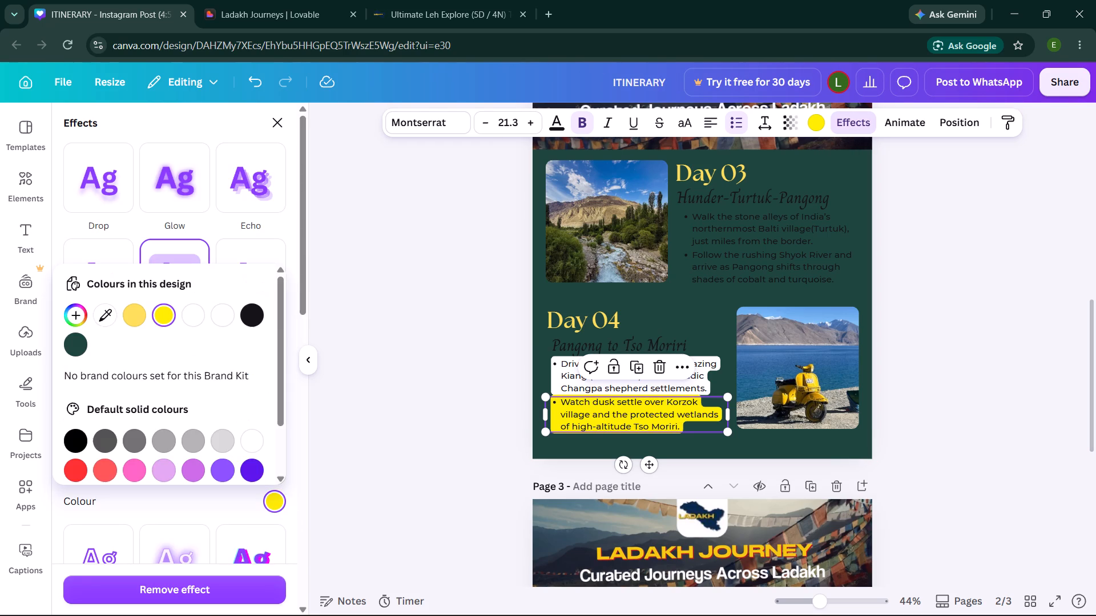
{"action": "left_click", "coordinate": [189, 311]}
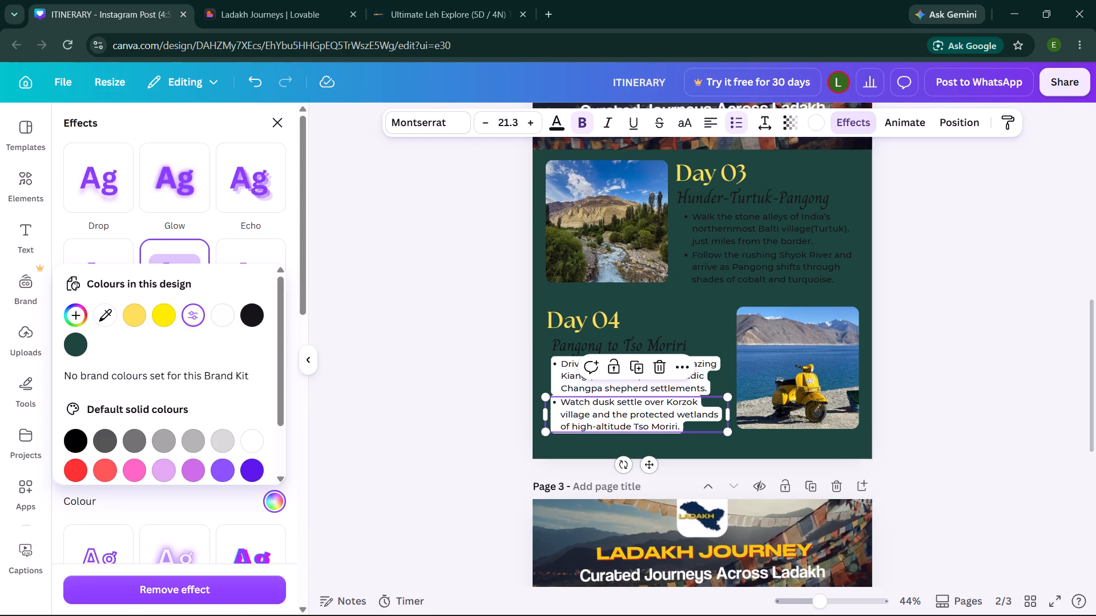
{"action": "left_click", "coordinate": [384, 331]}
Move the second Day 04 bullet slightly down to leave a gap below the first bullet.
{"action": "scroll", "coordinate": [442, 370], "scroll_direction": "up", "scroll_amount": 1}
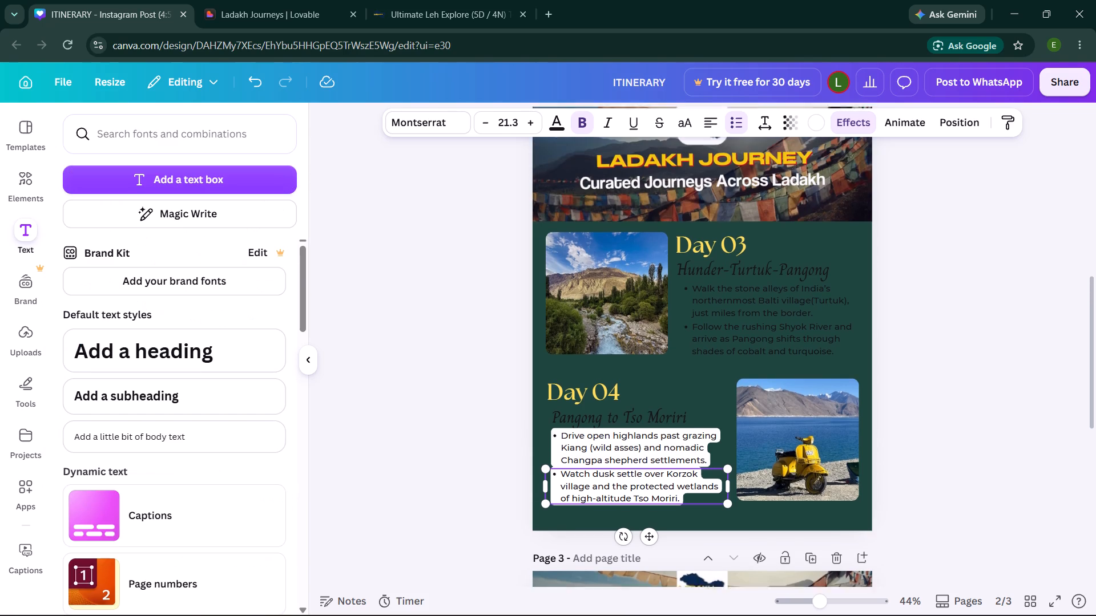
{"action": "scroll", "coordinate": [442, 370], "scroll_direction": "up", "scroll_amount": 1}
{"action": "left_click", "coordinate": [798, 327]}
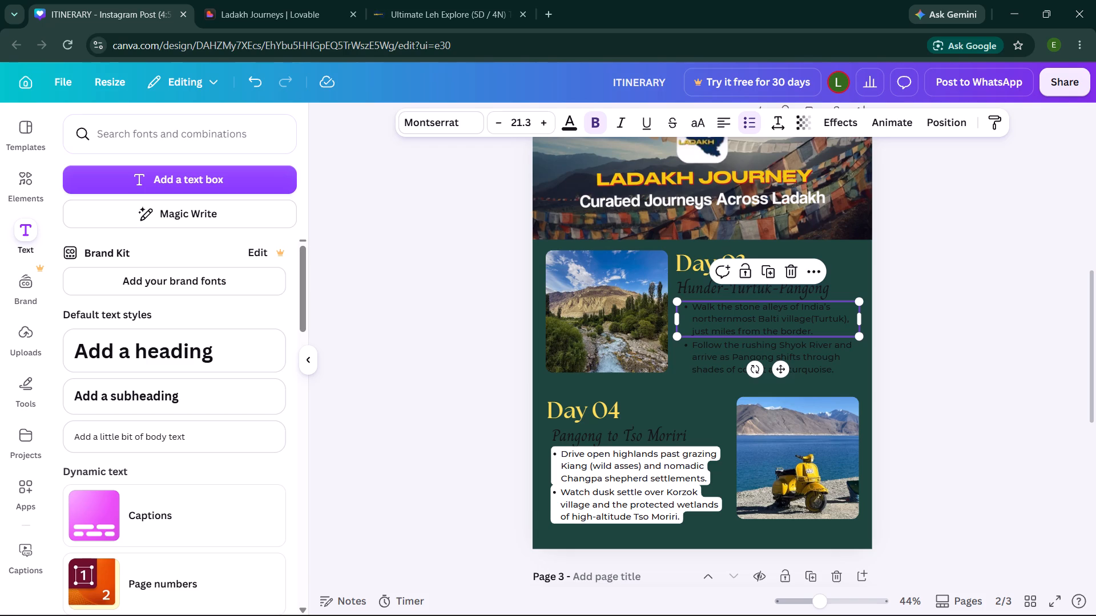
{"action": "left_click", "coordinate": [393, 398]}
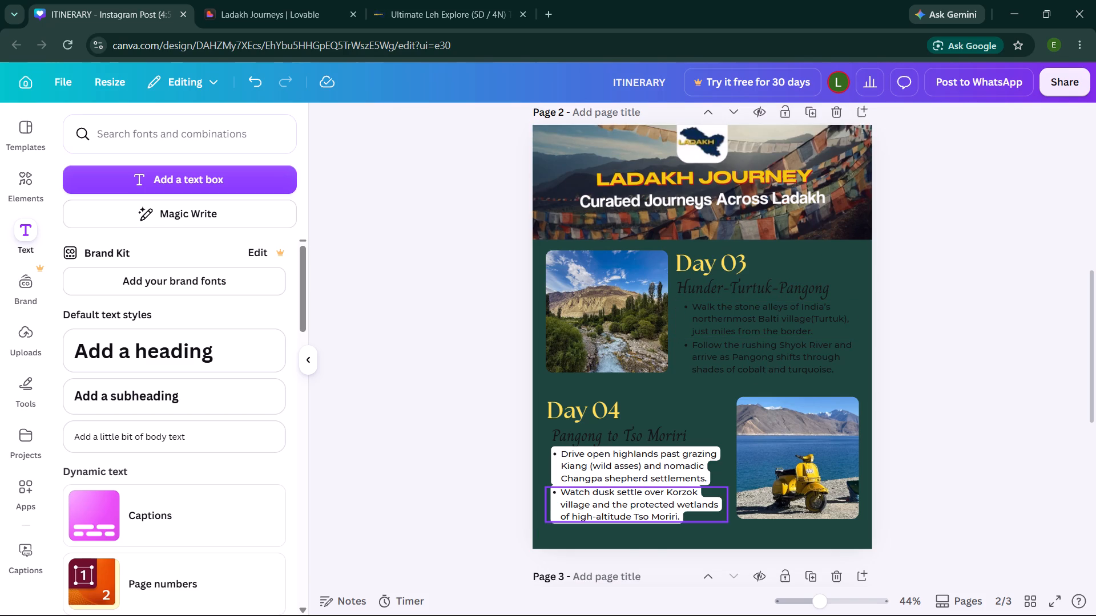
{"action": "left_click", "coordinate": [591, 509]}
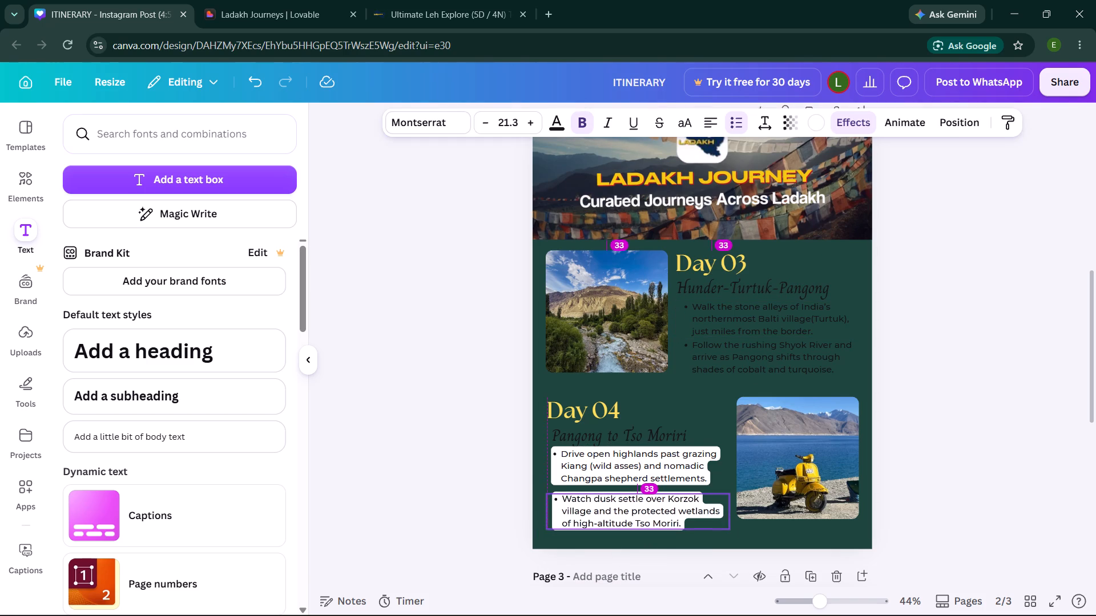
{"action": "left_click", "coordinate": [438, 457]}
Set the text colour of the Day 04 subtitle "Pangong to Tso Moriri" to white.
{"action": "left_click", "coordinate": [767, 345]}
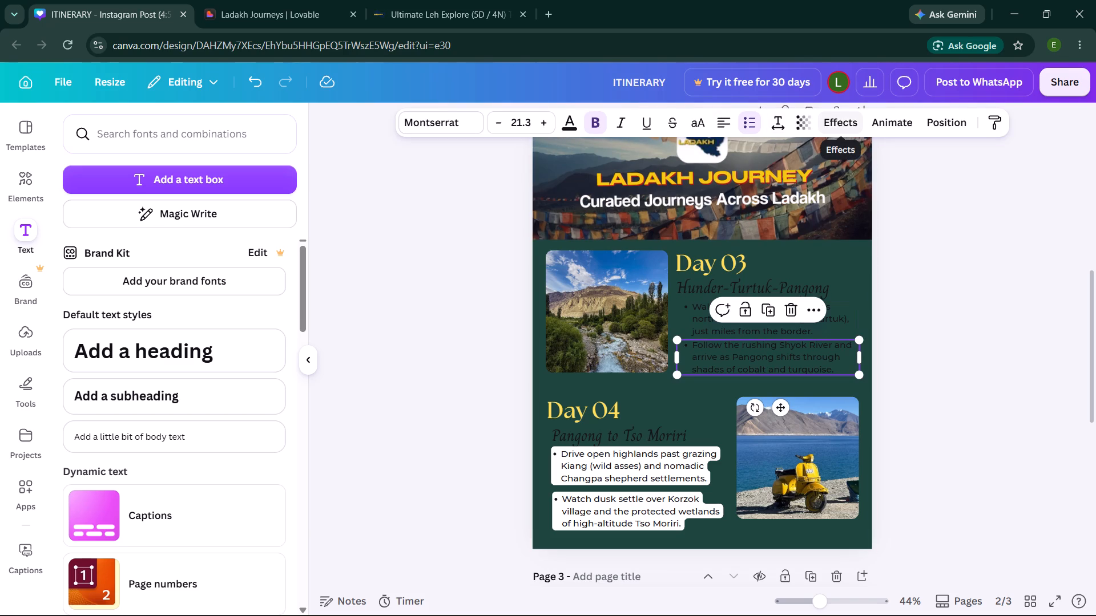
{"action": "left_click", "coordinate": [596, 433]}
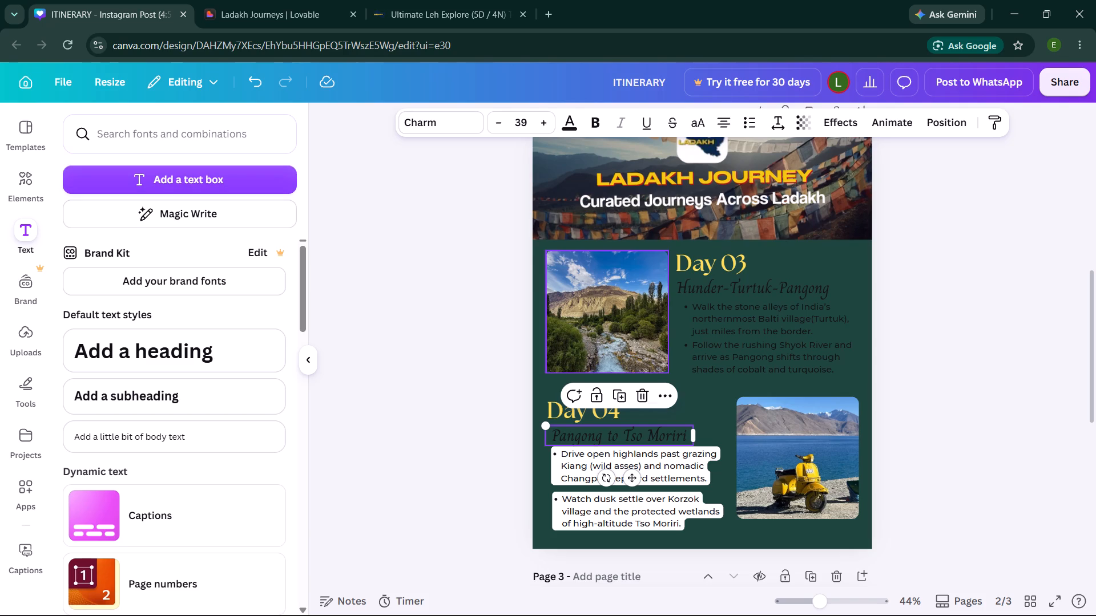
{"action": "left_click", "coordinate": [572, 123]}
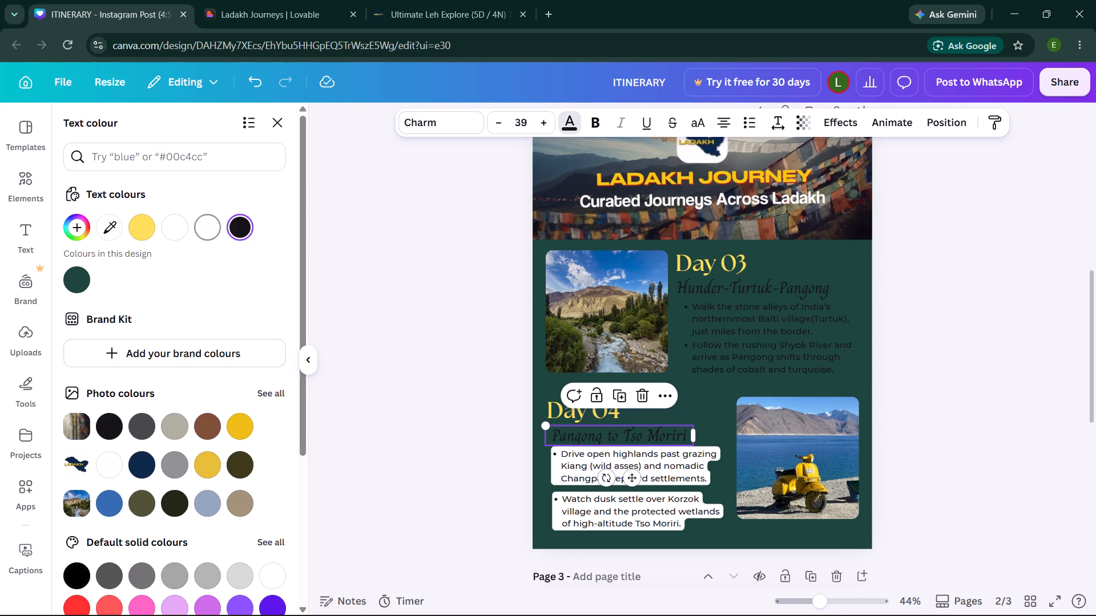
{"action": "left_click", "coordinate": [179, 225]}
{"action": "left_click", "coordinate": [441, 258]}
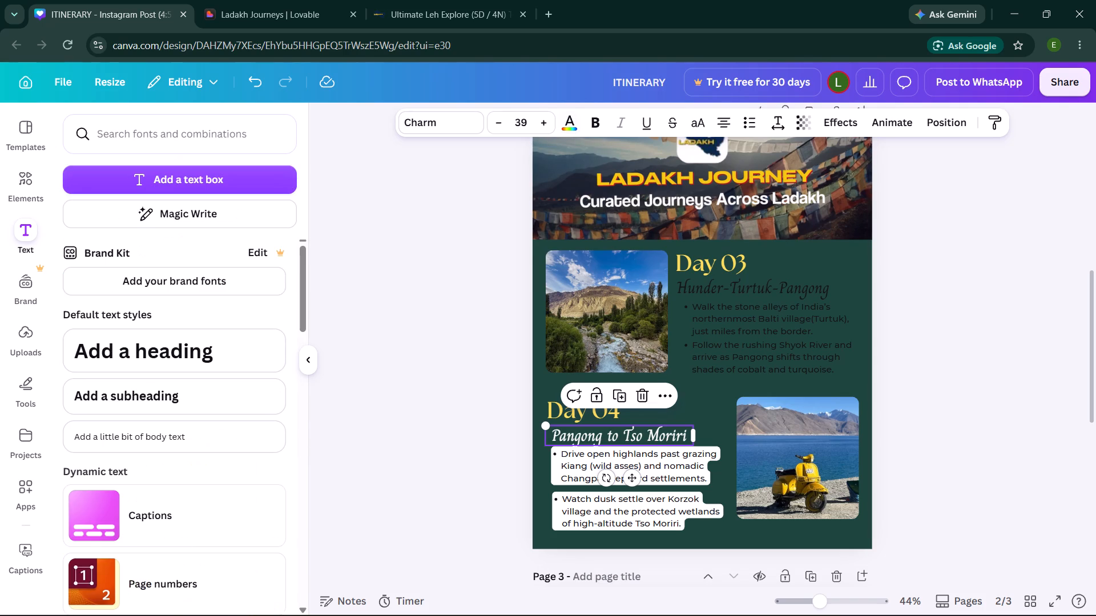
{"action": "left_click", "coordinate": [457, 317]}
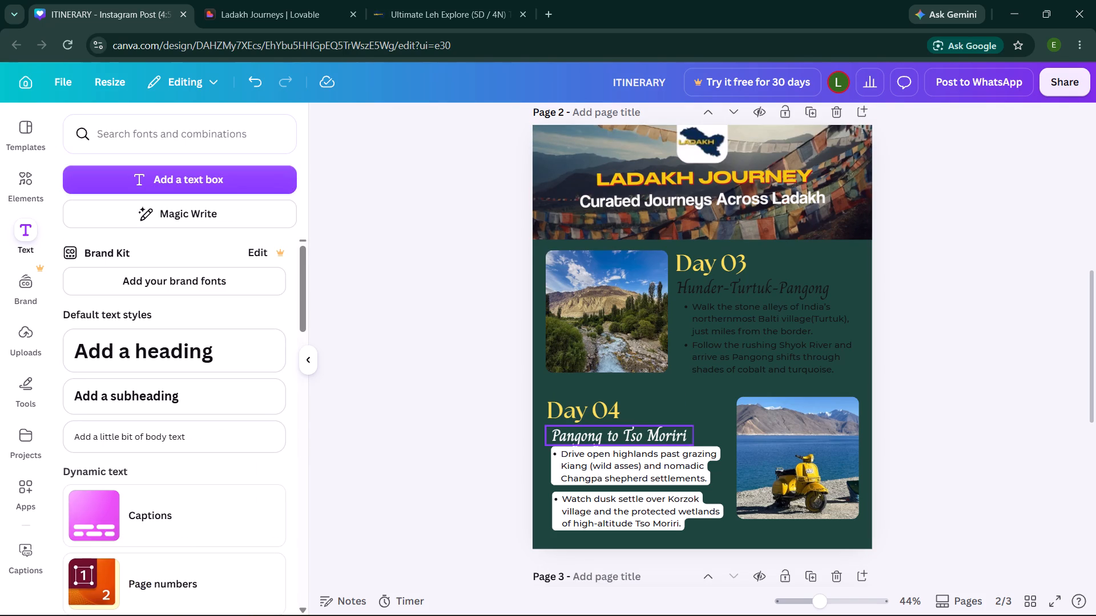
Undo the Day 04 styling changes and the dark text colour change across all pages.
{"action": "left_click", "coordinate": [593, 437]}
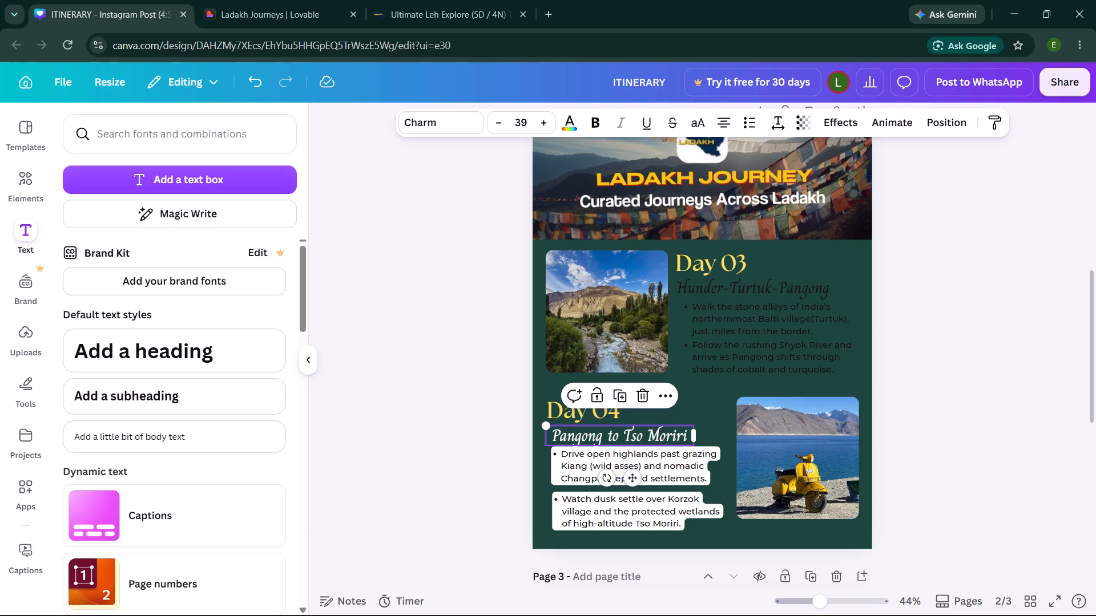
{"action": "key", "text": "ctrl+z"}
{"action": "key", "text": "ctrl+z"}
{"action": "key", "text": "ctrl+z"}
{"action": "key", "text": "ctrl+z"}
{"action": "key", "text": "ctrl+z"}
{"action": "key", "text": "ctrl+z"}
{"action": "key", "text": "ctrl+z"}
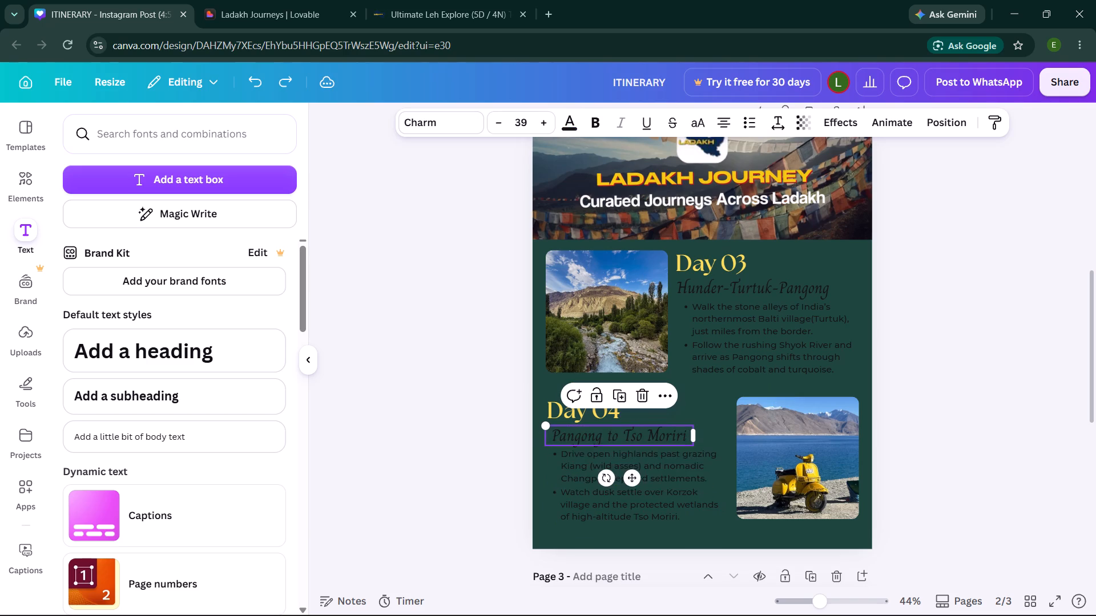
{"action": "key", "text": "ctrl+z"}
{"action": "key", "text": "ctrl+z"}
Undo the white backgrounds and dark text on both Day 05 bullets on page 3.
{"action": "scroll", "coordinate": [400, 399], "scroll_direction": "down", "scroll_amount": 5}
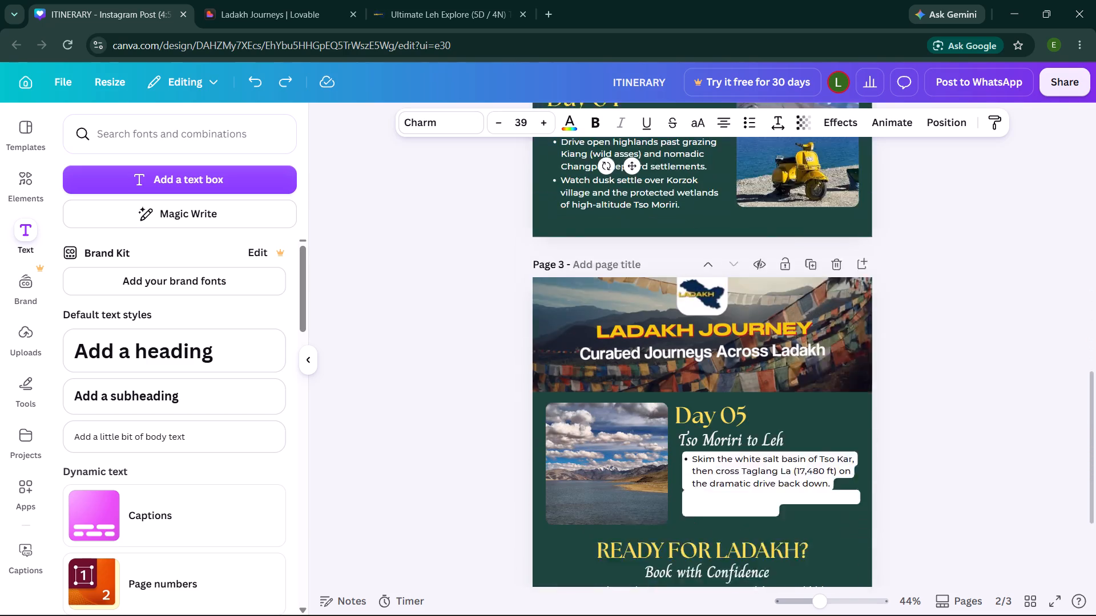
{"action": "scroll", "coordinate": [400, 399], "scroll_direction": "down", "scroll_amount": 1}
{"action": "key", "text": "ctrl+z"}
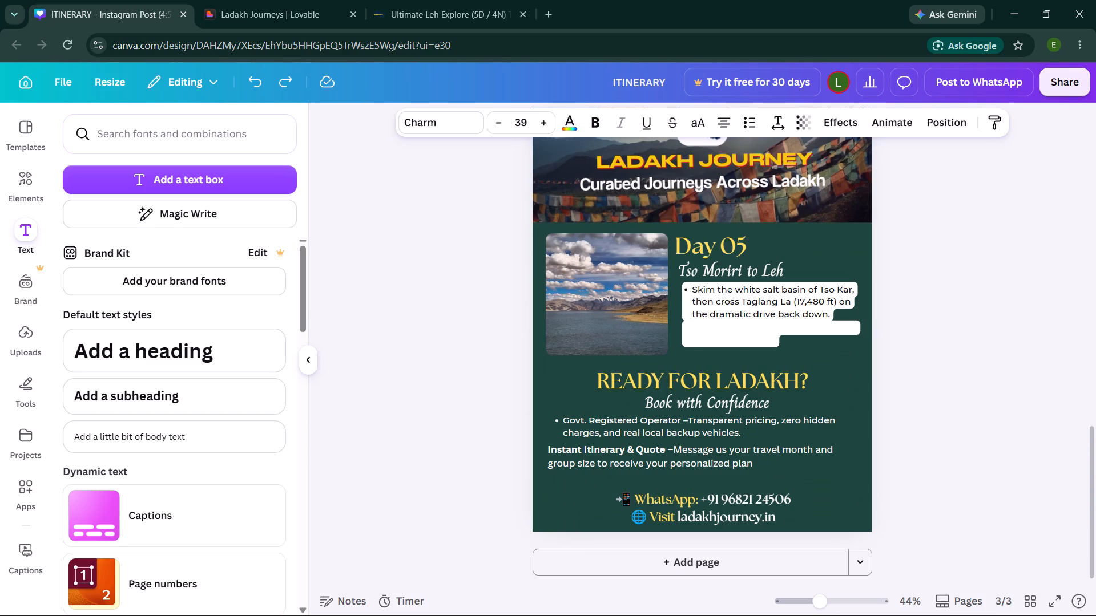
{"action": "key", "text": "ctrl+z"}
{"action": "key", "text": "ctrl+z"}
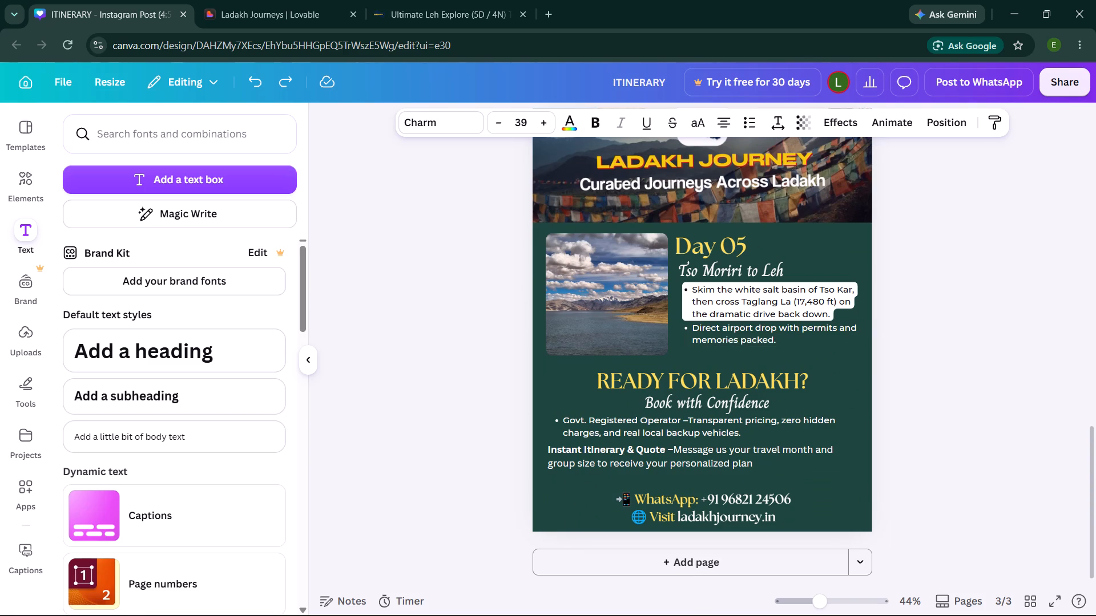
{"action": "key", "text": "ctrl+z"}
{"action": "key", "text": "ctrl+z"}
{"action": "key", "text": "ctrl+z"}
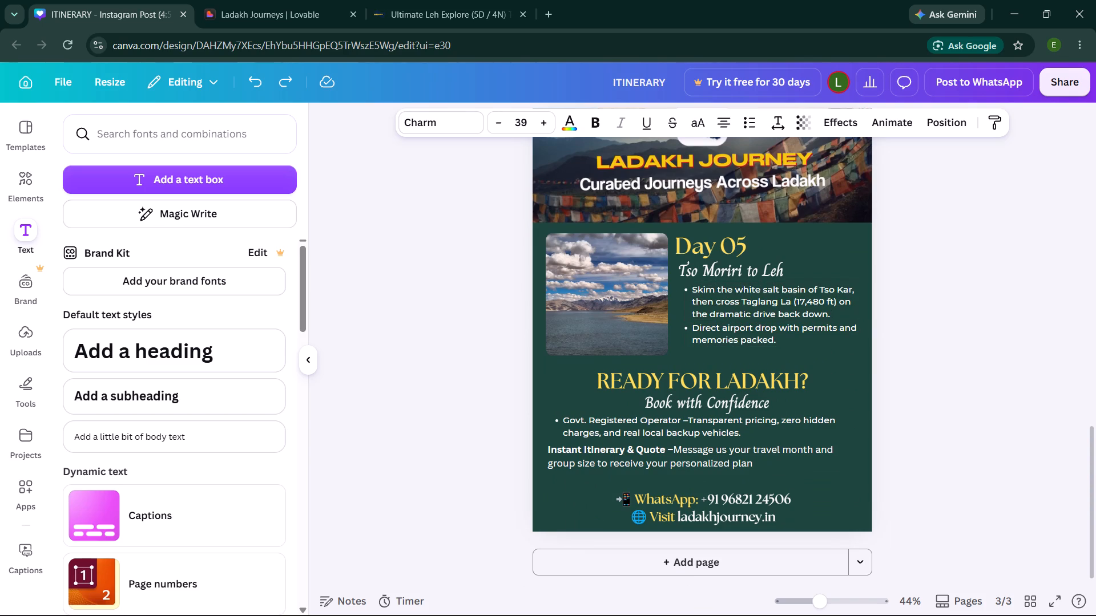
{"action": "left_click", "coordinate": [451, 332]}
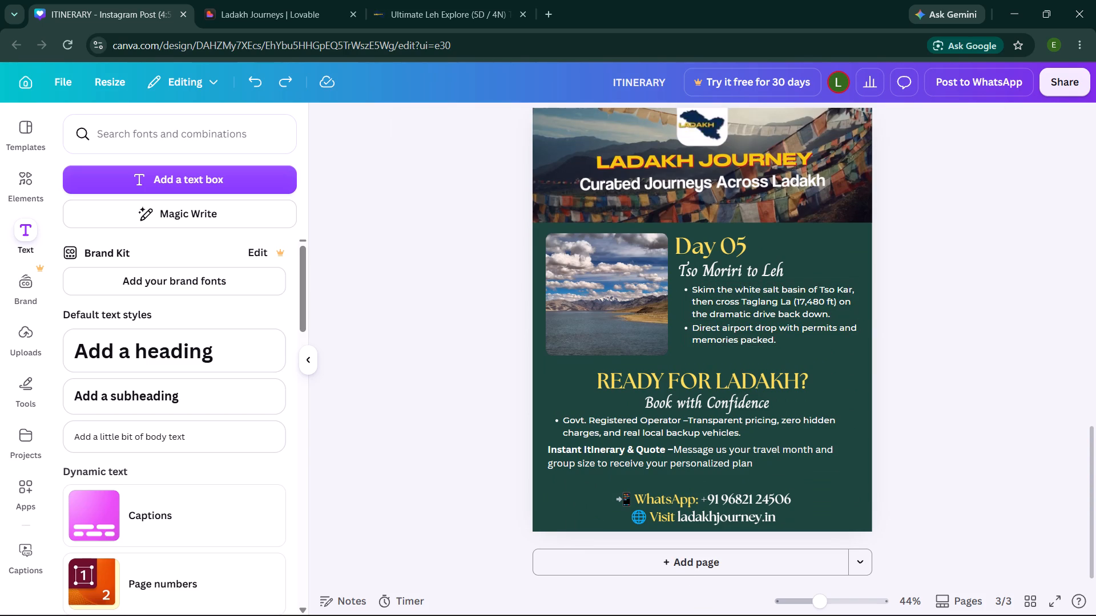
Turn the "Instant Itinerary & Quote" paragraph on page 3 into a bulleted item.
{"action": "left_click", "coordinate": [591, 465]}
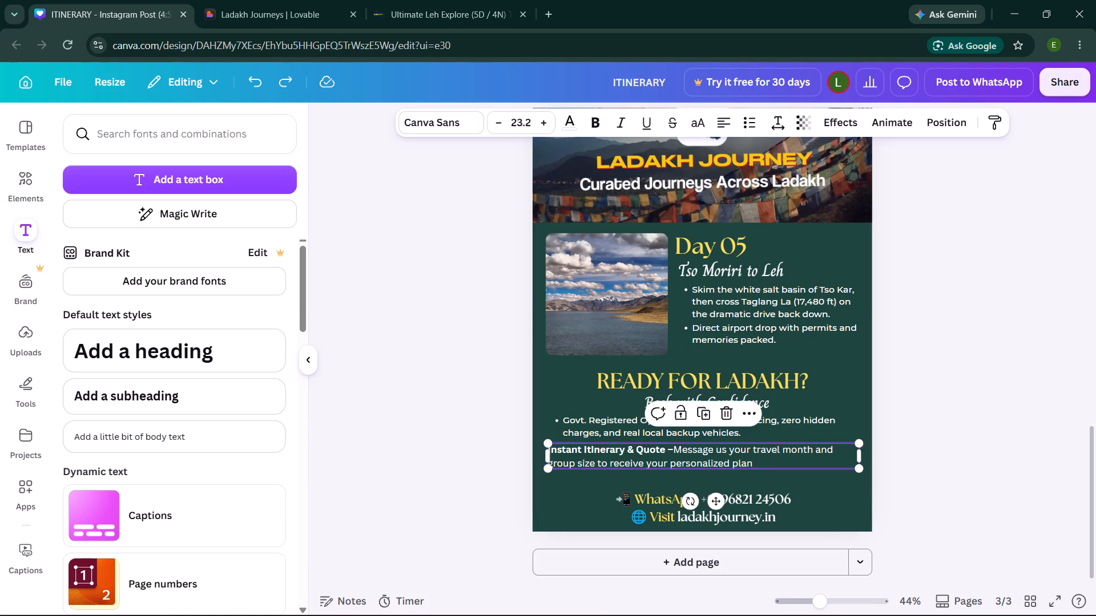
{"action": "left_click", "coordinate": [744, 128]}
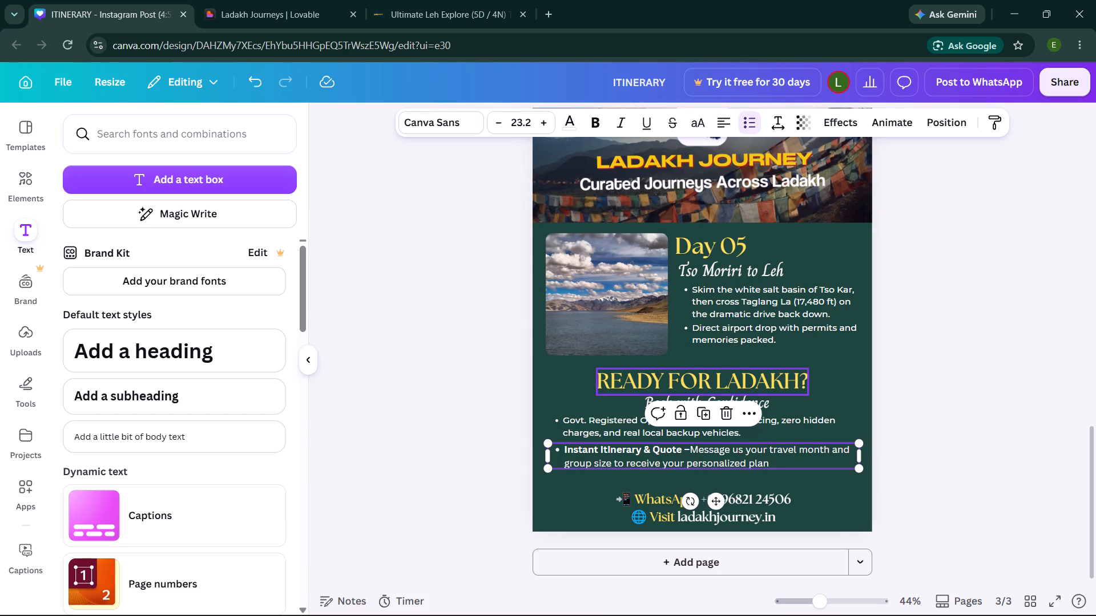
Set the font of the "Instant Itinerary & Quote" bullet to Montserrat Medium, in line with the bullet above it.
{"action": "left_click", "coordinate": [578, 433]}
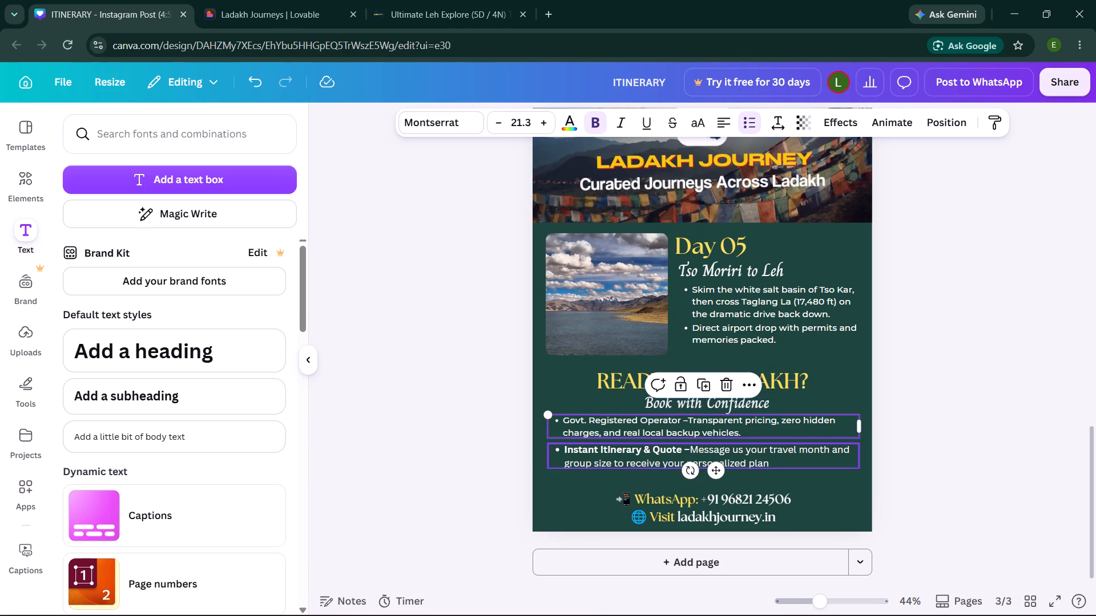
{"action": "left_click", "coordinate": [583, 469]}
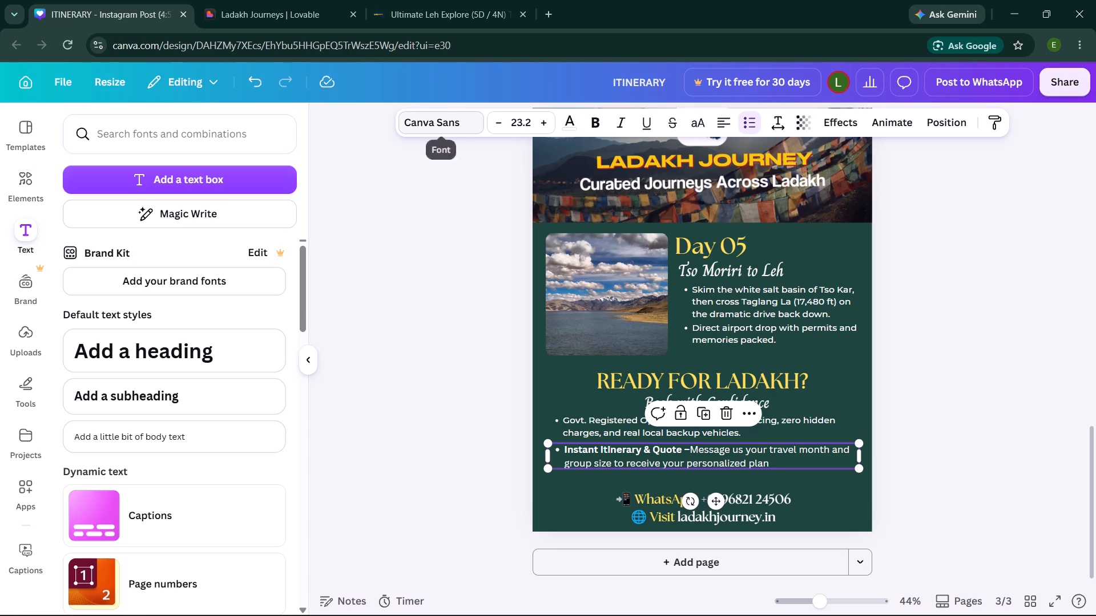
{"action": "left_click", "coordinate": [463, 121]}
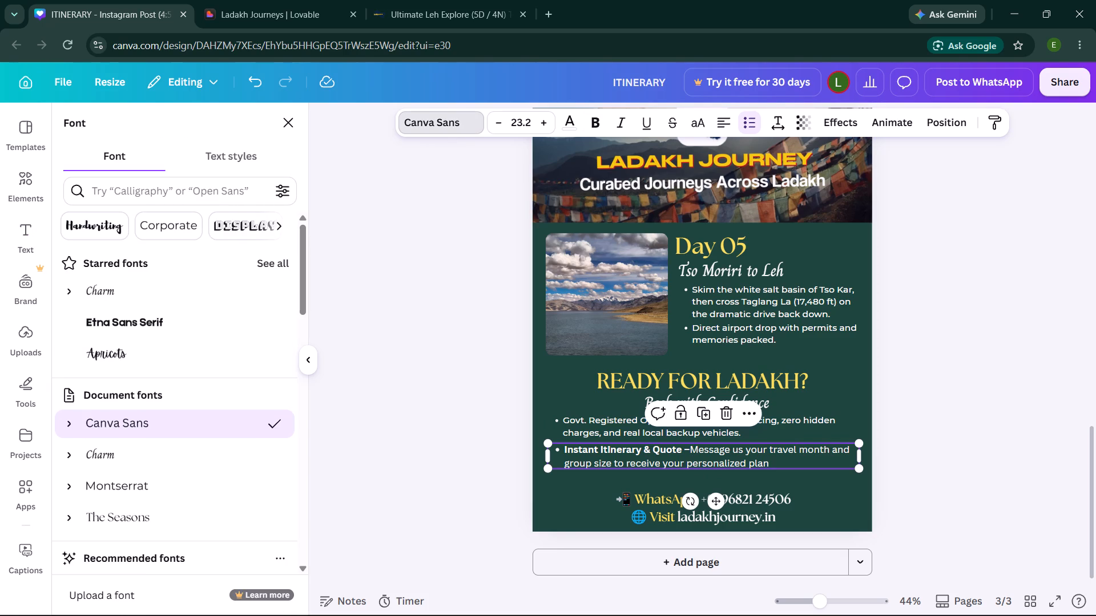
{"action": "left_click", "coordinate": [149, 490]}
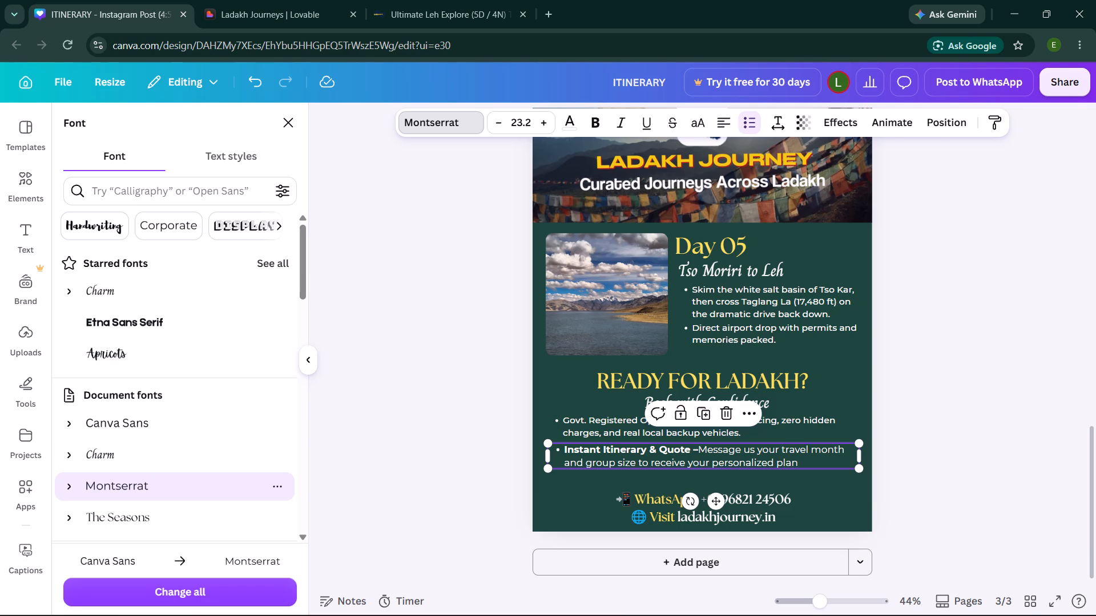
{"action": "left_click", "coordinate": [71, 483]}
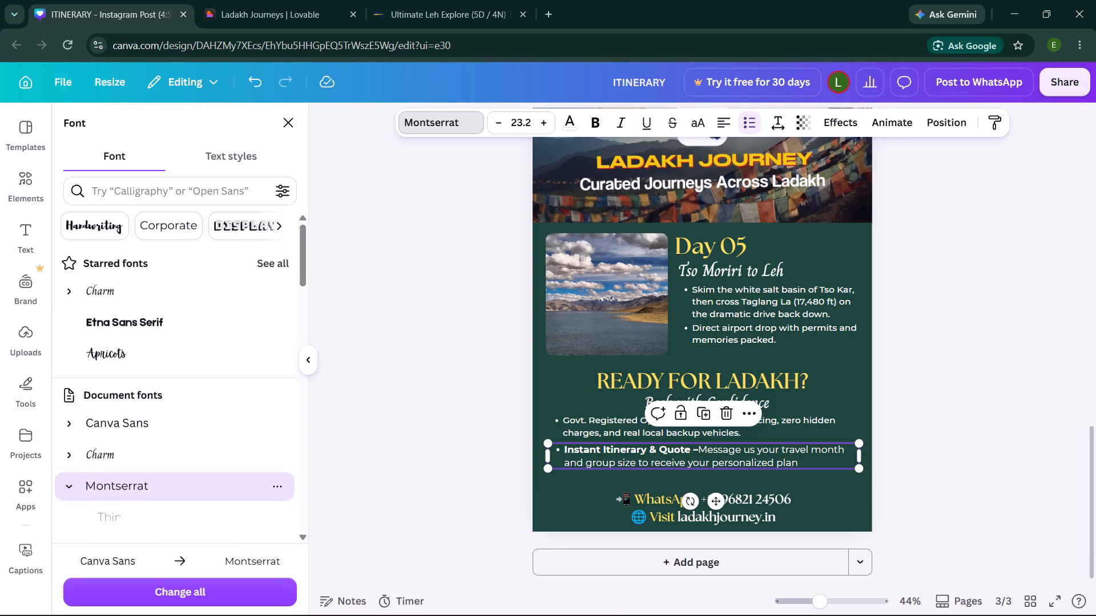
{"action": "scroll", "coordinate": [97, 483], "scroll_direction": "down", "scroll_amount": 3}
{"action": "left_click", "coordinate": [122, 449]}
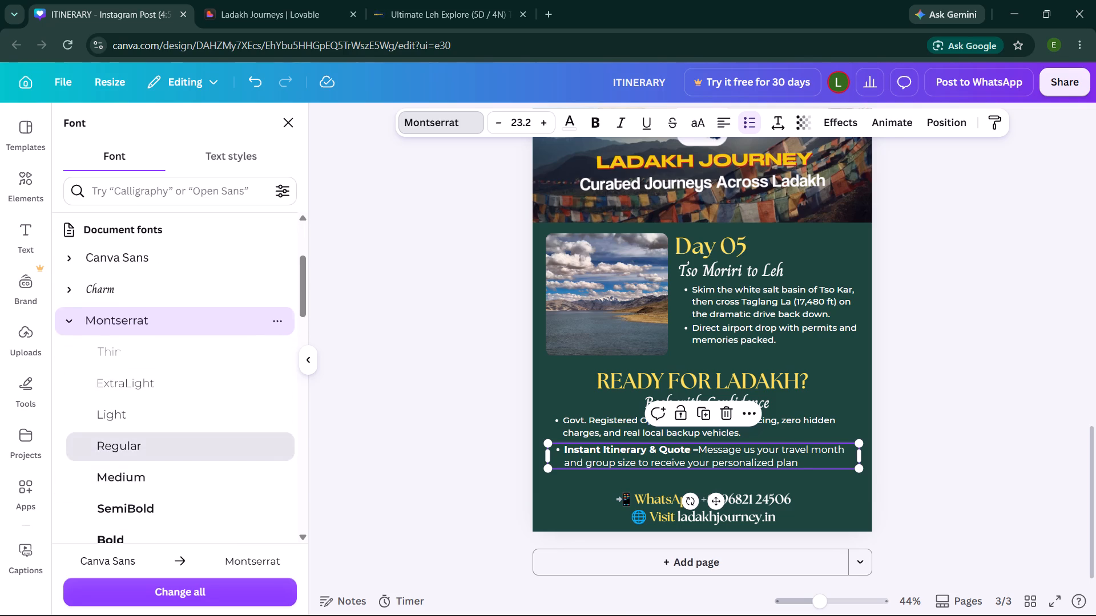
{"action": "left_click", "coordinate": [122, 476]}
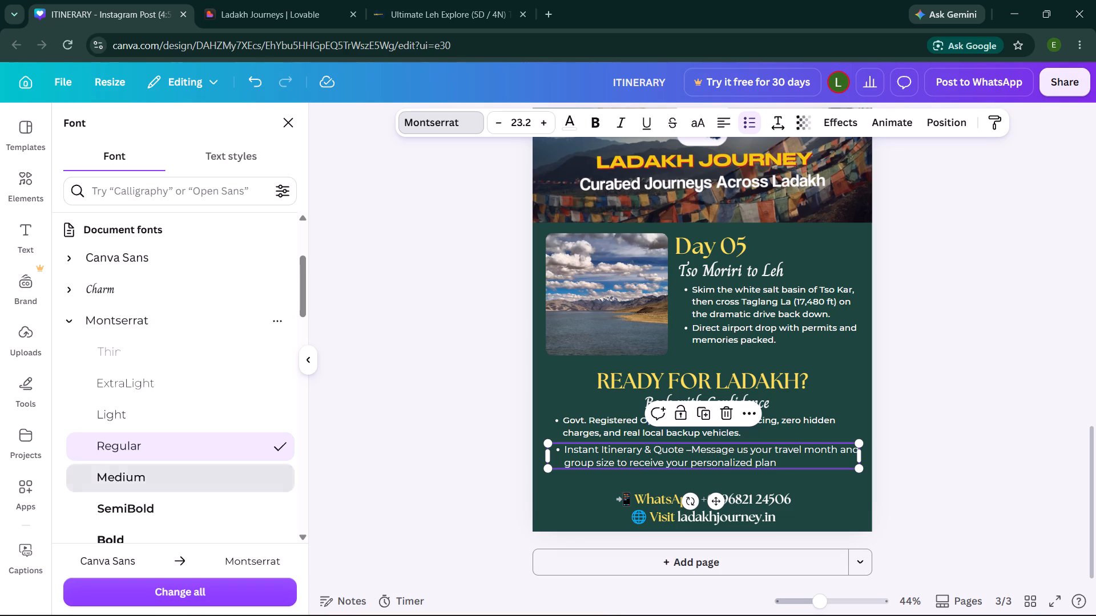
{"action": "left_click", "coordinate": [374, 485]}
{"action": "left_click", "coordinate": [374, 485]}
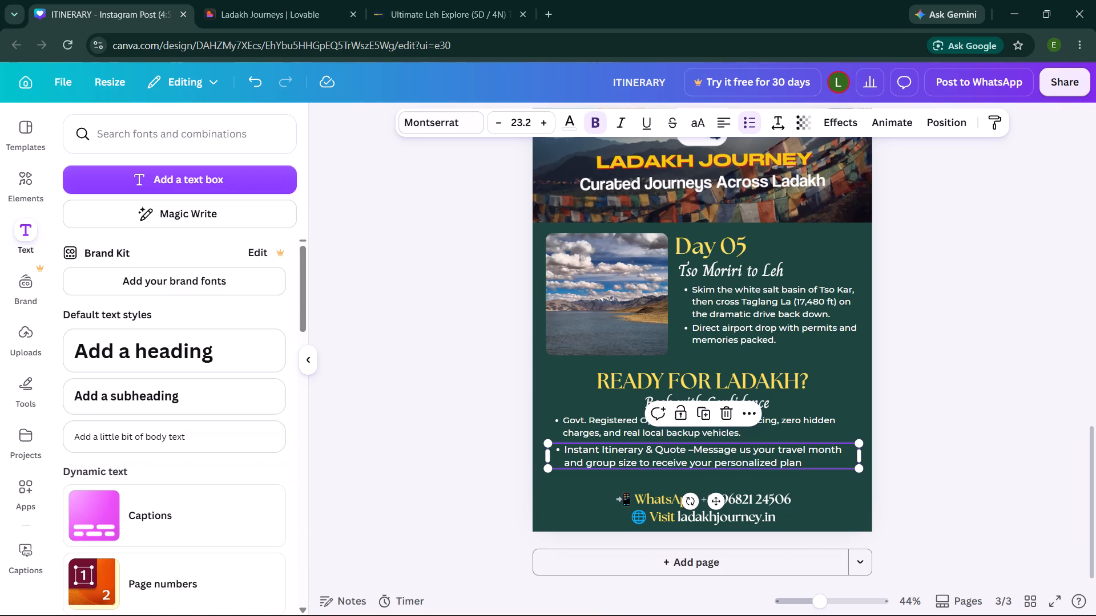
Make the words "Govt. Registered Operator" bold in the first bullet under "Book with Confidence" on page 3.
{"action": "left_click", "coordinate": [627, 429]}
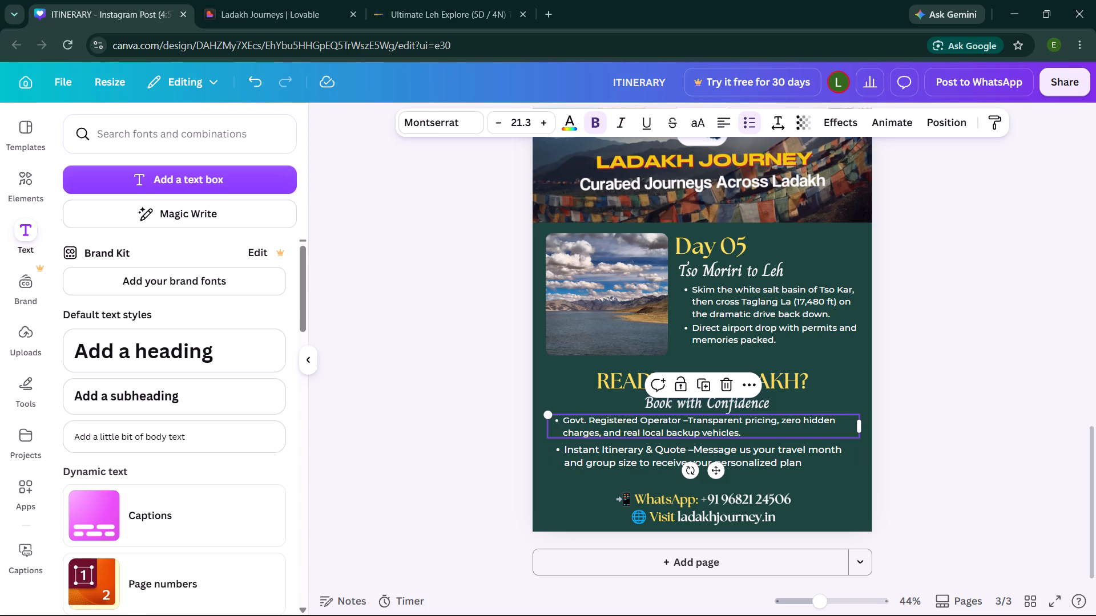
{"action": "left_click", "coordinate": [435, 128]}
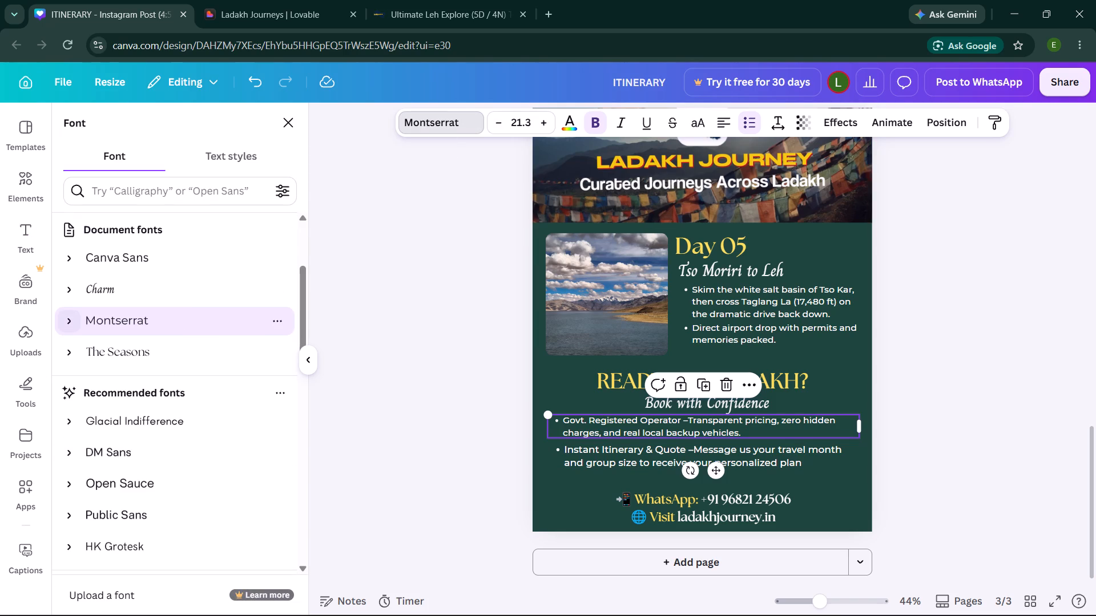
{"action": "left_click", "coordinate": [68, 319]}
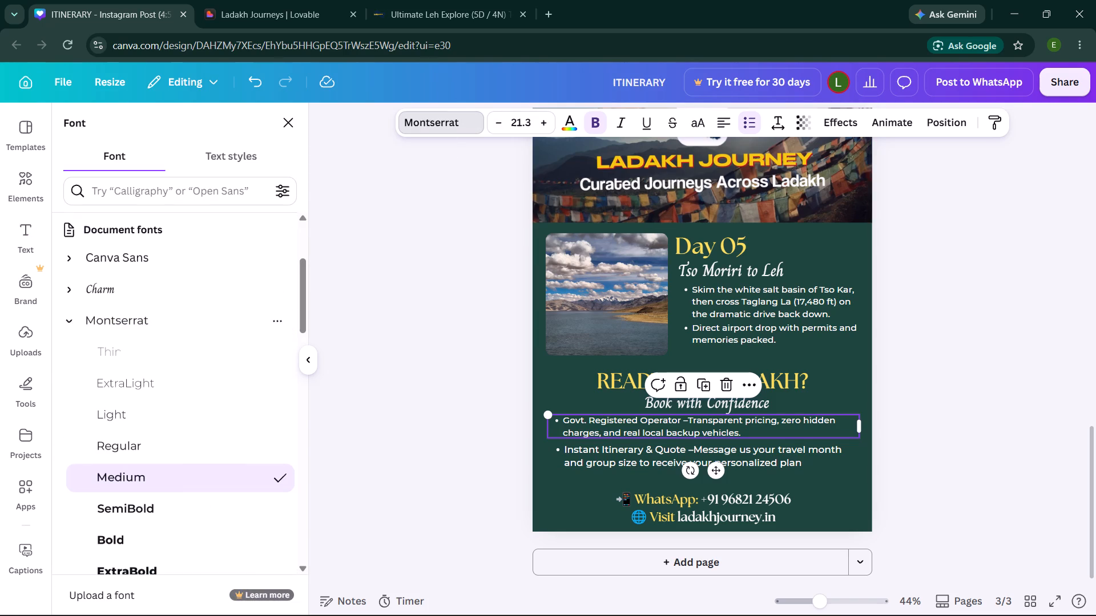
{"action": "left_click", "coordinate": [457, 469]}
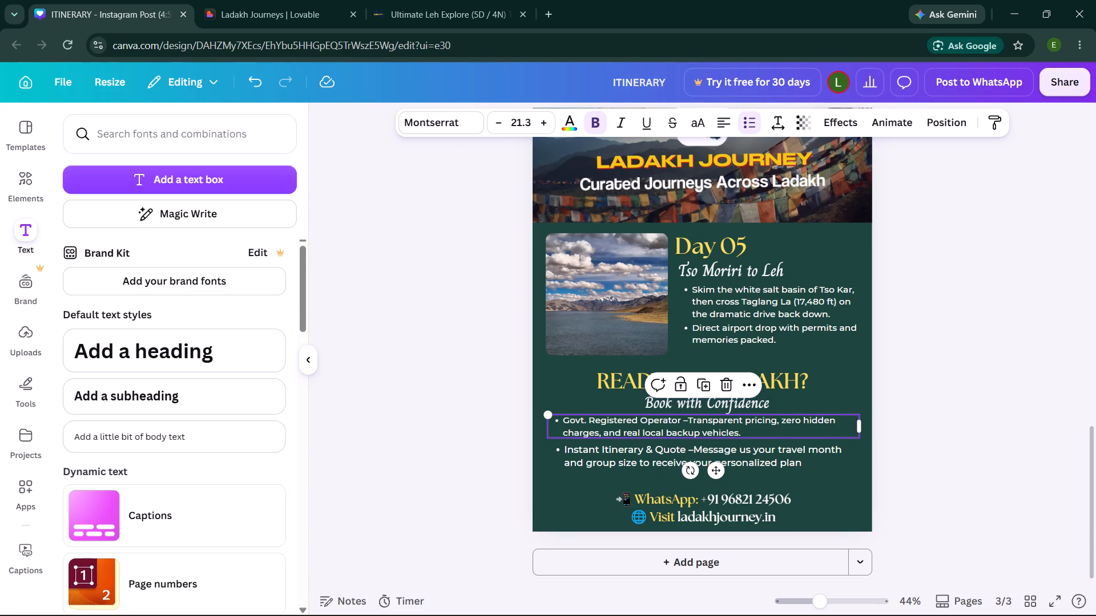
{"action": "left_click", "coordinate": [679, 419]}
{"action": "left_click", "coordinate": [682, 423]}
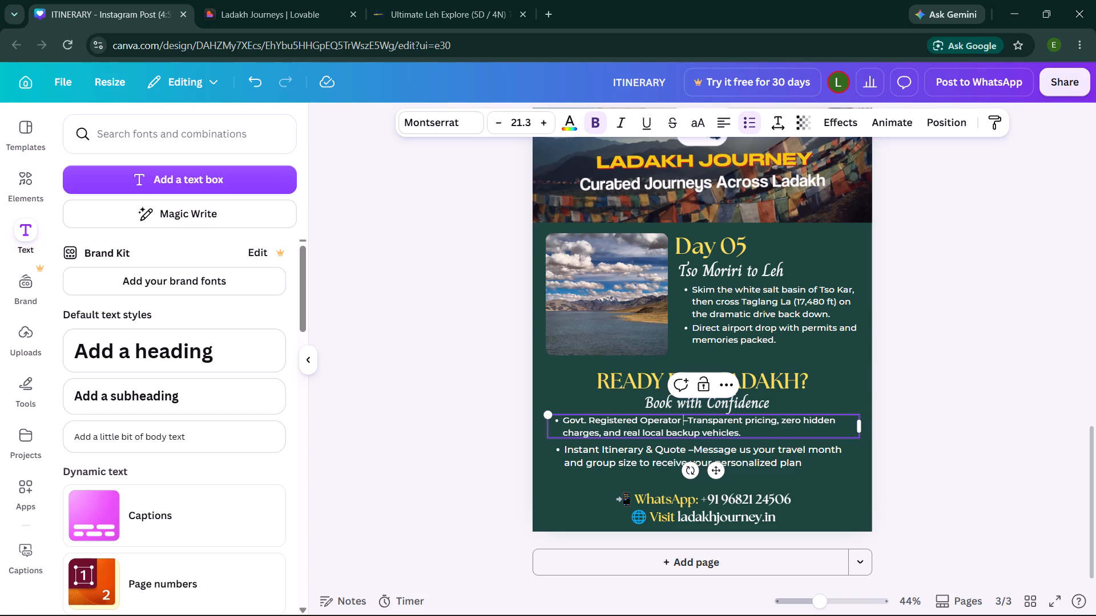
{"action": "left_click_drag", "start_coordinate": [682, 423], "coordinate": [563, 425]}
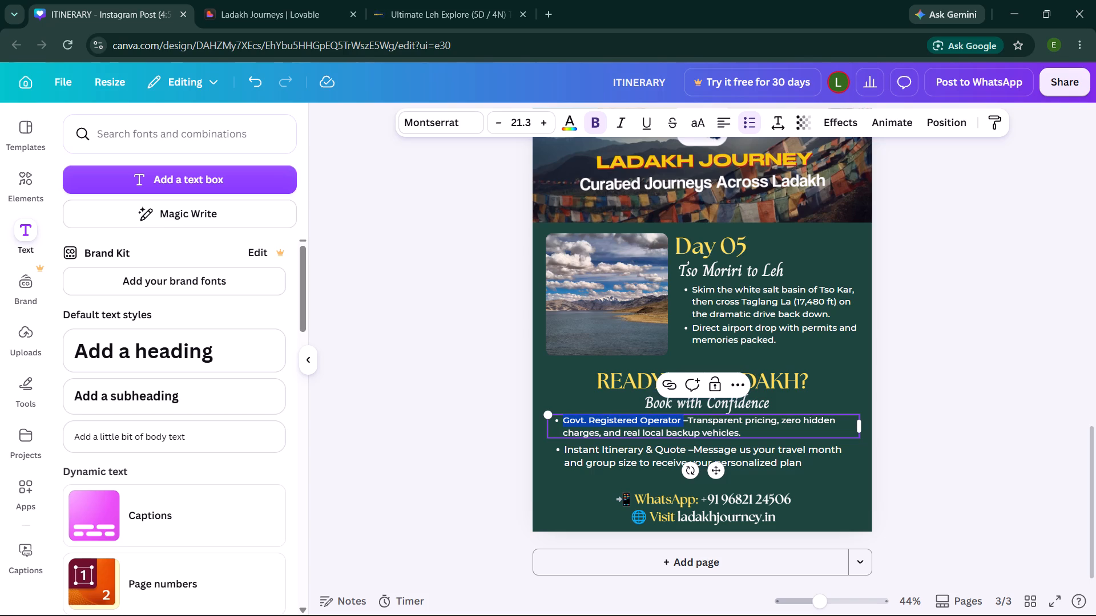
{"action": "left_click", "coordinate": [595, 124]}
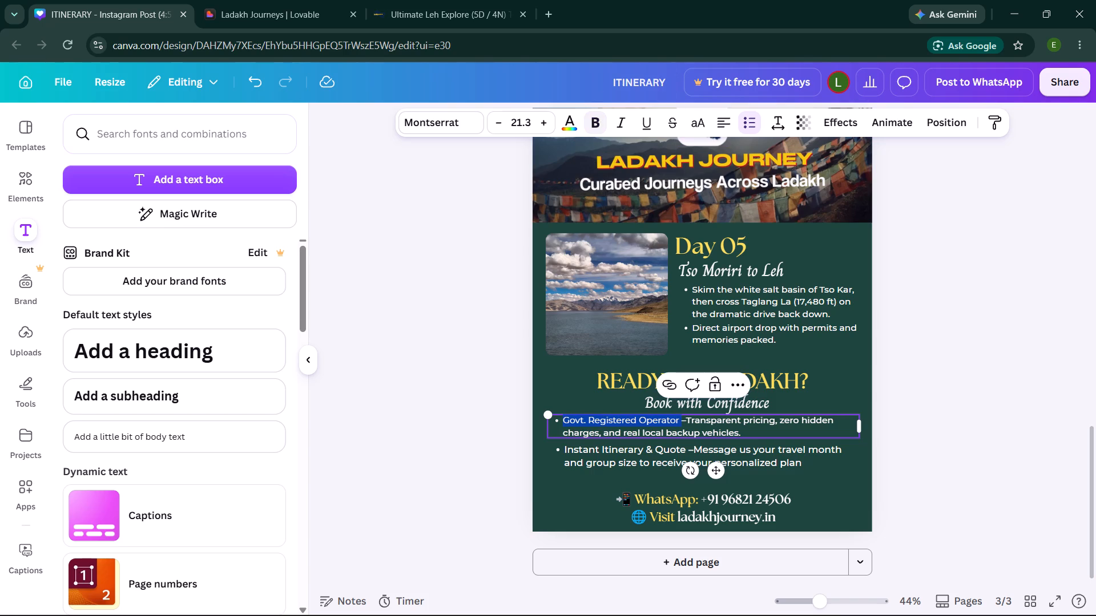
{"action": "left_click", "coordinate": [595, 124]}
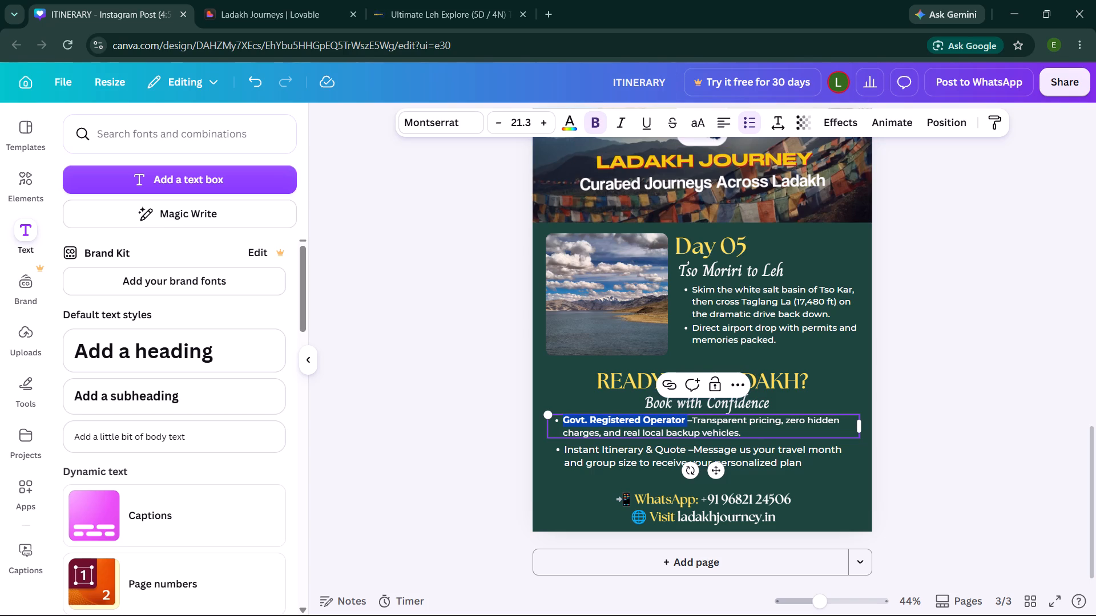
{"action": "left_click", "coordinate": [412, 363]}
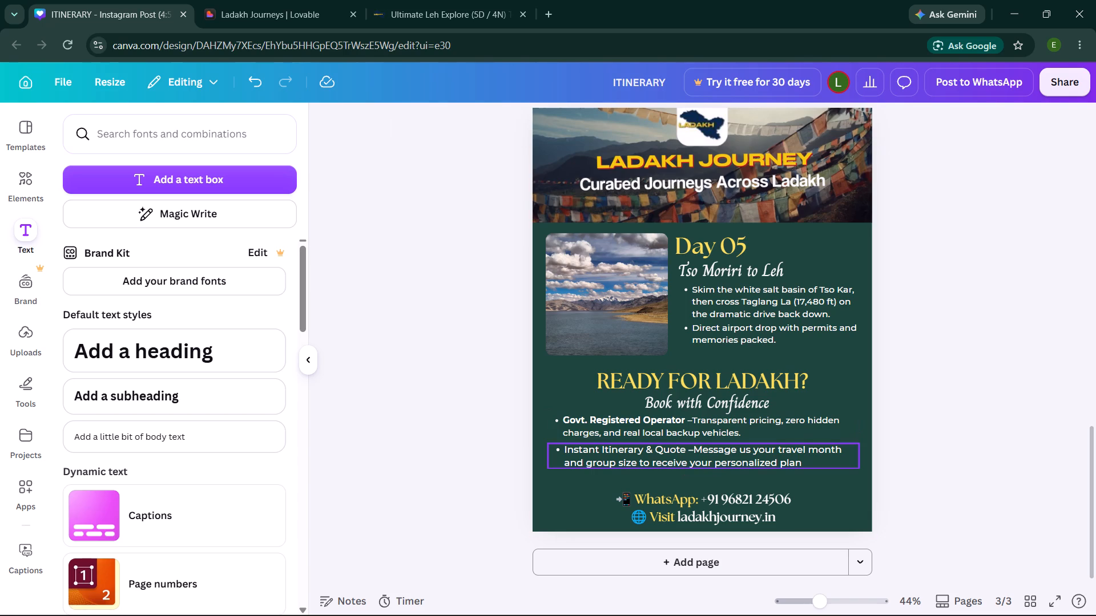
Set the font size of the "Instant Itinerary & Quote" bullet to 21.3, in line with the bullet above it.
{"action": "left_click", "coordinate": [673, 449]}
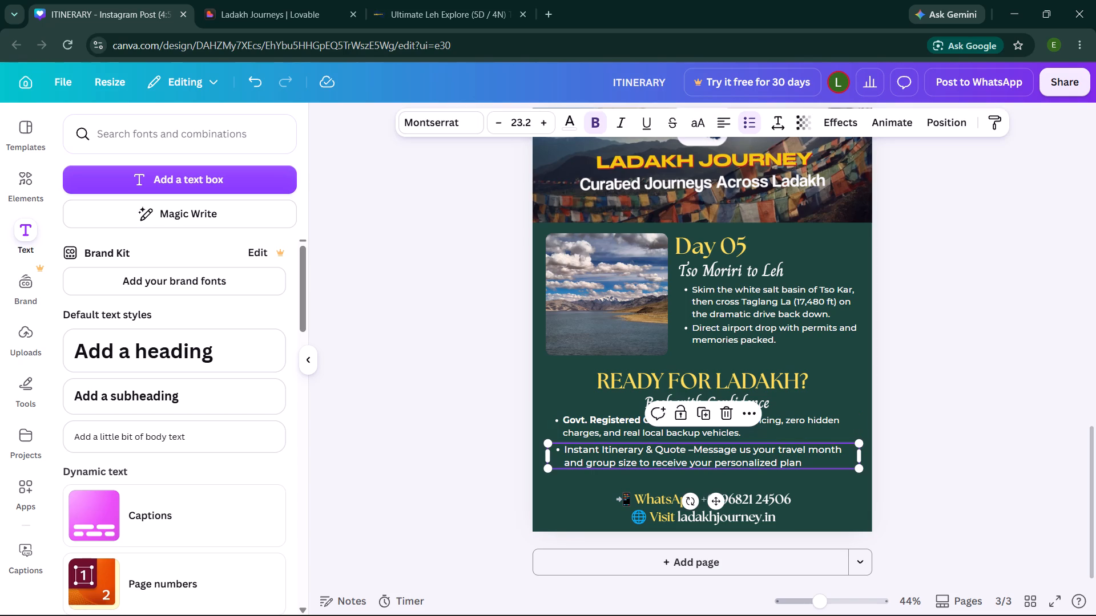
{"action": "left_click", "coordinate": [451, 123]}
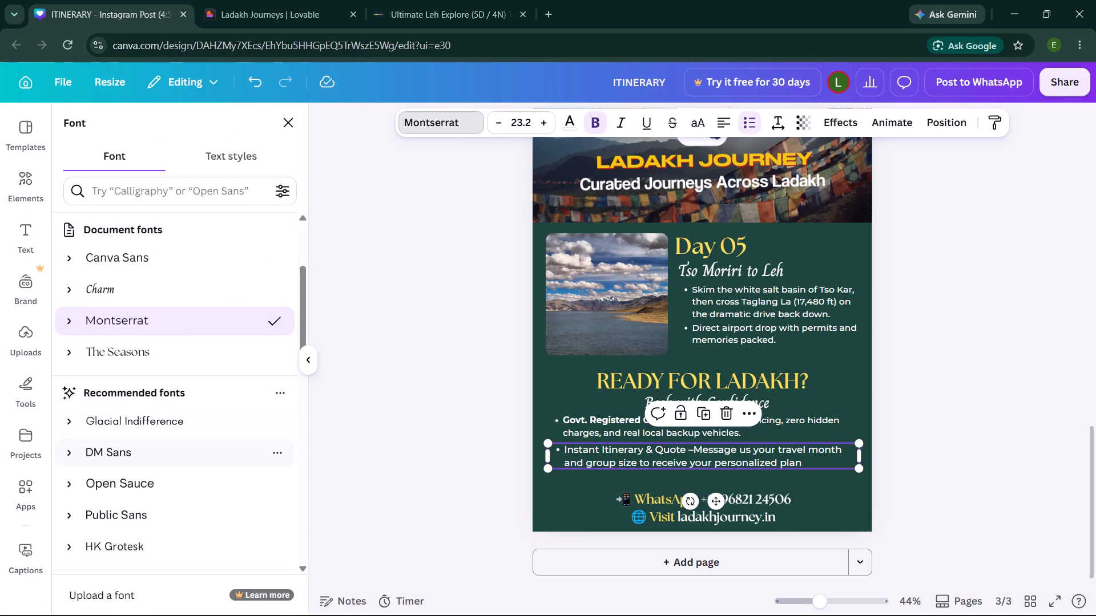
{"action": "left_click", "coordinate": [75, 322]}
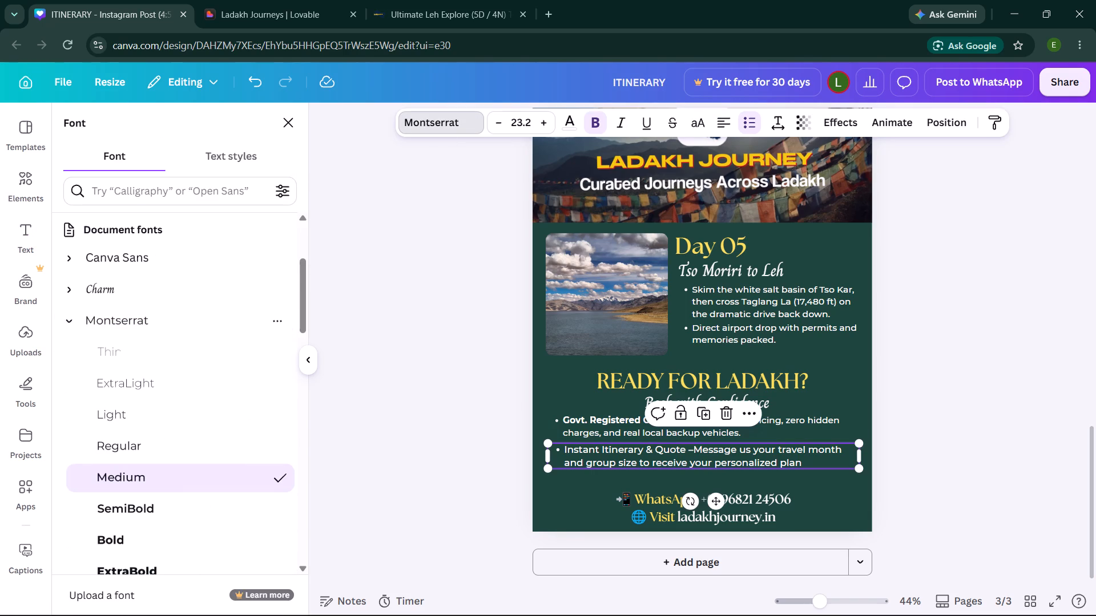
{"action": "left_click", "coordinate": [371, 405]}
{"action": "left_click", "coordinate": [597, 424]}
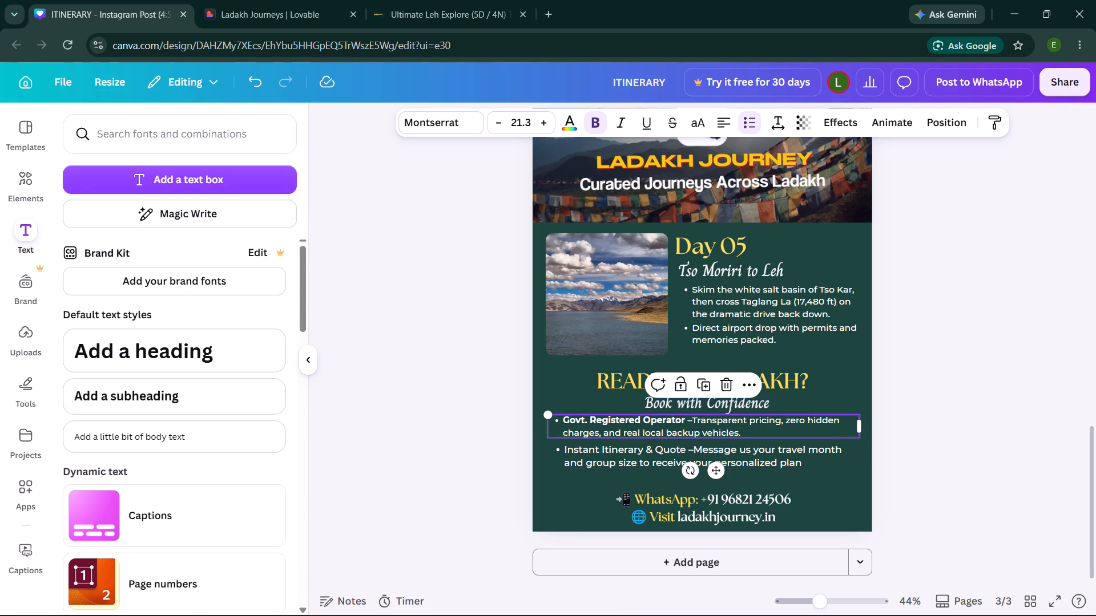
{"action": "left_click", "coordinate": [587, 461]}
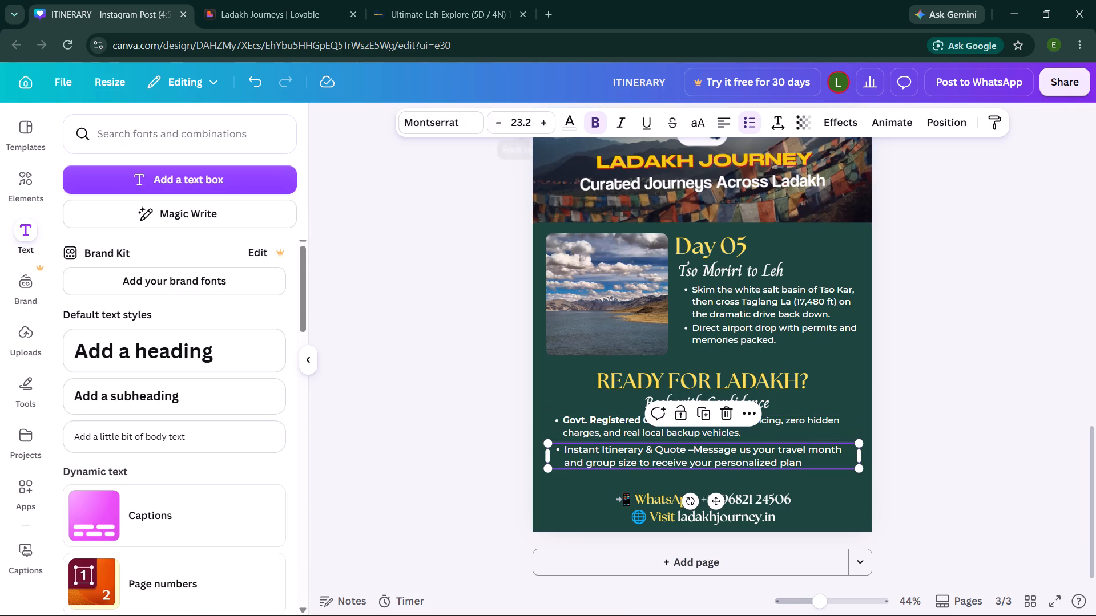
{"action": "left_click", "coordinate": [533, 122]}
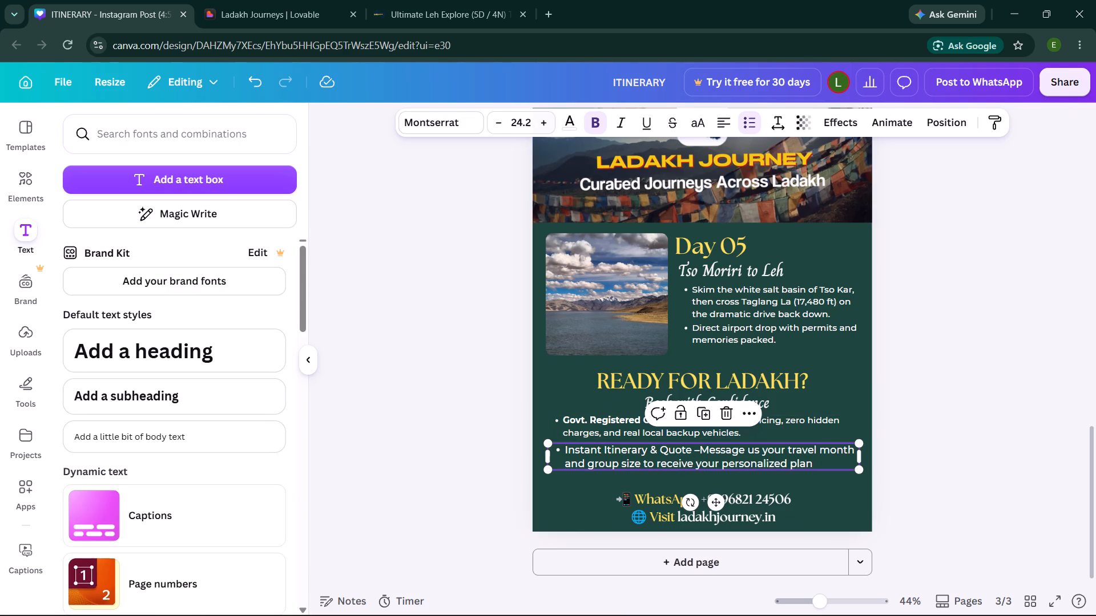
{"action": "left_click", "coordinate": [523, 120]}
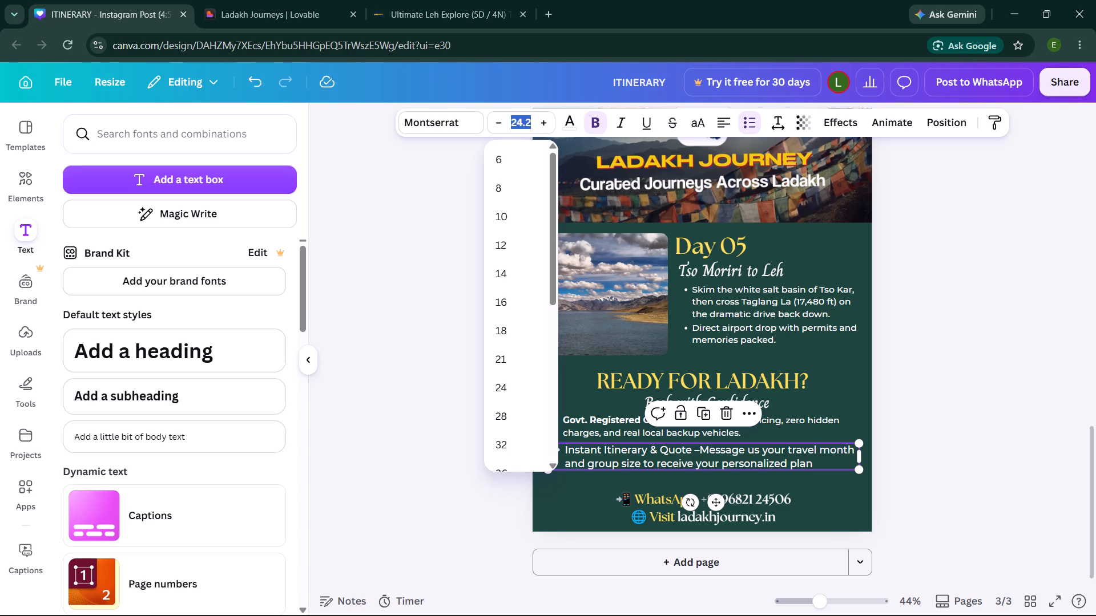
{"action": "type", "text": "21"}
{"action": "type", "text": ".3"}
{"action": "key", "text": "Return"}
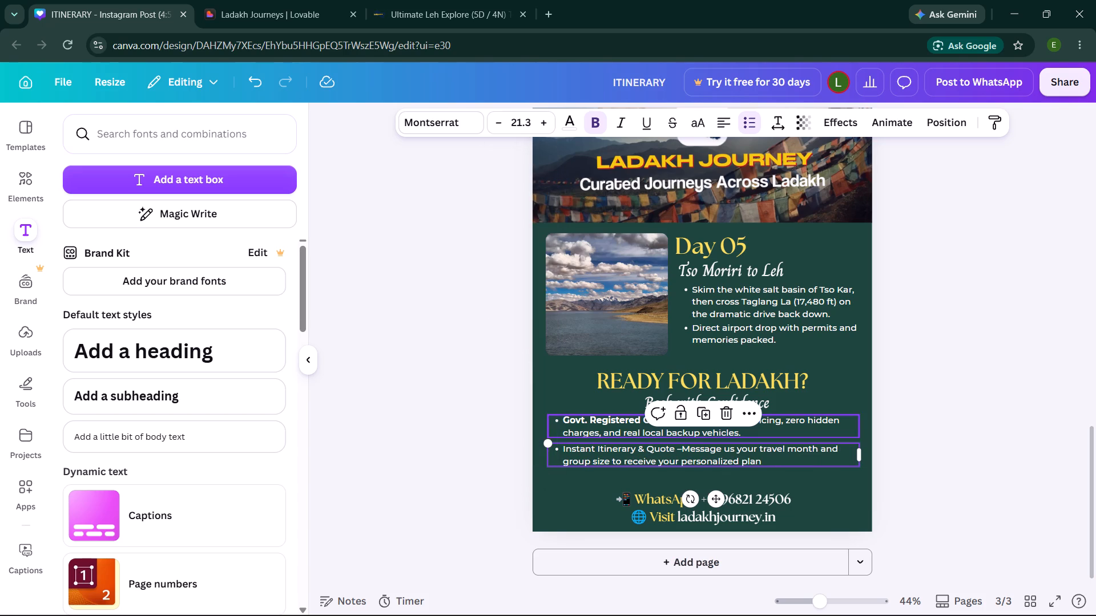
Make the whole lead-in "Instant Itinerary & Quote" bold in the second bullet under "Book with Confidence", including its first letter.
{"action": "left_click", "coordinate": [675, 448]}
{"action": "left_click_drag", "start_coordinate": [675, 448], "coordinate": [565, 452]}
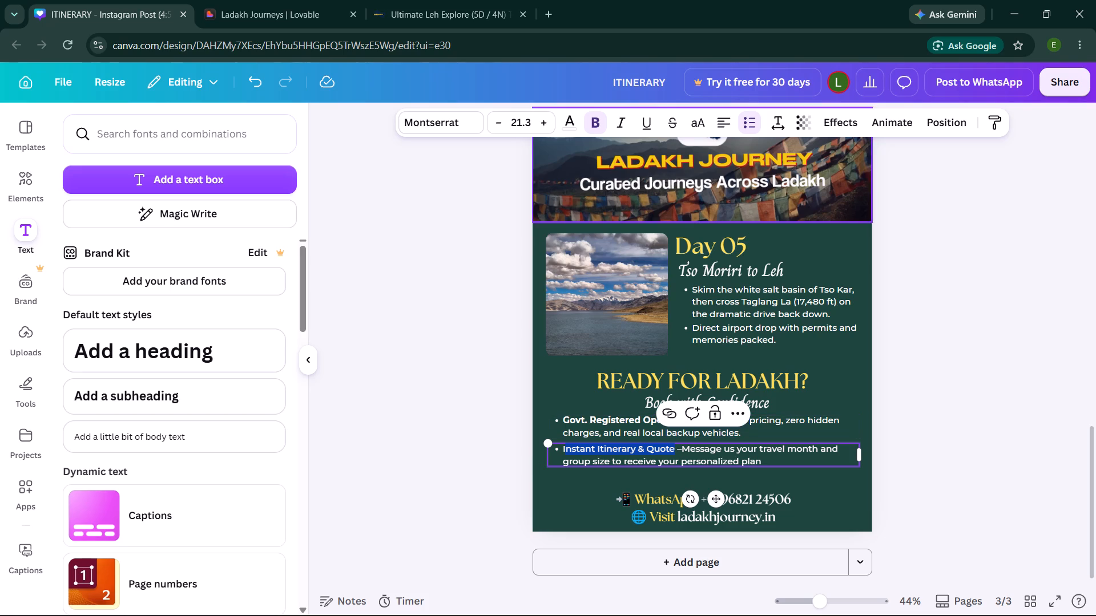
{"action": "left_click", "coordinate": [597, 115]}
{"action": "left_click", "coordinate": [597, 115]}
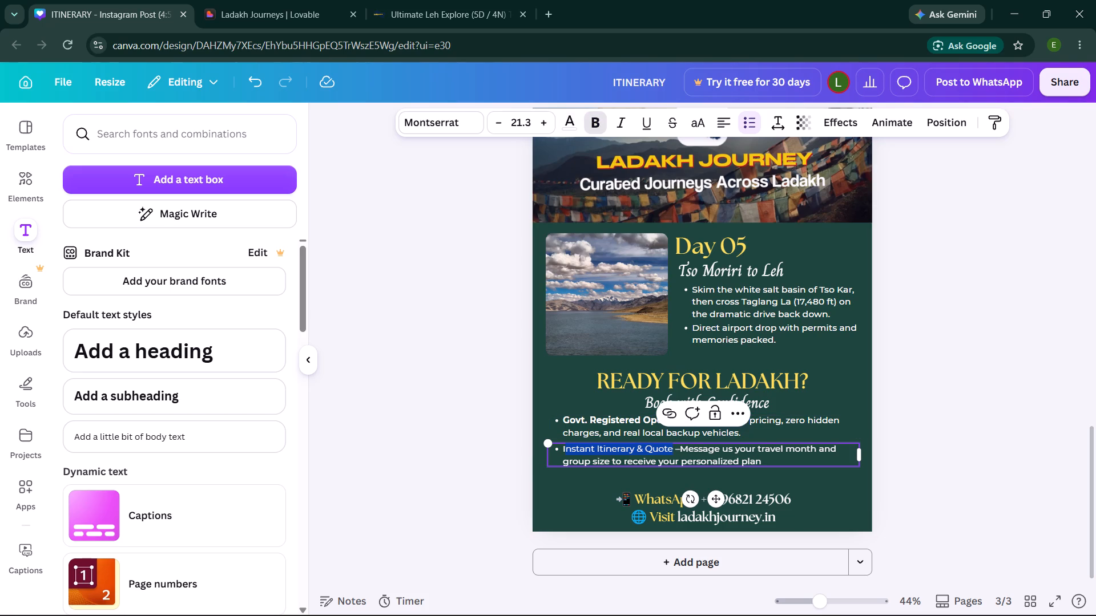
{"action": "left_click", "coordinate": [439, 324]}
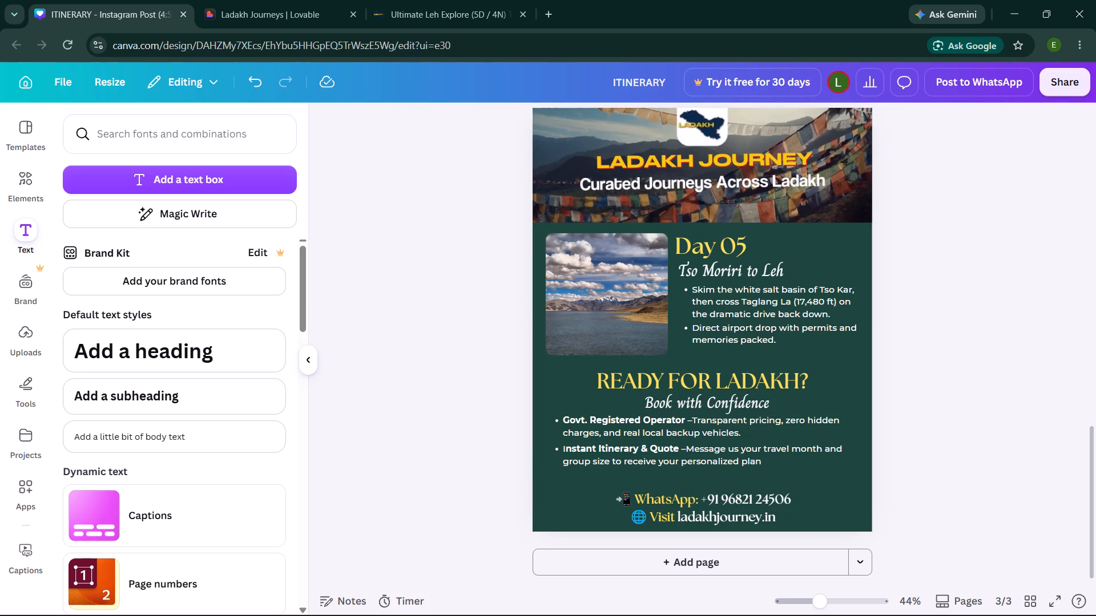
{"action": "left_click", "coordinate": [569, 446]}
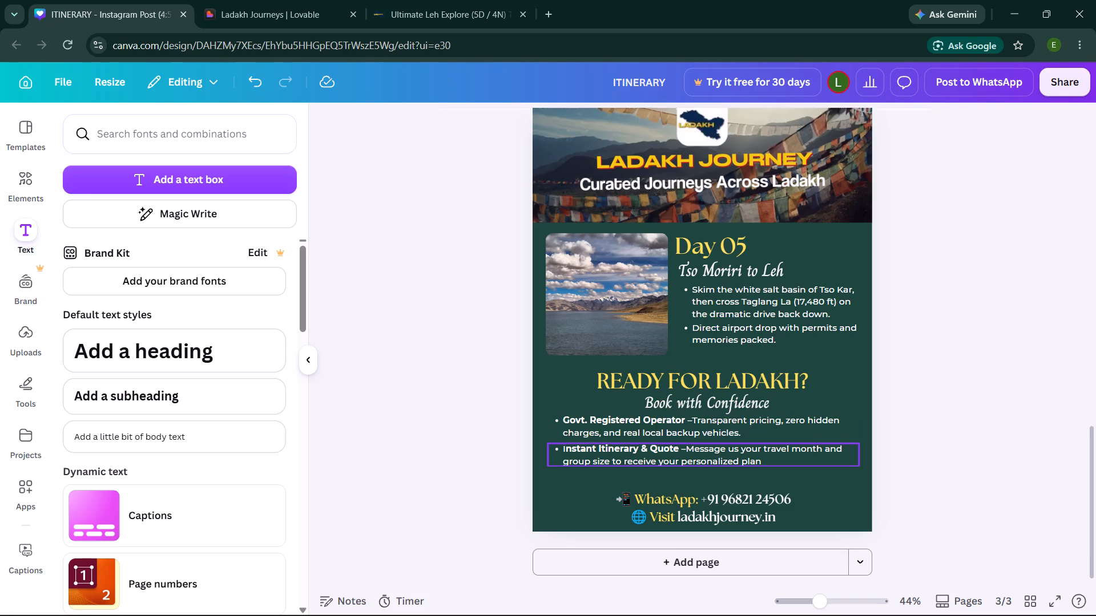
{"action": "left_click", "coordinate": [571, 446]}
{"action": "left_click_drag", "start_coordinate": [571, 446], "coordinate": [562, 447]}
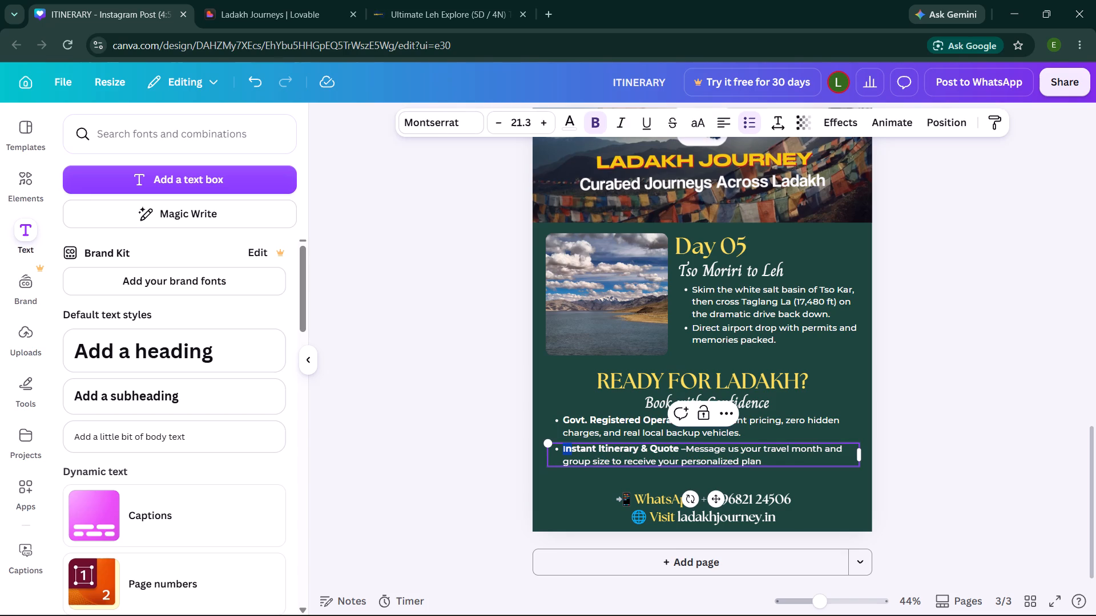
{"action": "left_click_drag", "start_coordinate": [562, 447], "coordinate": [562, 447]}
{"action": "left_click", "coordinate": [598, 131]}
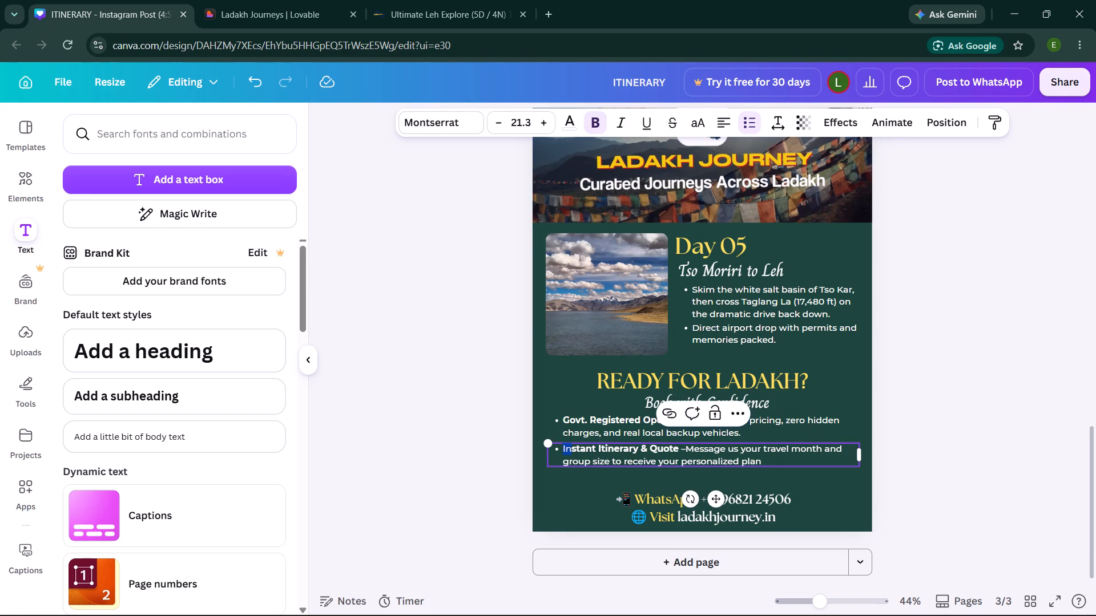
{"action": "left_click", "coordinate": [598, 131]}
{"action": "left_click", "coordinate": [420, 317]}
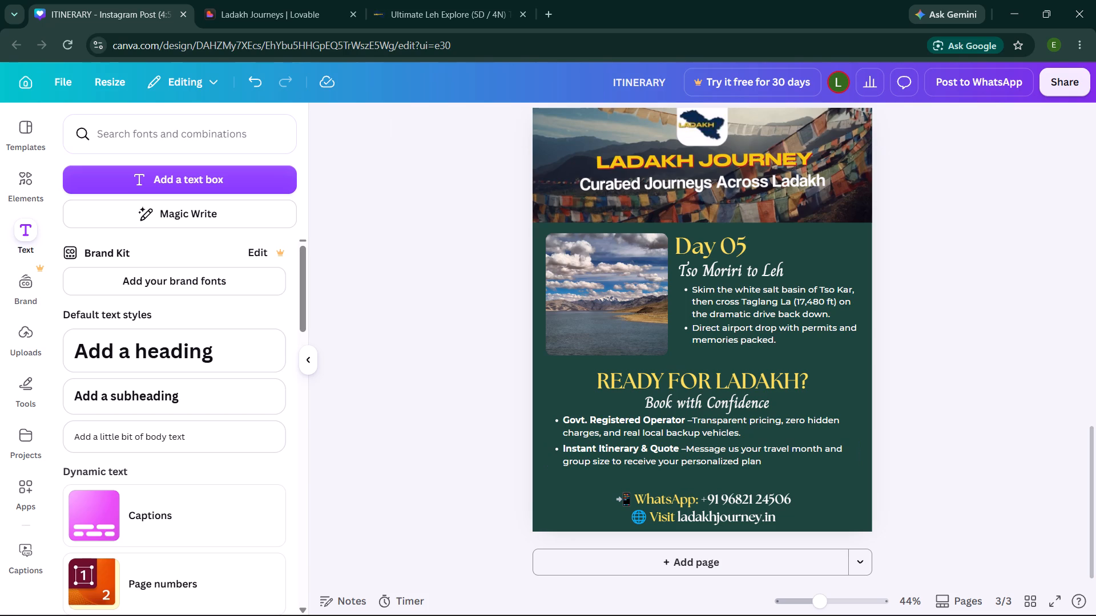
Review all three itinerary pages, from Day 01 through the closing section on page 3, for layout and consistent text styling.
{"action": "scroll", "coordinate": [433, 378], "scroll_direction": "up", "scroll_amount": 1}
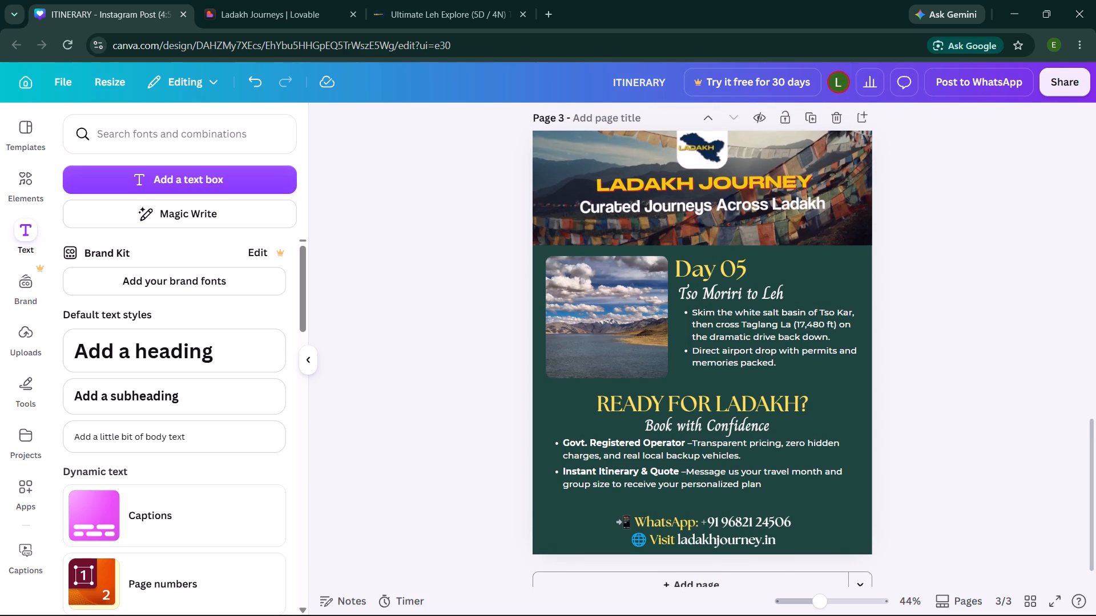
{"action": "scroll", "coordinate": [433, 378], "scroll_direction": "up", "scroll_amount": 3}
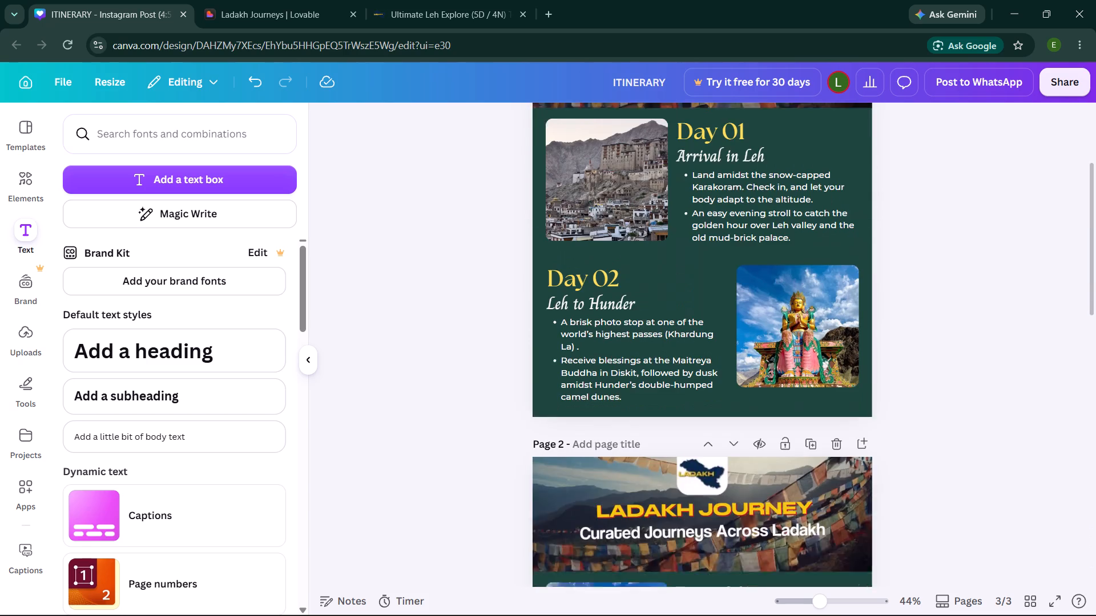
{"action": "scroll", "coordinate": [433, 378], "scroll_direction": "up", "scroll_amount": 1}
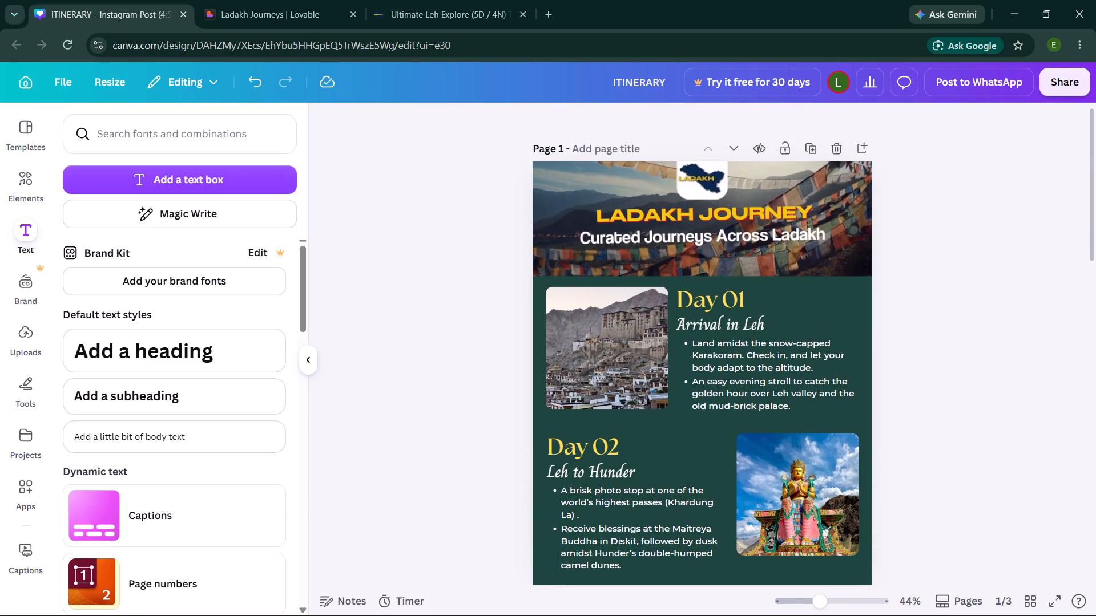
{"action": "scroll", "coordinate": [433, 378], "scroll_direction": "down", "scroll_amount": 7}
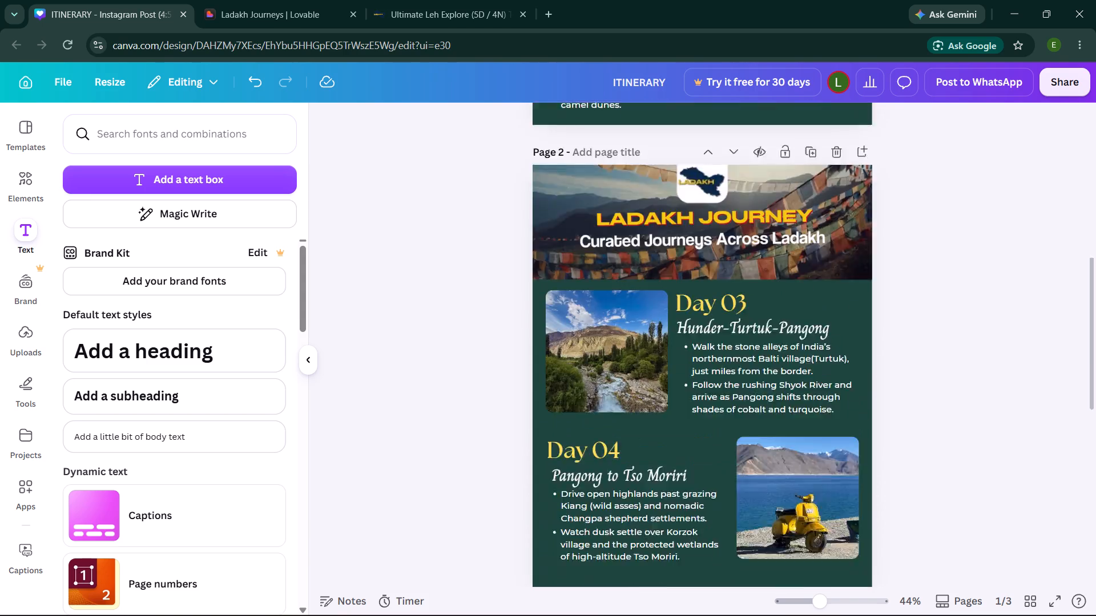
{"action": "scroll", "coordinate": [433, 378], "scroll_direction": "down", "scroll_amount": 4}
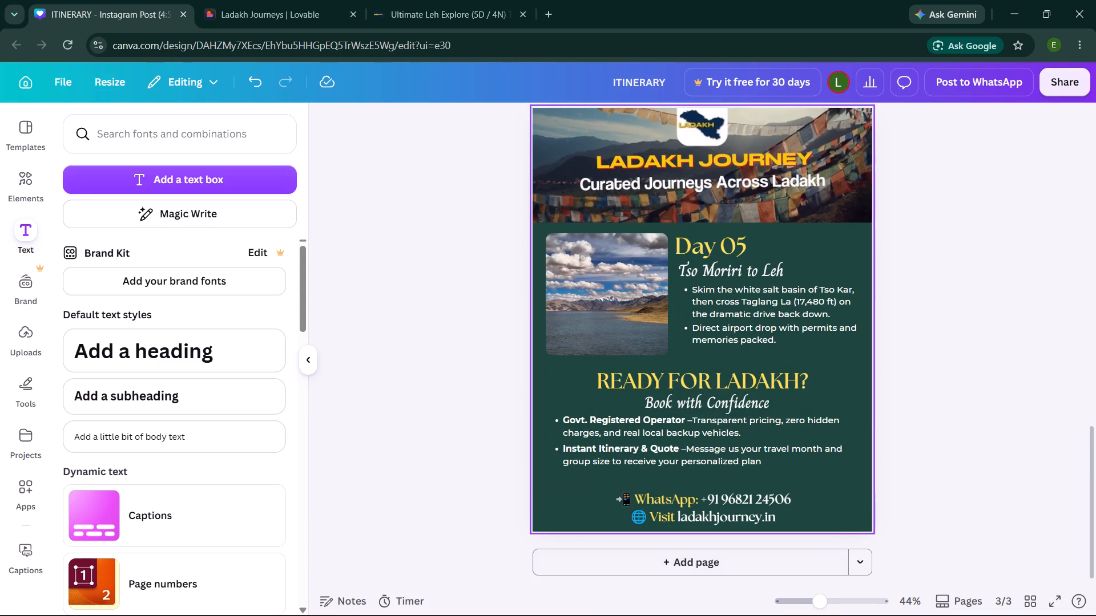
{"action": "left_click", "coordinate": [558, 380]}
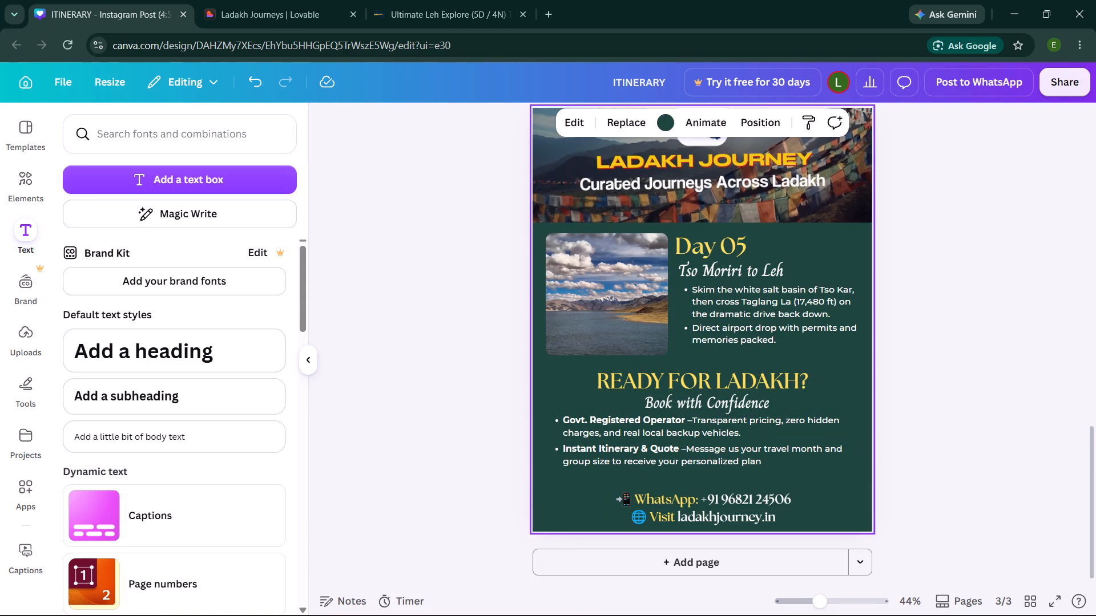
{"action": "left_click", "coordinate": [558, 380]}
Duplicate page 3, the Day 05 and "Ready for Ladakh?" page, as a new page 4.
{"action": "scroll", "coordinate": [558, 380], "scroll_direction": "up", "scroll_amount": 3}
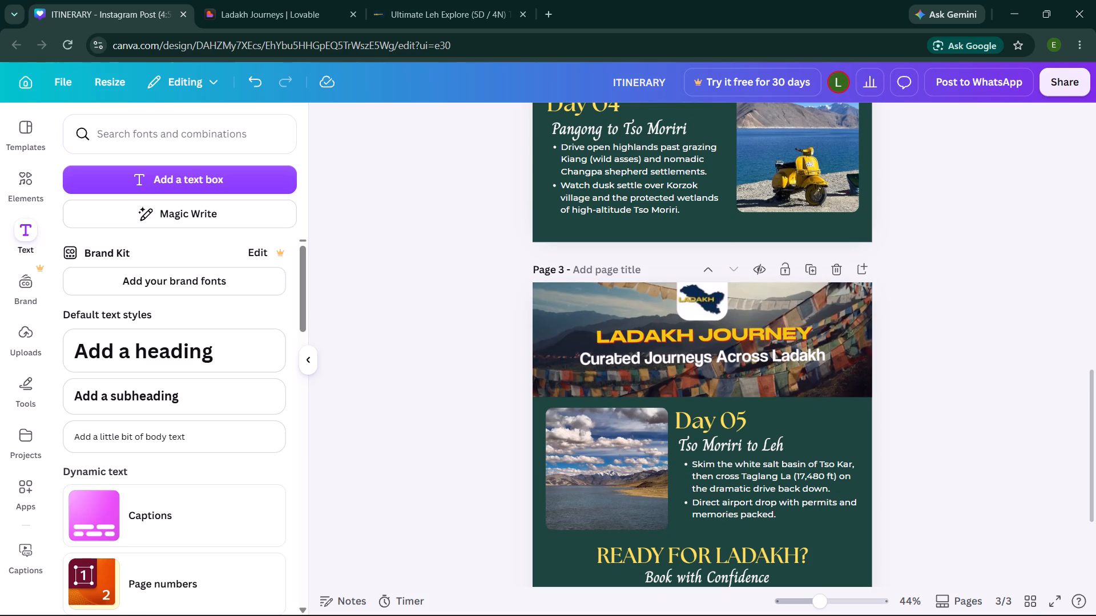
{"action": "left_click", "coordinate": [809, 268]}
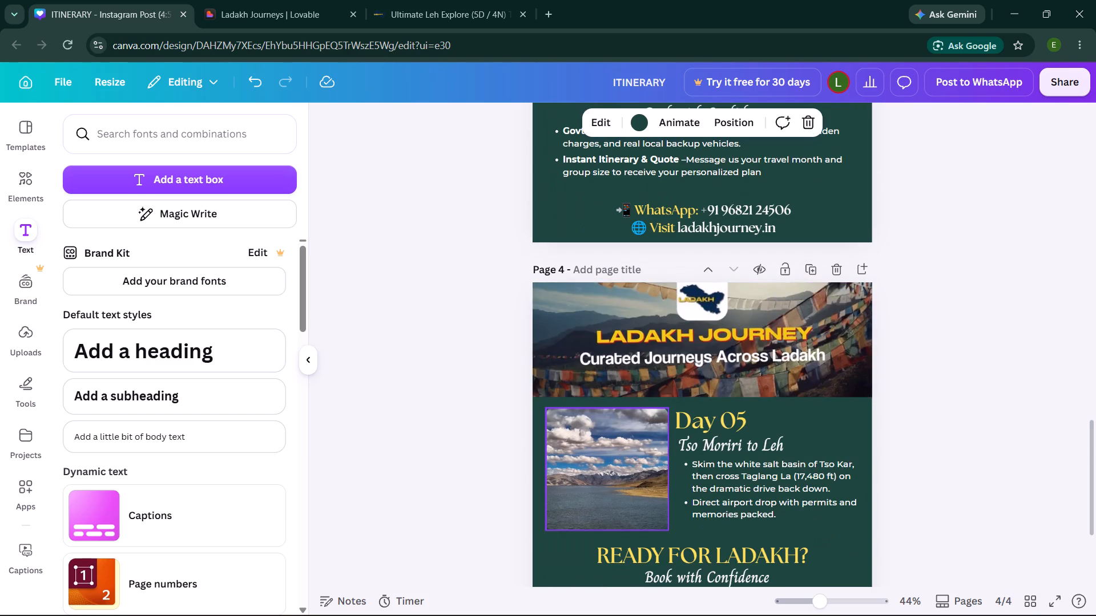
Delete the Day 05 lake photo and its frame from page 4.
{"action": "left_click", "coordinate": [603, 471]}
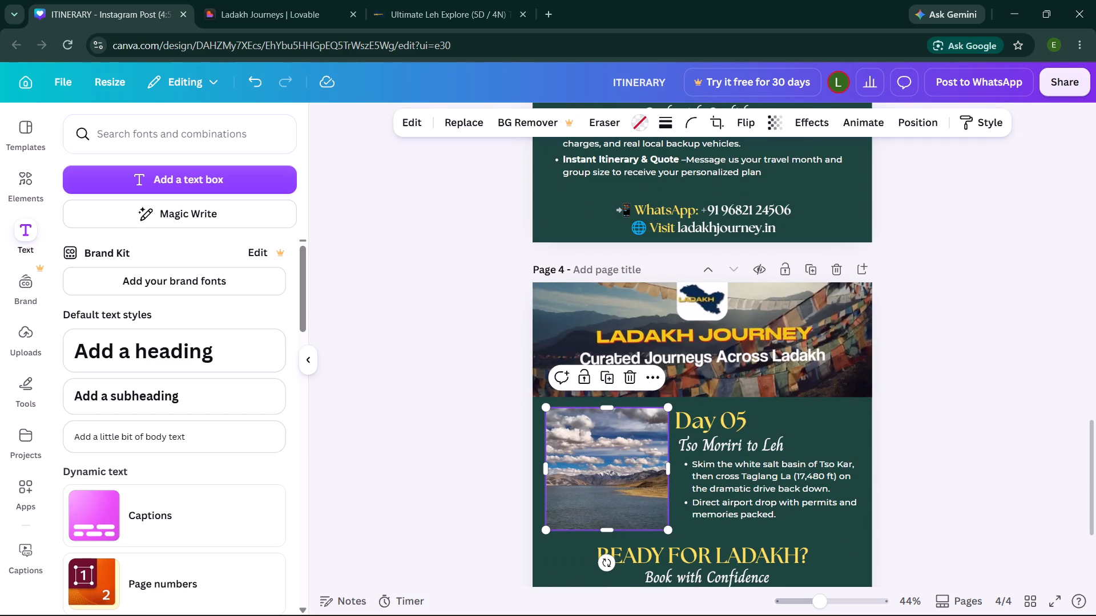
{"action": "left_click", "coordinate": [624, 376]}
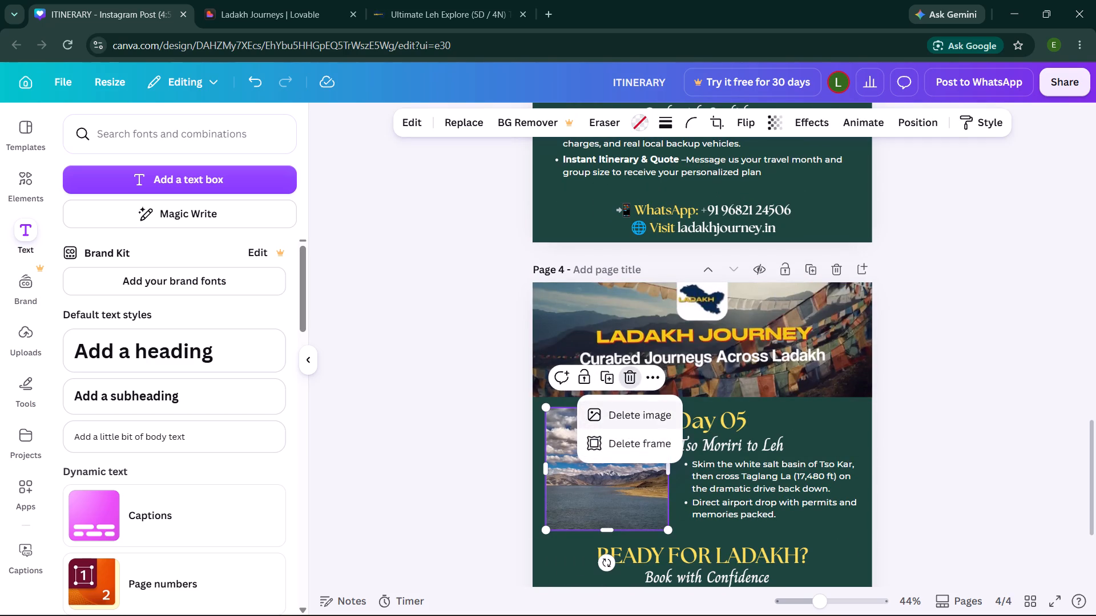
{"action": "left_click", "coordinate": [624, 409]}
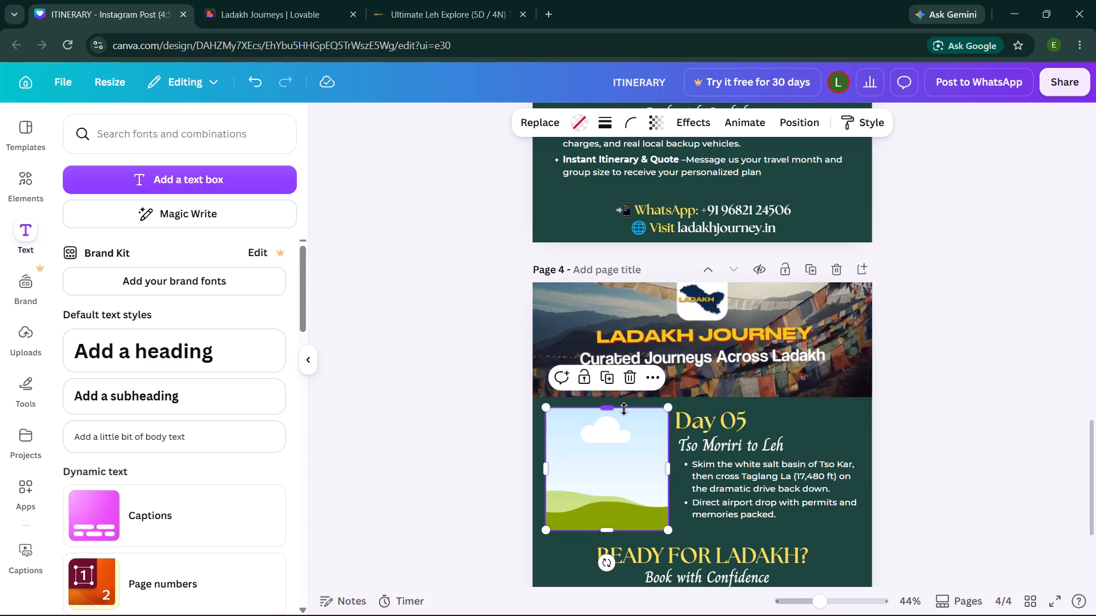
{"action": "left_click", "coordinate": [629, 384]}
Clear page 4's body text: the Day 05 texts, the "Ready for Ladakh?" and "Book with Confidence" headings, and both bullets above the contact lines.
{"action": "left_click_drag", "start_coordinate": [577, 421], "coordinate": [578, 420]}
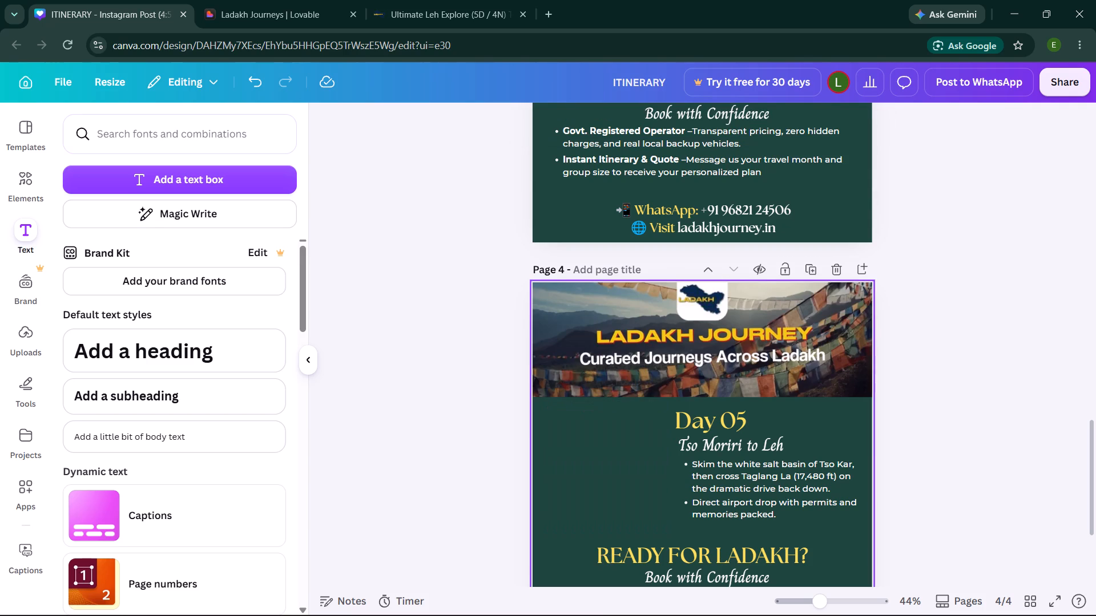
{"action": "left_click_drag", "start_coordinate": [578, 420], "coordinate": [783, 588]}
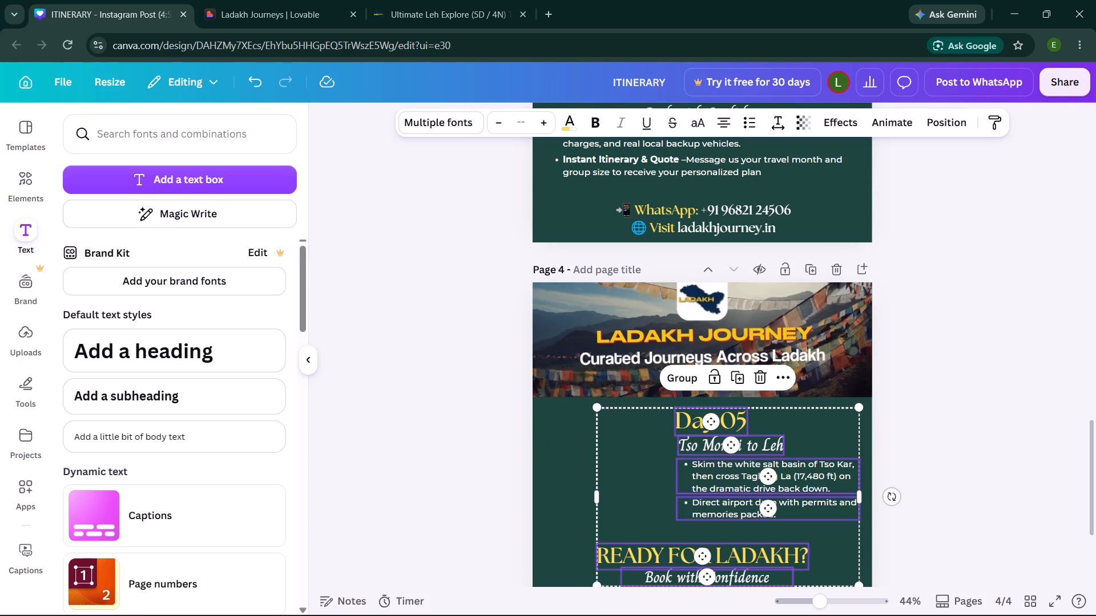
{"action": "key", "text": "BackSpace"}
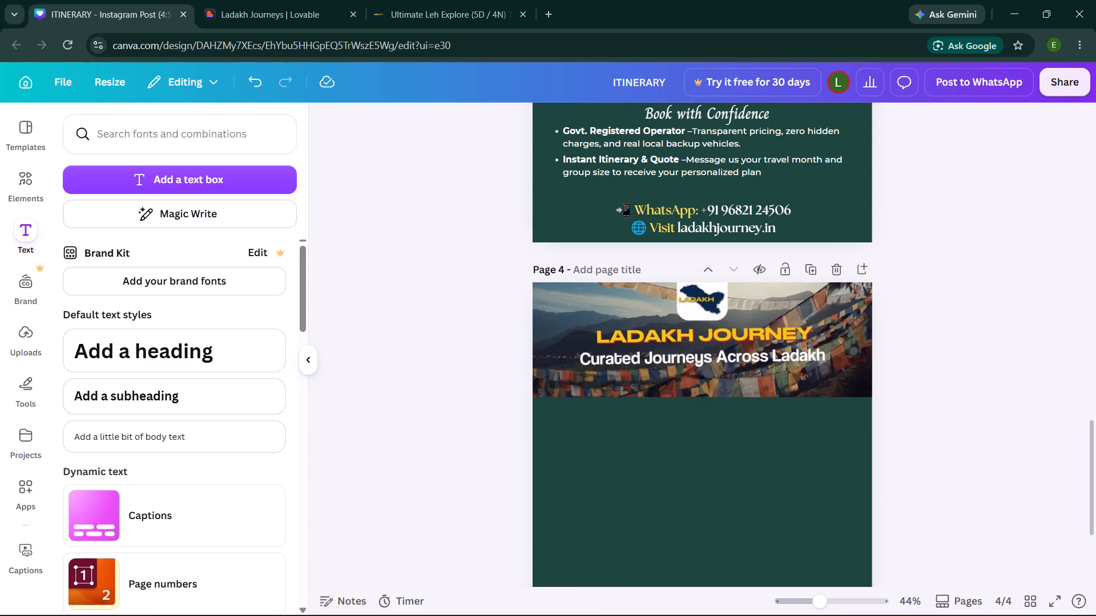
{"action": "scroll", "coordinate": [685, 419], "scroll_direction": "down", "scroll_amount": 3}
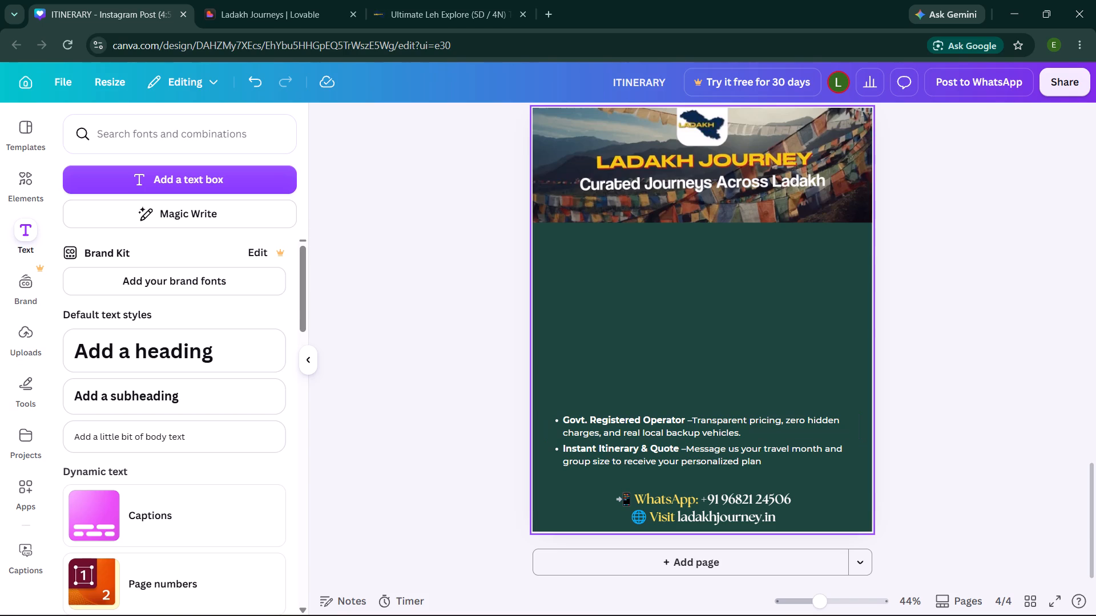
{"action": "left_click_drag", "start_coordinate": [559, 404], "coordinate": [770, 466]}
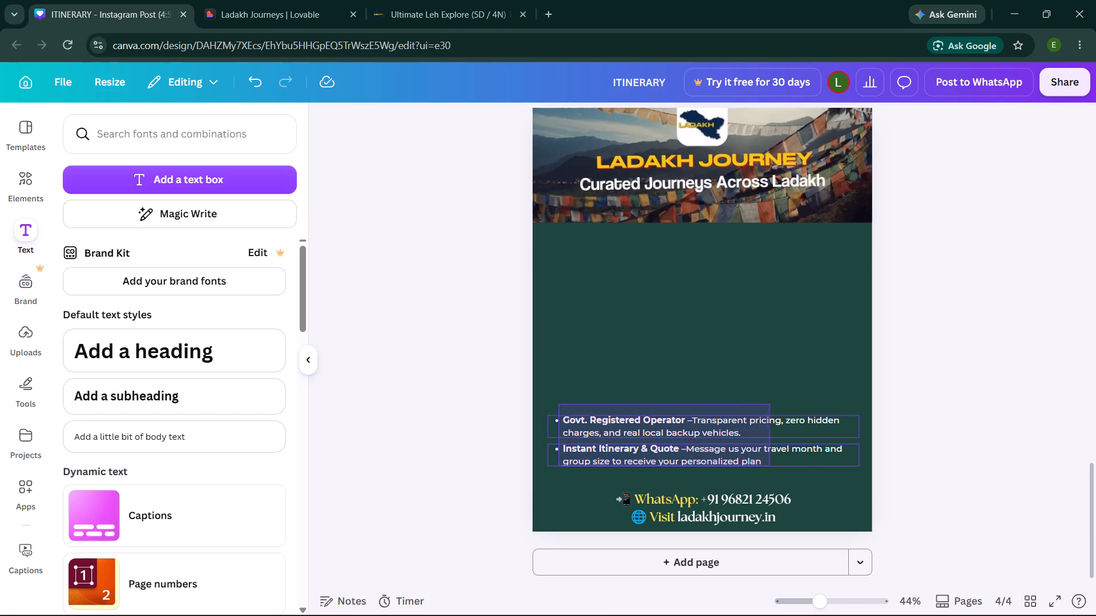
{"action": "left_click_drag", "start_coordinate": [770, 466], "coordinate": [771, 468]}
{"action": "key", "text": "BackSpace"}
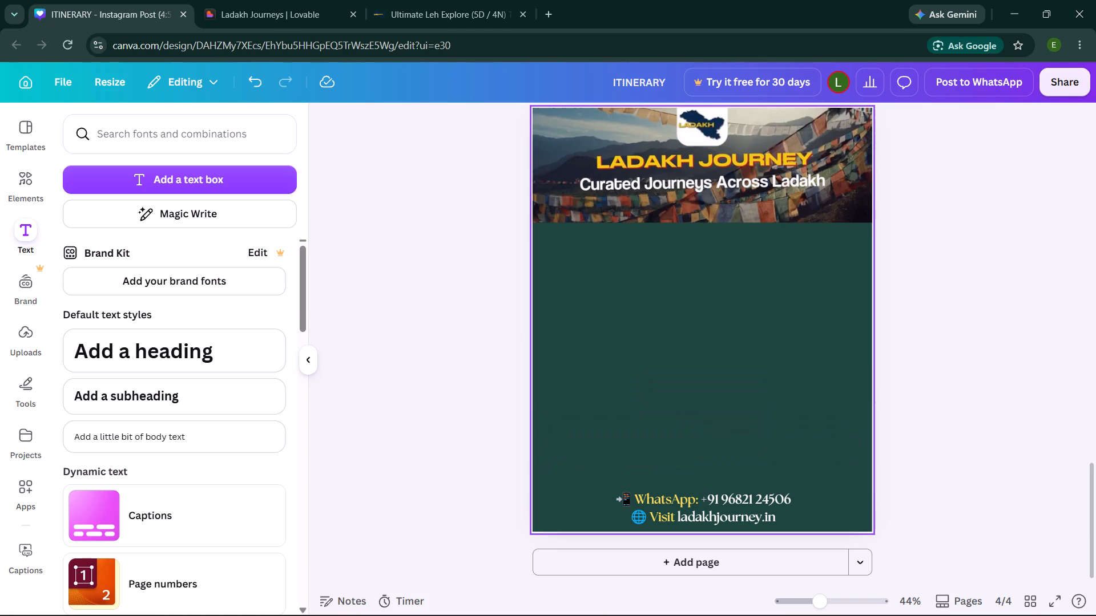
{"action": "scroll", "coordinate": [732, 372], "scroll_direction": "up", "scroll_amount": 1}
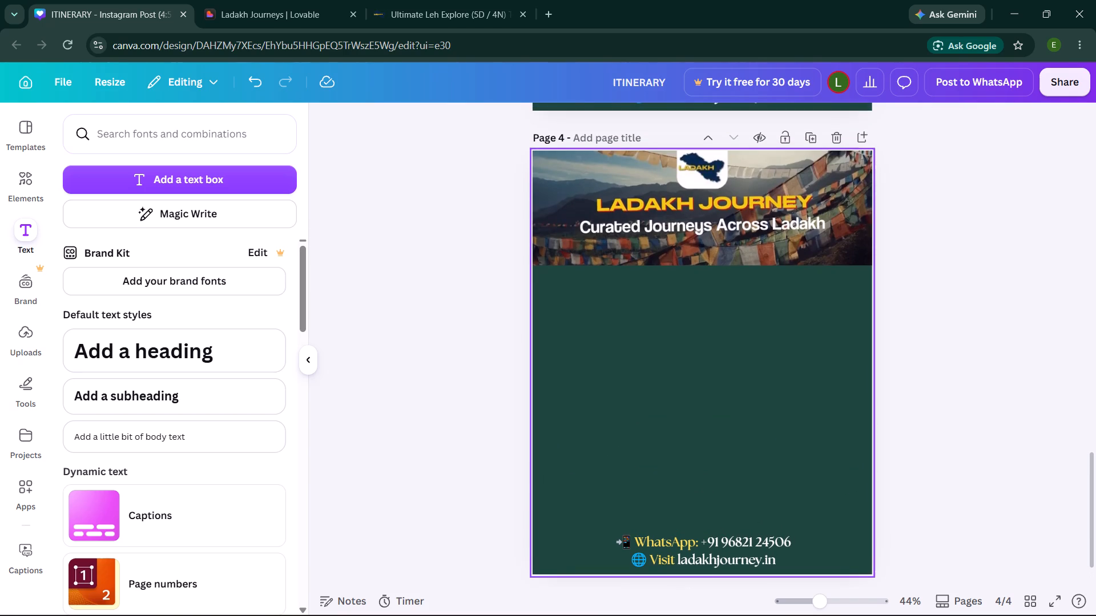
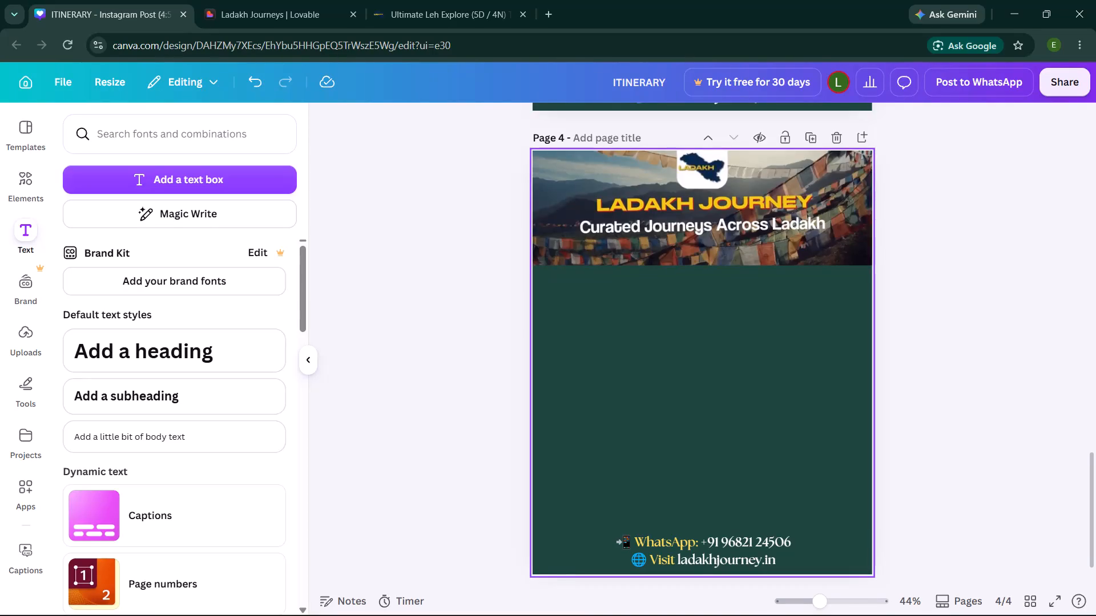
Add a heading reading "presents" in page 4's empty green area and set its font to Charm.
{"action": "left_click", "coordinate": [695, 312]}
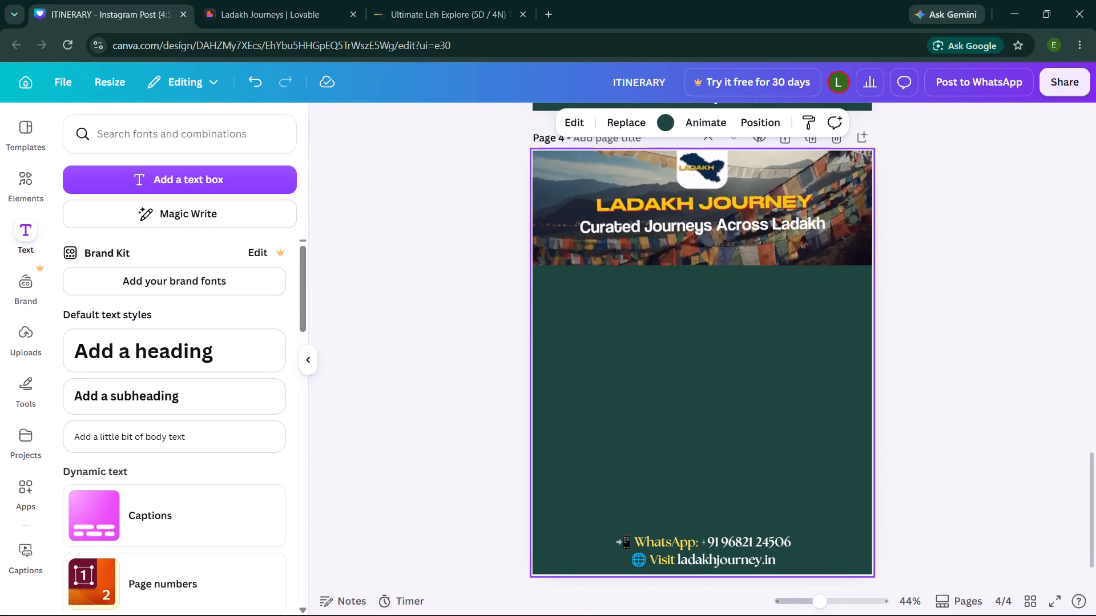
{"action": "left_click", "coordinate": [219, 347]}
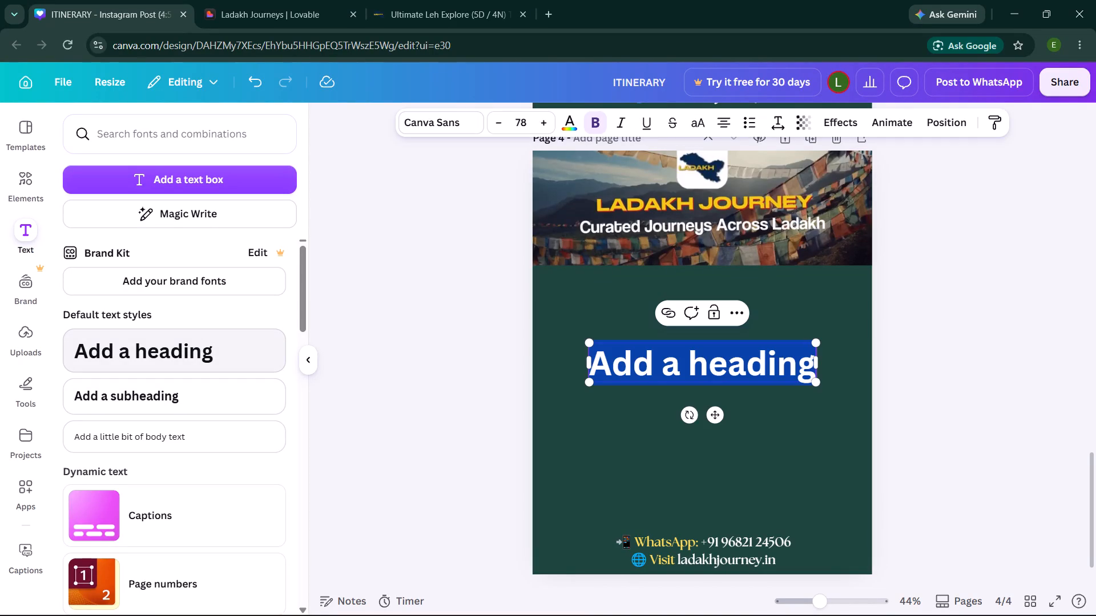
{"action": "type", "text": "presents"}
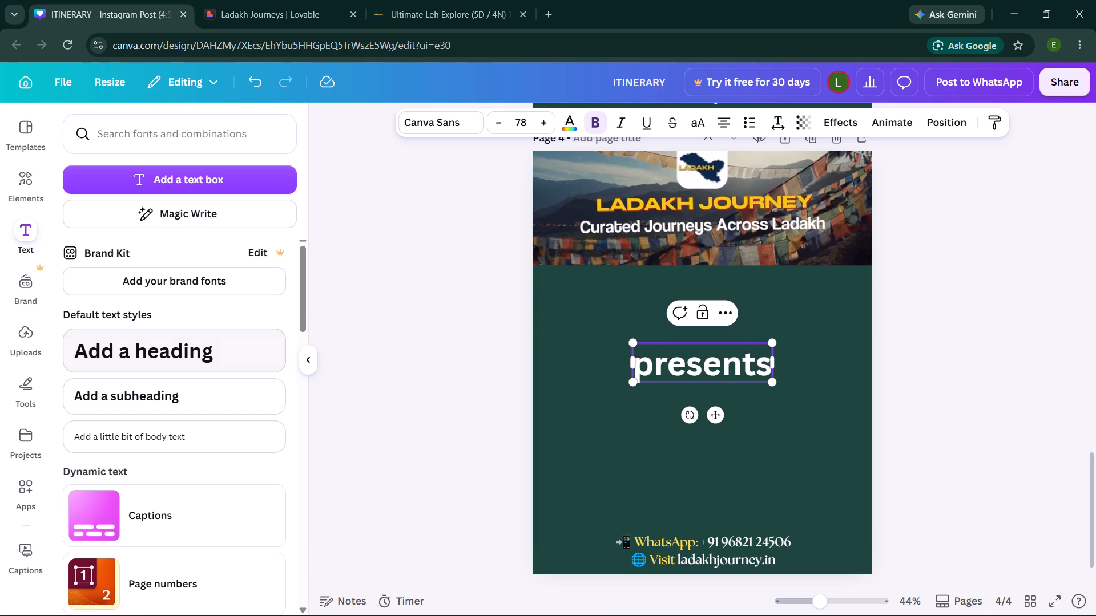
{"action": "left_click", "coordinate": [437, 126]}
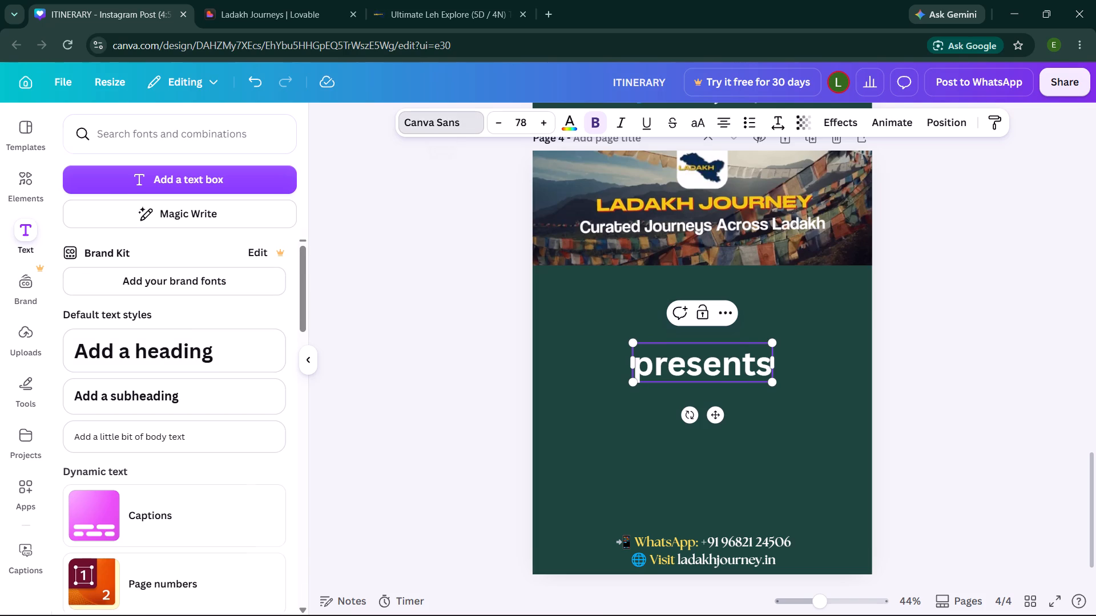
{"action": "left_click", "coordinate": [182, 286]}
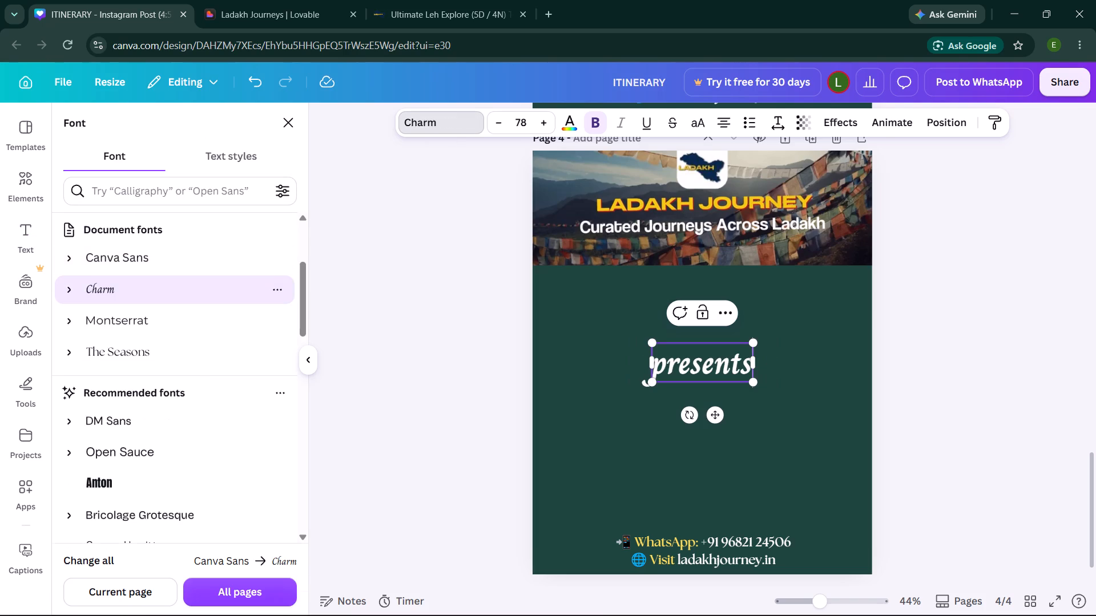
Move the "presents" text up to just below the header photo on page 4, centred horizontally.
{"action": "left_click", "coordinate": [424, 431]}
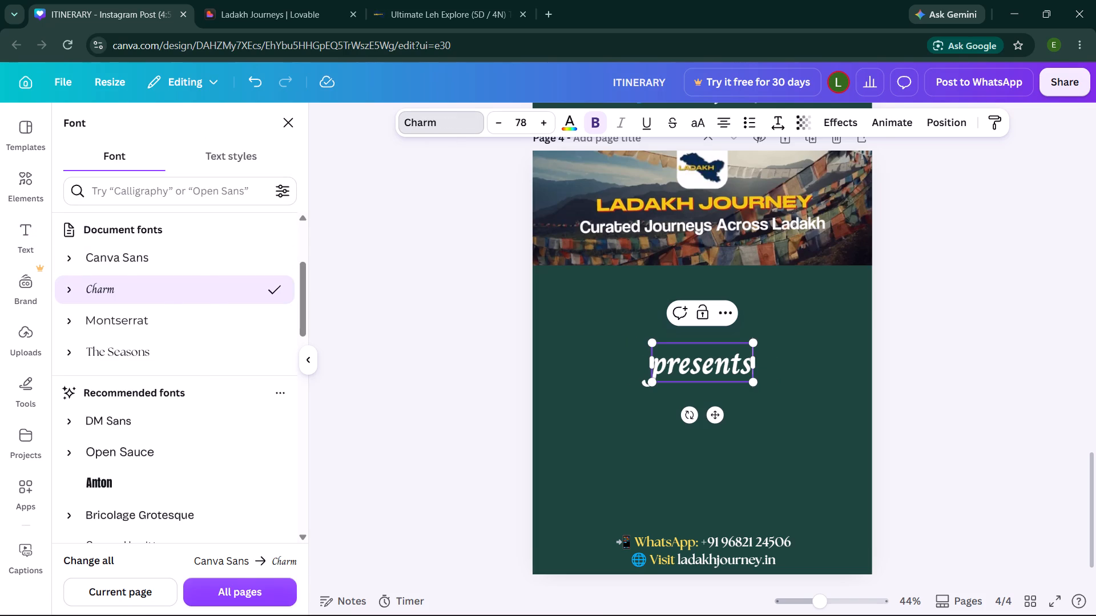
{"action": "left_click", "coordinate": [436, 428]}
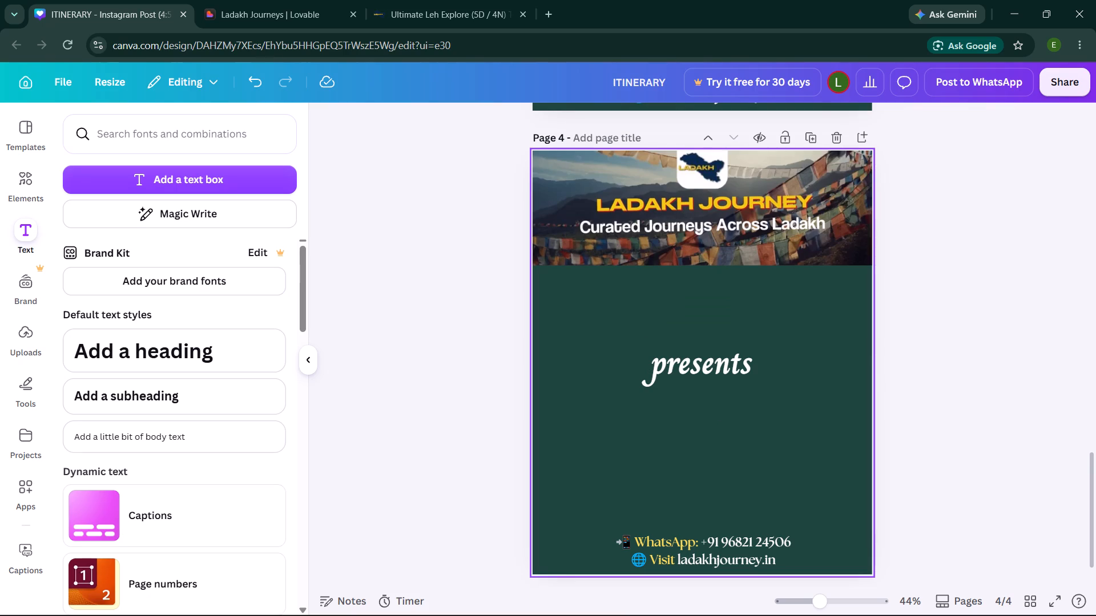
{"action": "left_click", "coordinate": [684, 376]}
{"action": "left_click_drag", "start_coordinate": [684, 376], "coordinate": [679, 317]}
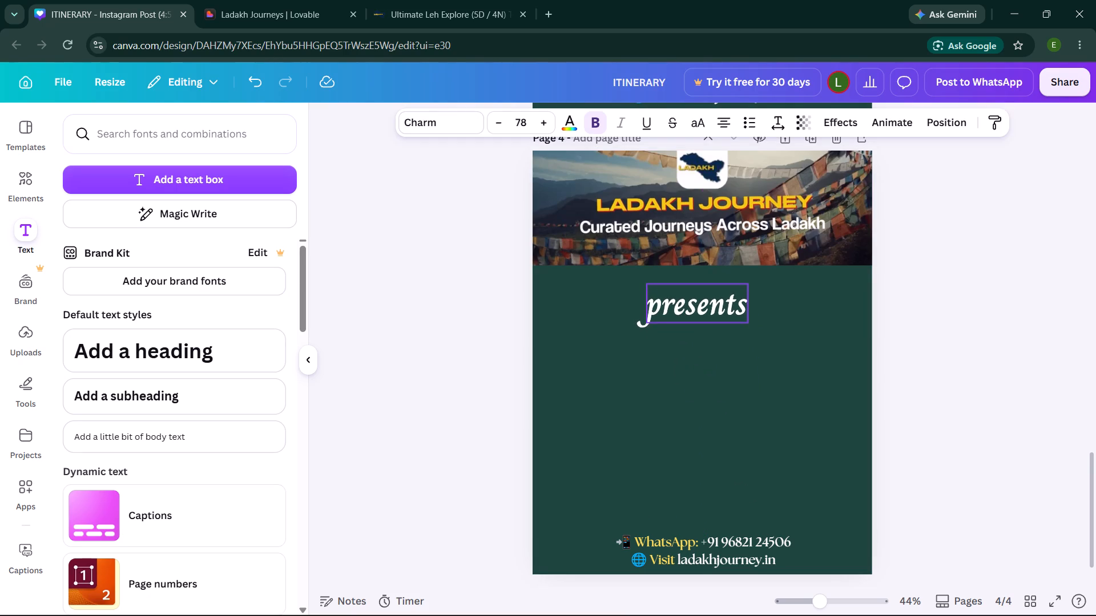
{"action": "left_click_drag", "start_coordinate": [679, 317], "coordinate": [687, 317]}
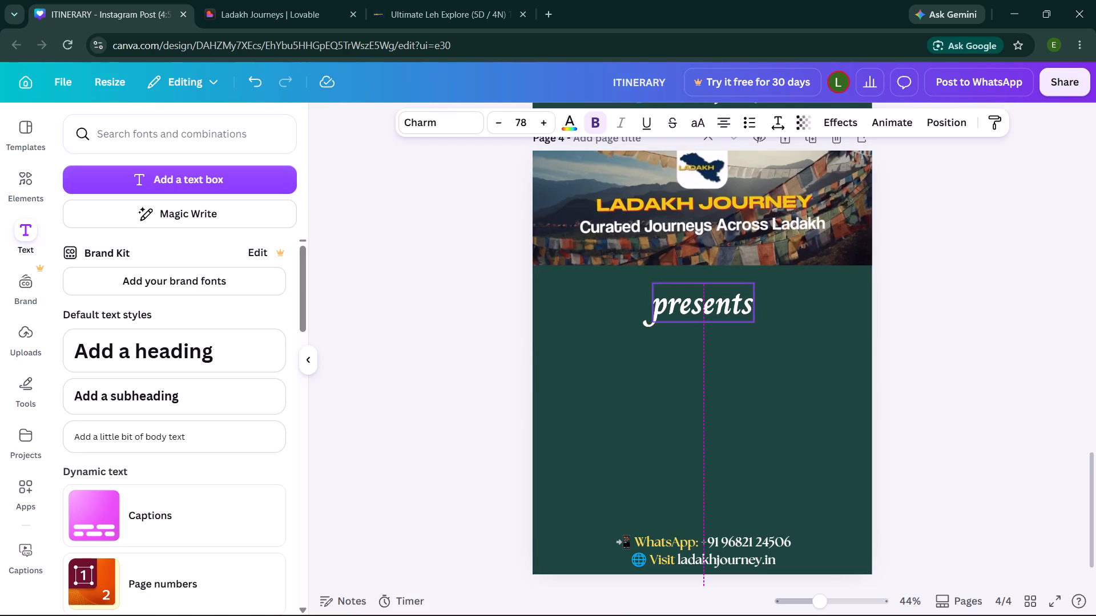
{"action": "left_click_drag", "start_coordinate": [687, 317], "coordinate": [683, 313]}
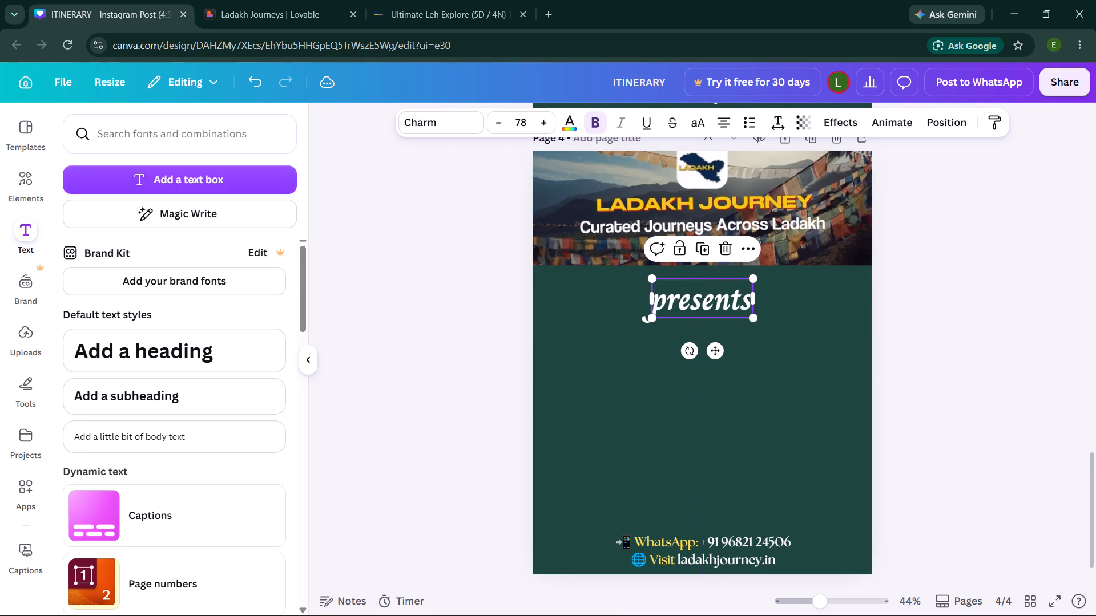
Try the starred fonts The Seasons, Sego, TAN Headline, Amarego and Apricots on "presents", and settle on regular-weight Charm.
{"action": "left_click", "coordinate": [454, 121]}
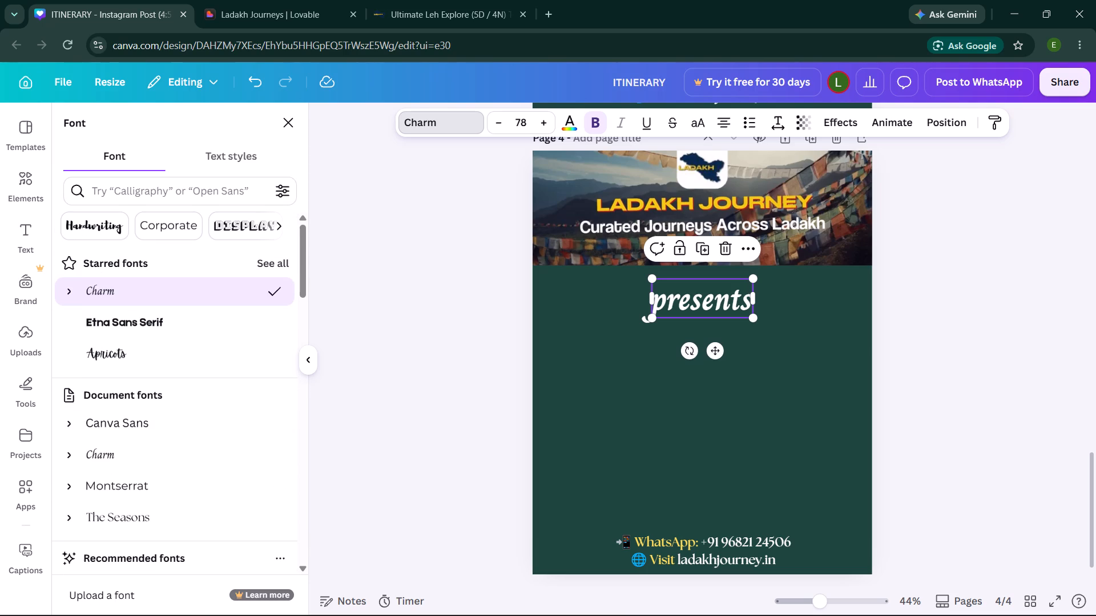
{"action": "left_click", "coordinate": [270, 264]}
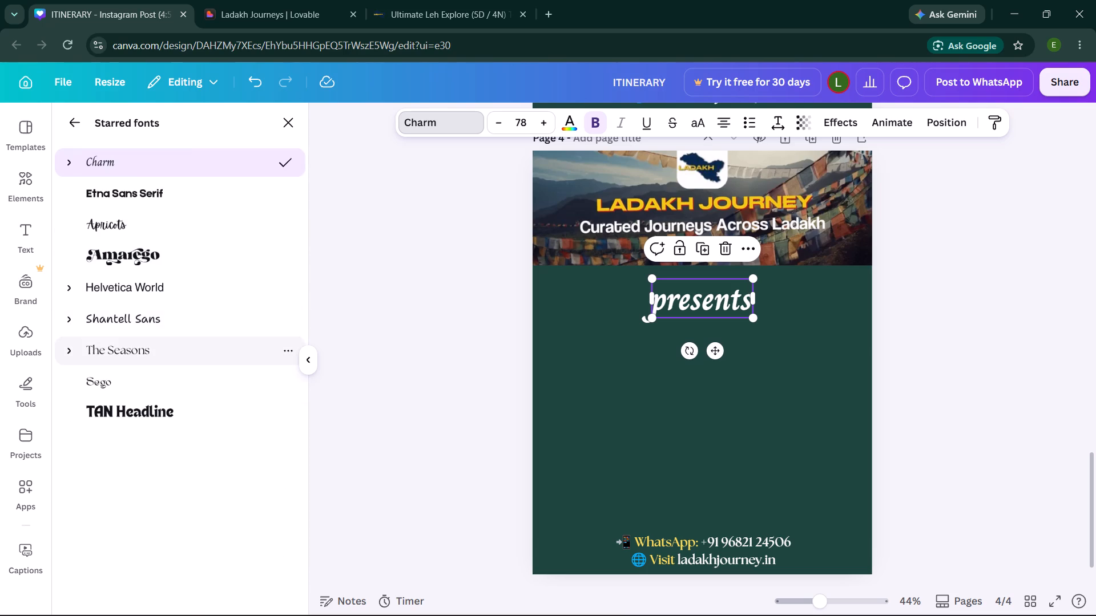
{"action": "left_click", "coordinate": [132, 353]}
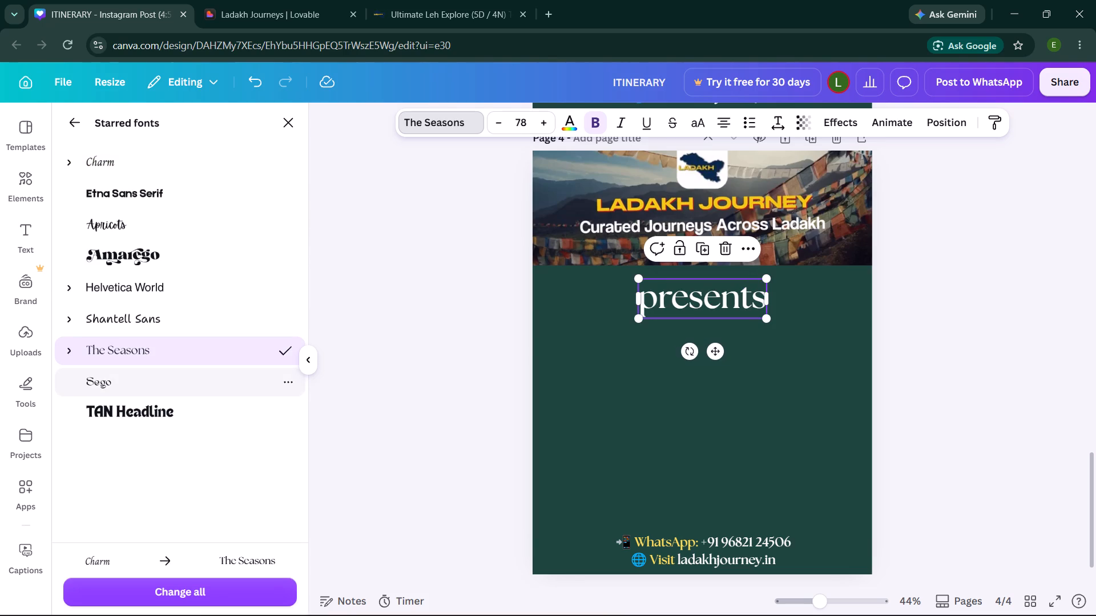
{"action": "left_click", "coordinate": [111, 380]}
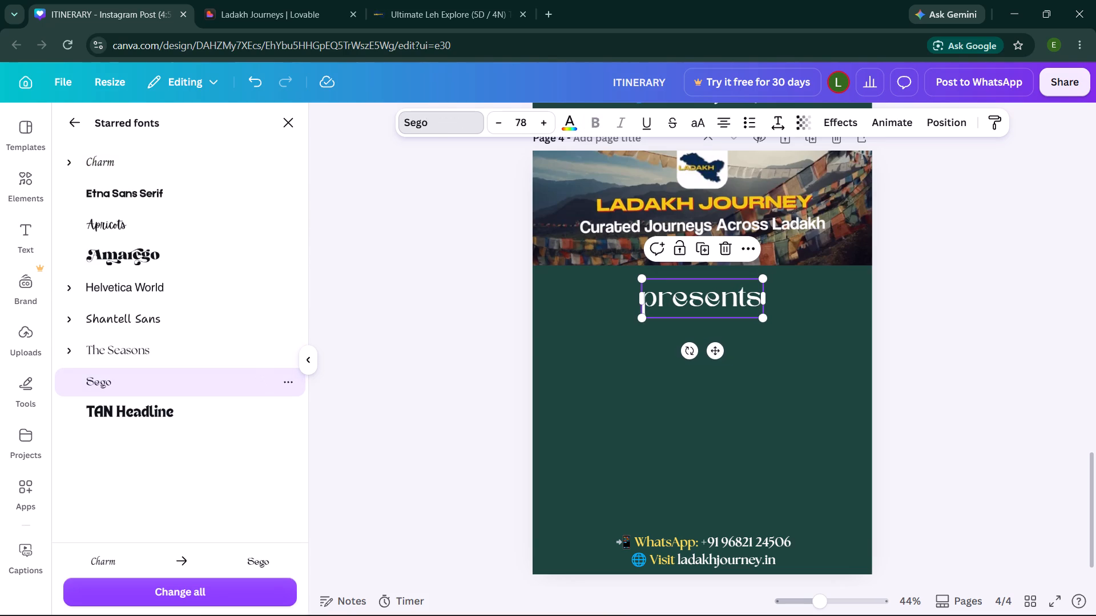
{"action": "left_click", "coordinate": [119, 402]}
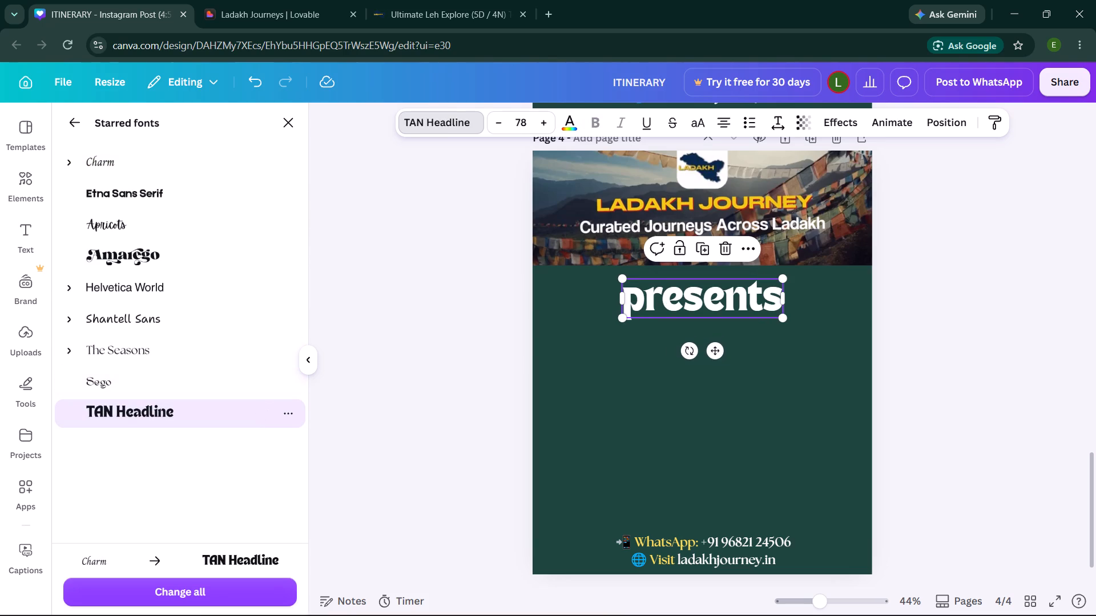
{"action": "left_click", "coordinate": [139, 261]}
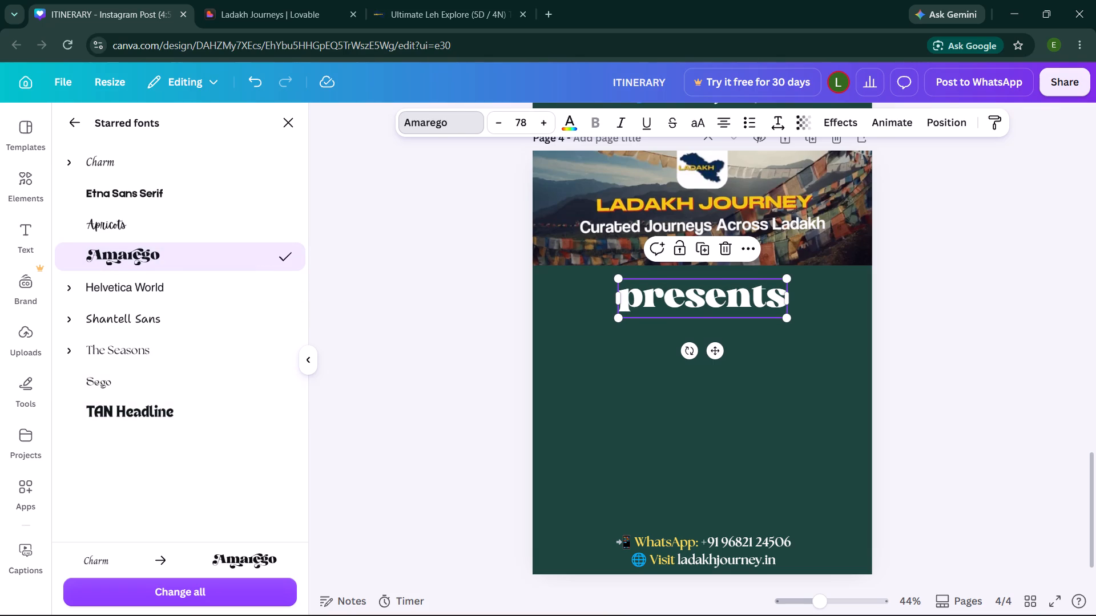
{"action": "left_click", "coordinate": [180, 234]}
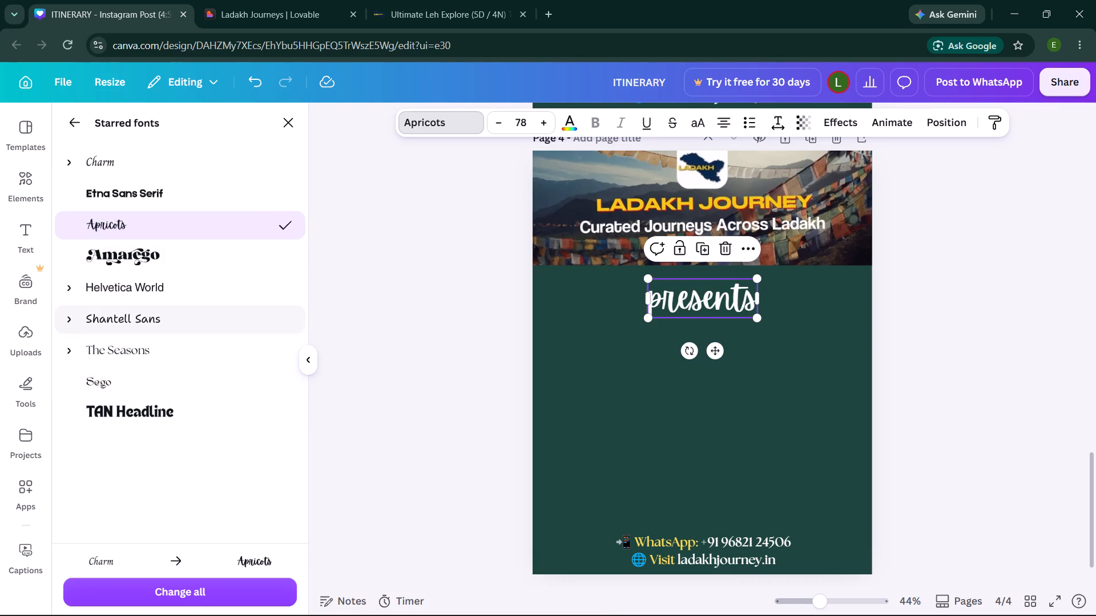
{"action": "left_click", "coordinate": [166, 169]}
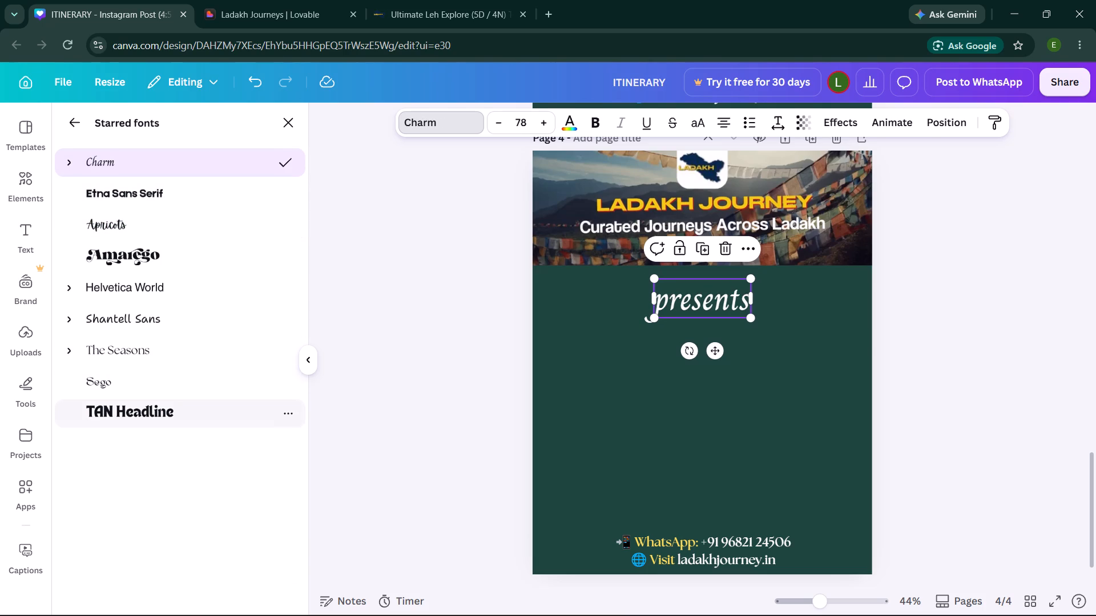
{"action": "left_click", "coordinate": [148, 389]}
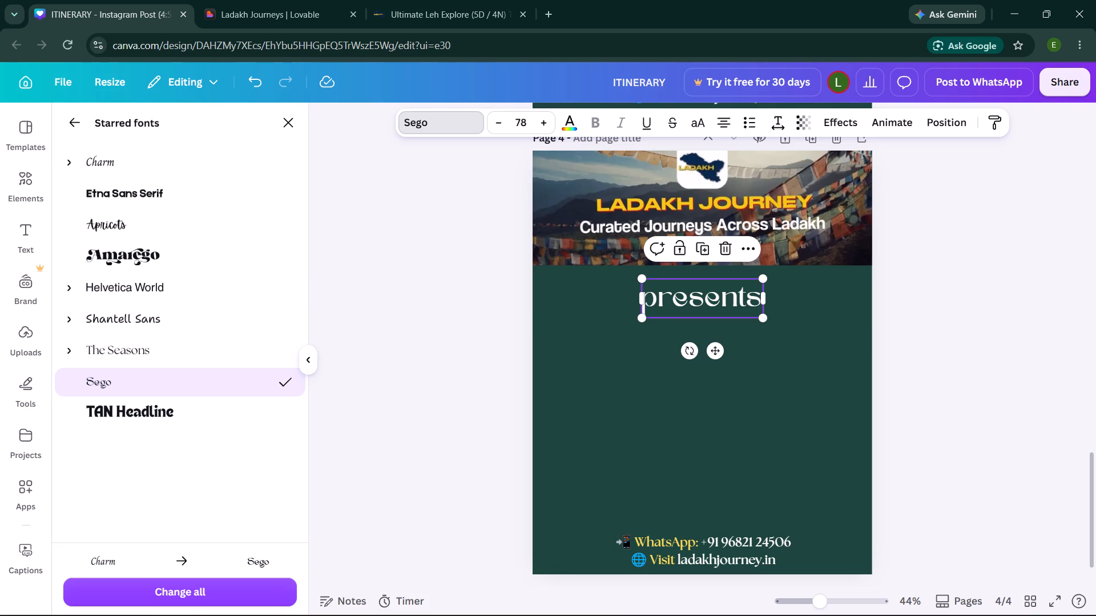
{"action": "left_click", "coordinate": [200, 173]}
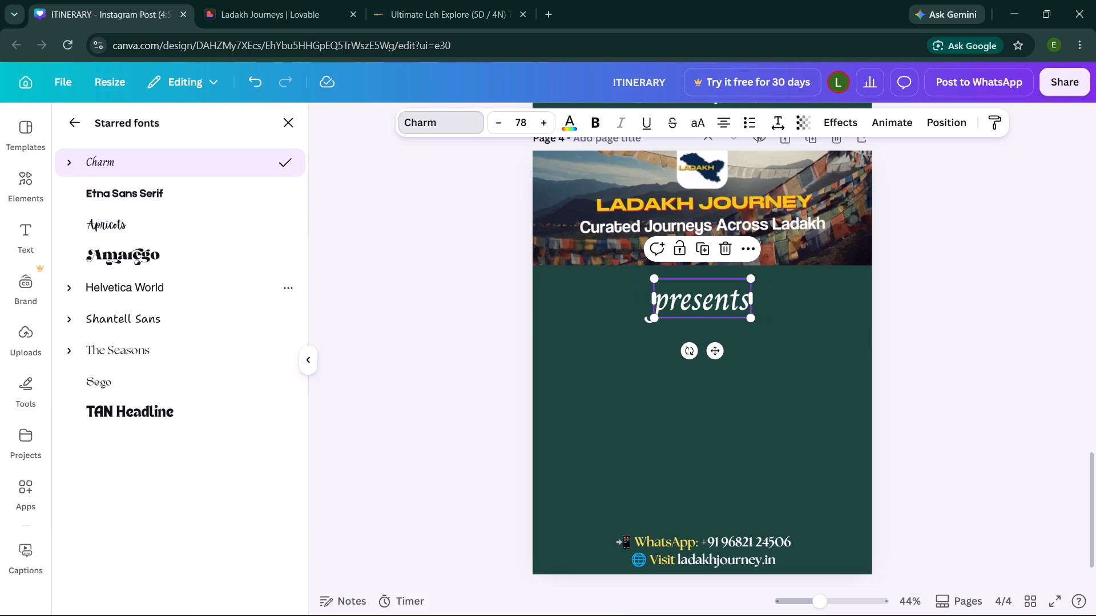
{"action": "left_click", "coordinate": [394, 380]}
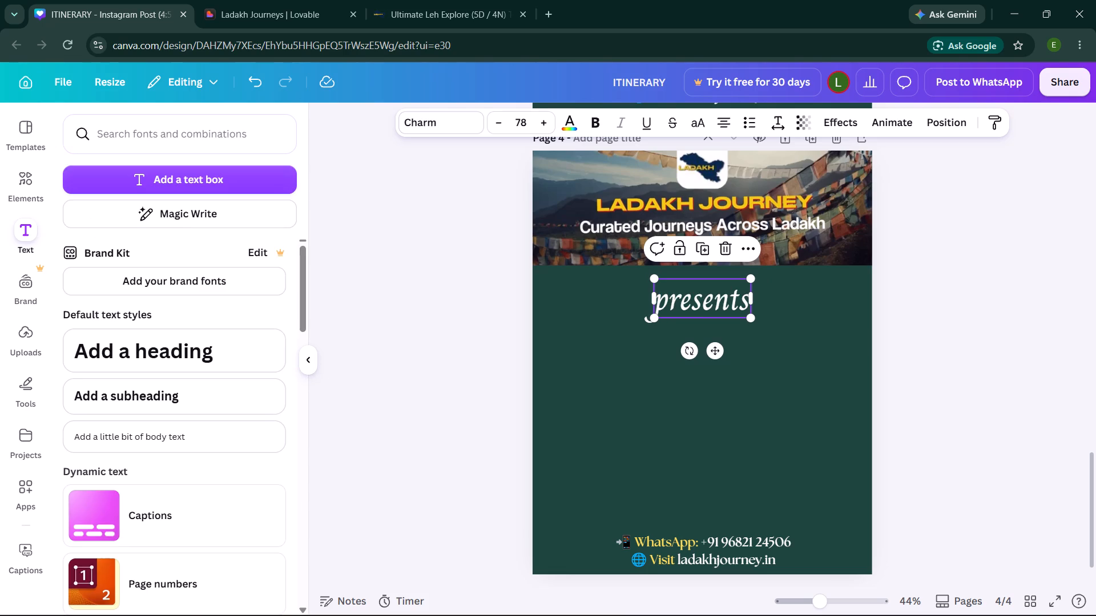
{"action": "left_click", "coordinate": [394, 380]}
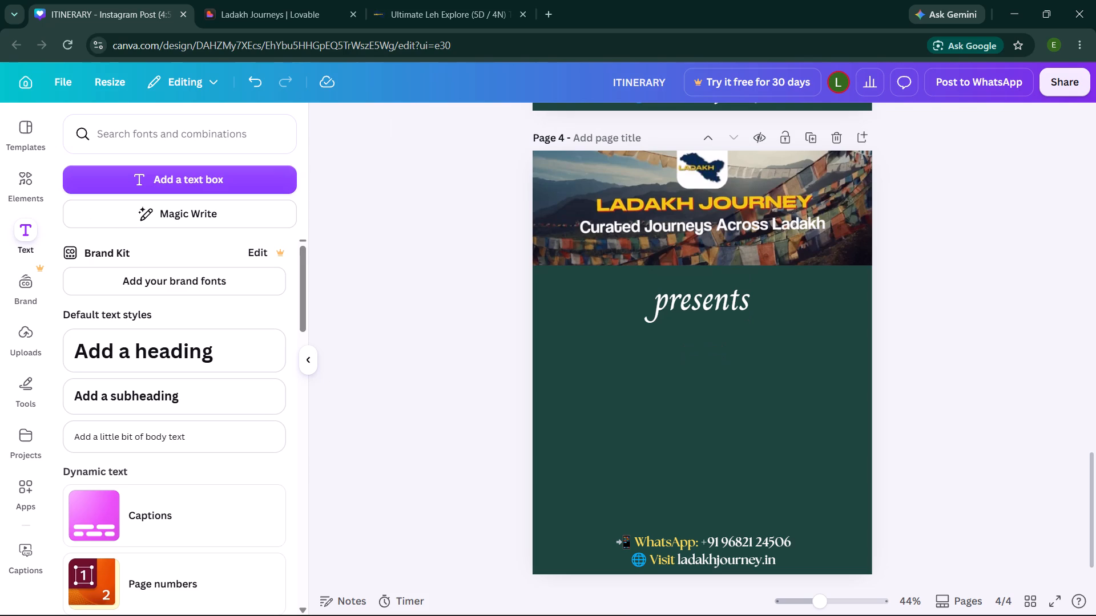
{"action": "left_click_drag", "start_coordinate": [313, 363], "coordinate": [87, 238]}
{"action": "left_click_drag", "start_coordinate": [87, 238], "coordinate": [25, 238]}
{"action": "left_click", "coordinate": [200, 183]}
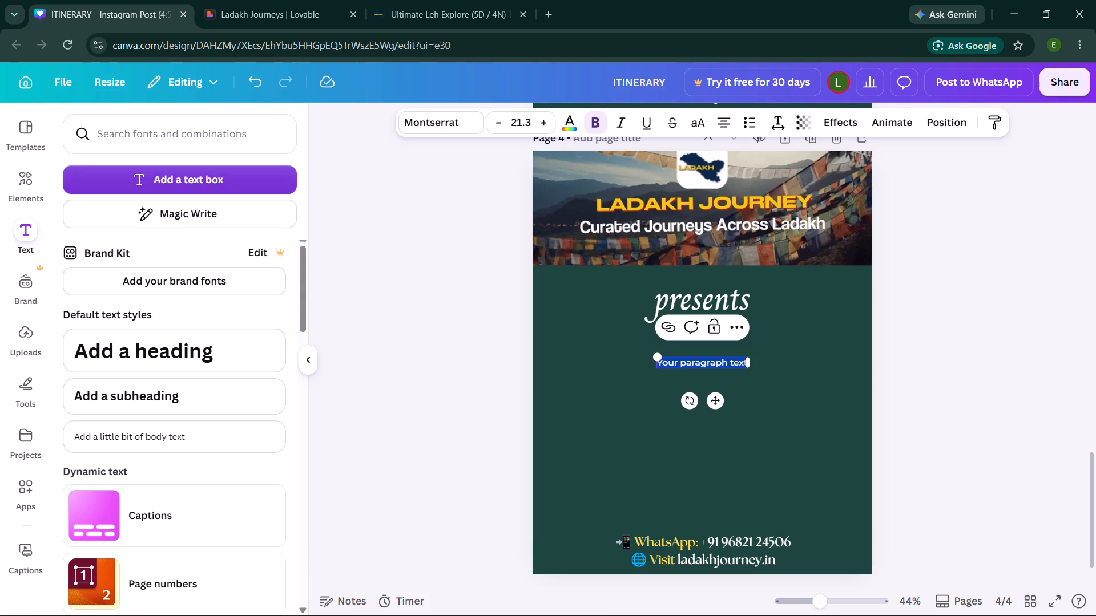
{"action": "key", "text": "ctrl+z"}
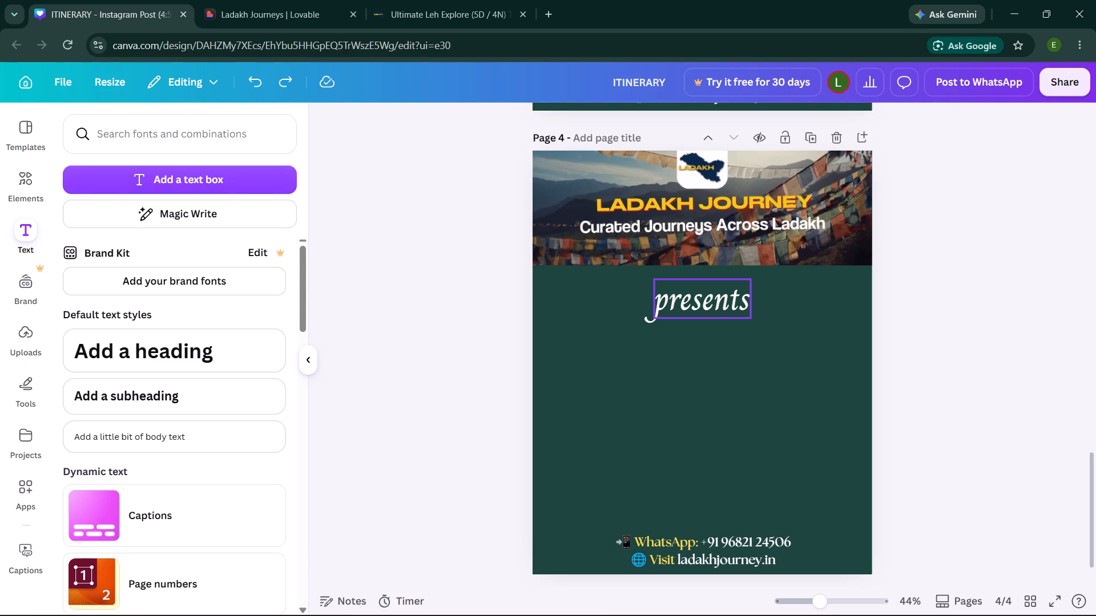
Shift the "presents" text slightly higher, close against the lower edge of the header photo.
{"action": "left_click_drag", "start_coordinate": [688, 304], "coordinate": [688, 294]}
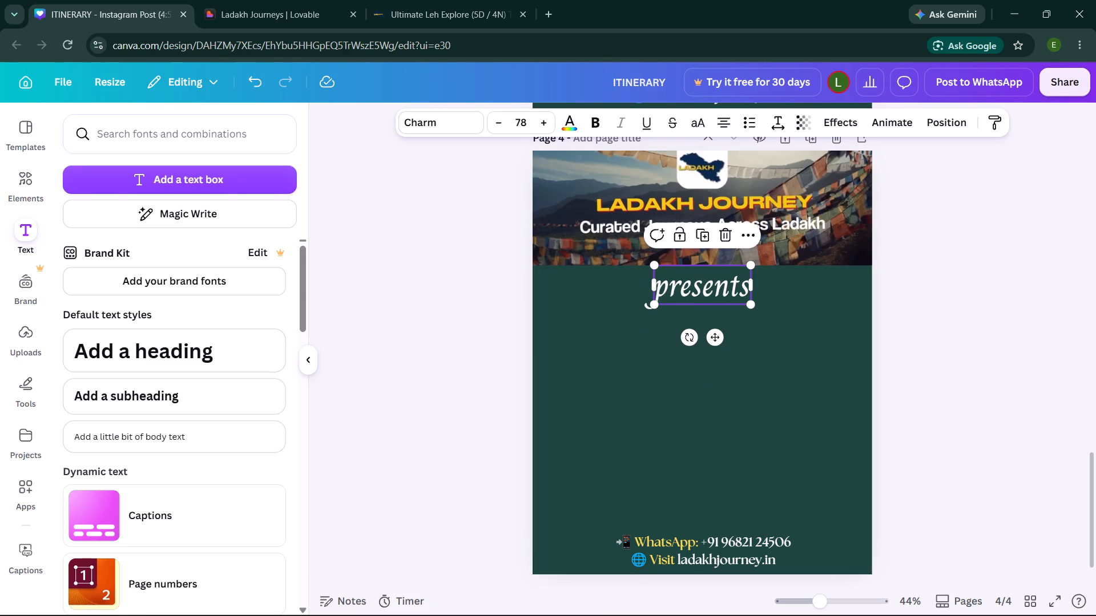
{"action": "left_click", "coordinate": [451, 374]}
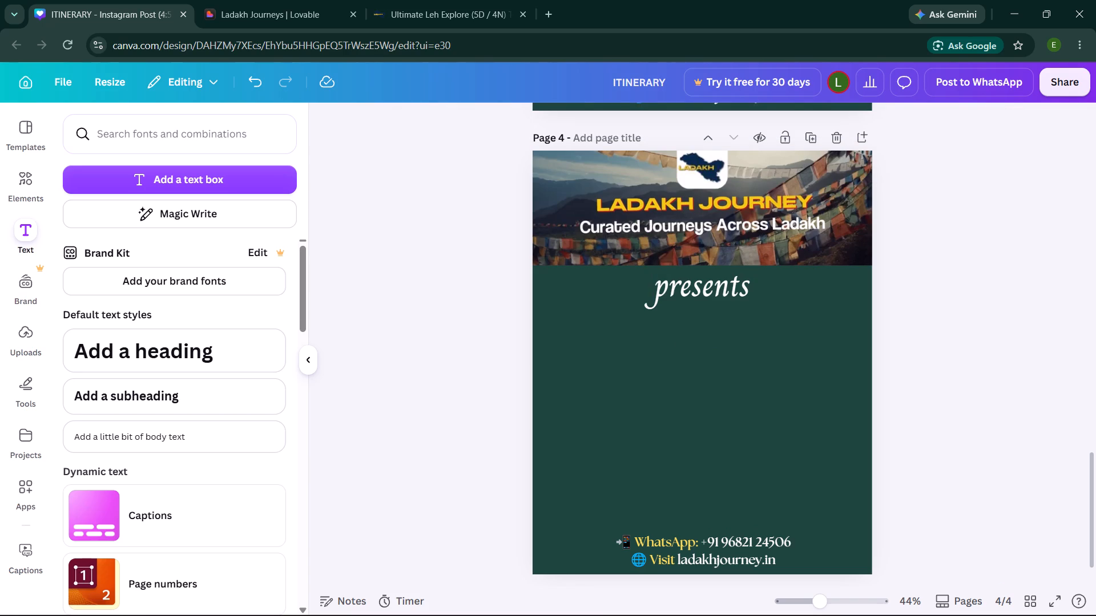
Add a heading reading "5 Days/6 Nights" to page 4, below the "presents" text.
{"action": "left_click", "coordinate": [21, 240]}
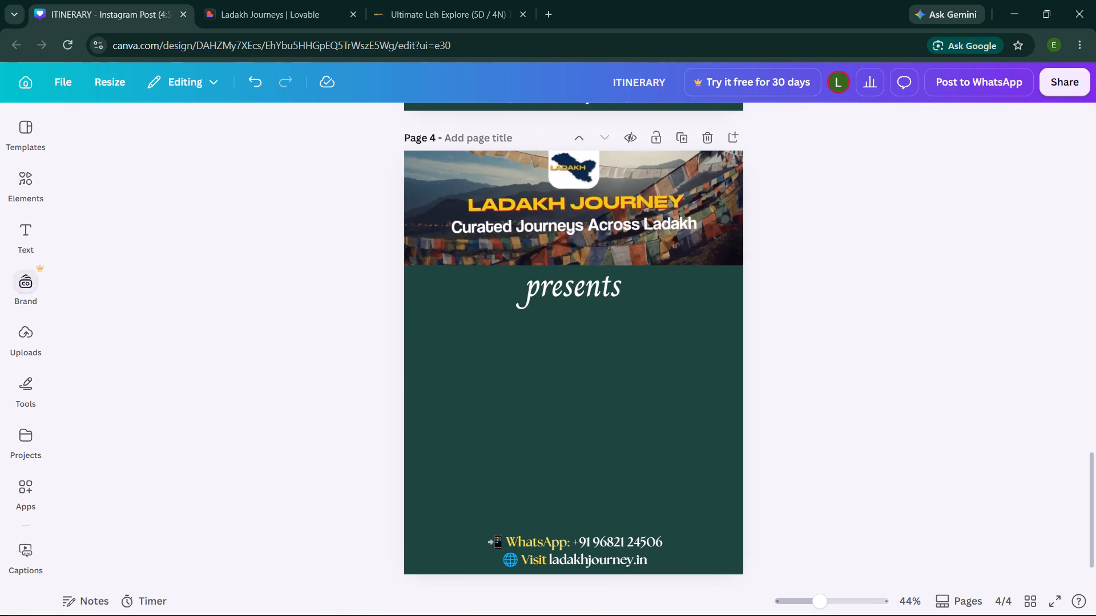
{"action": "left_click", "coordinate": [33, 244]}
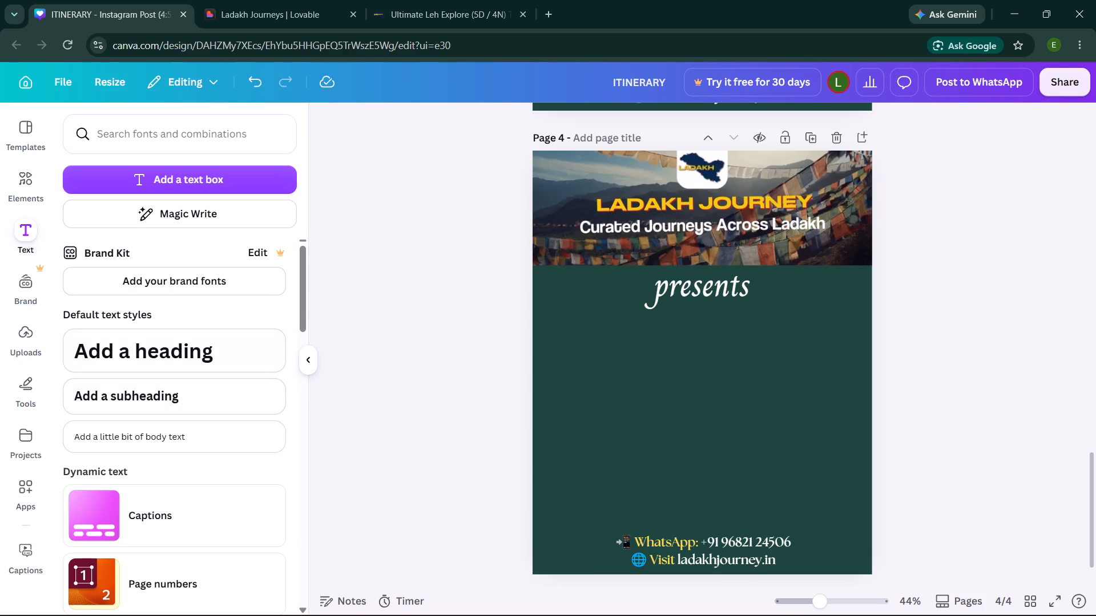
{"action": "left_click", "coordinate": [164, 361]}
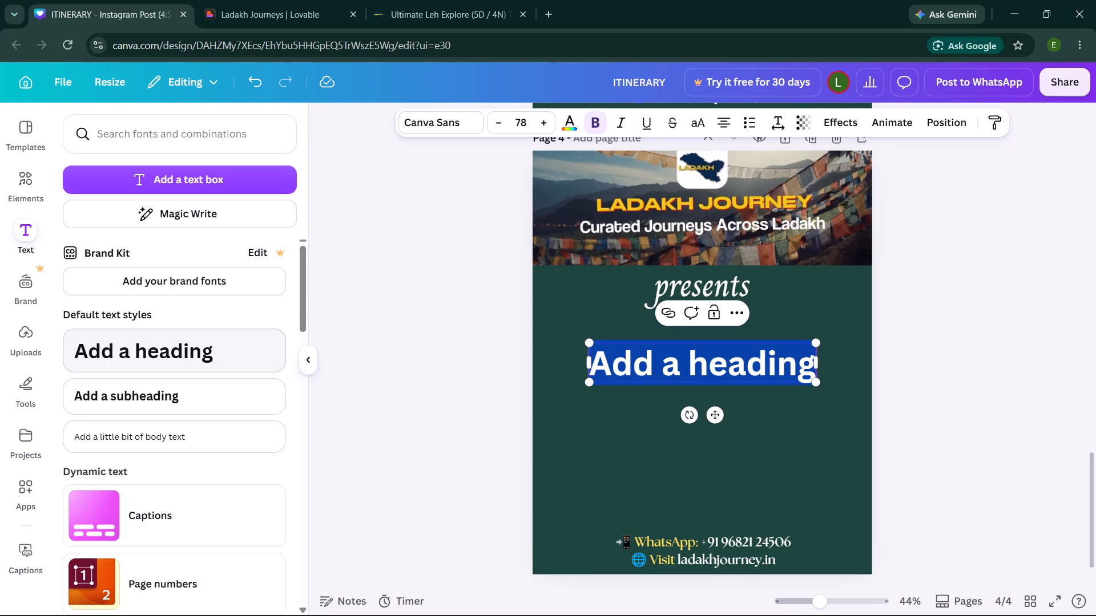
{"action": "key", "text": "5"}
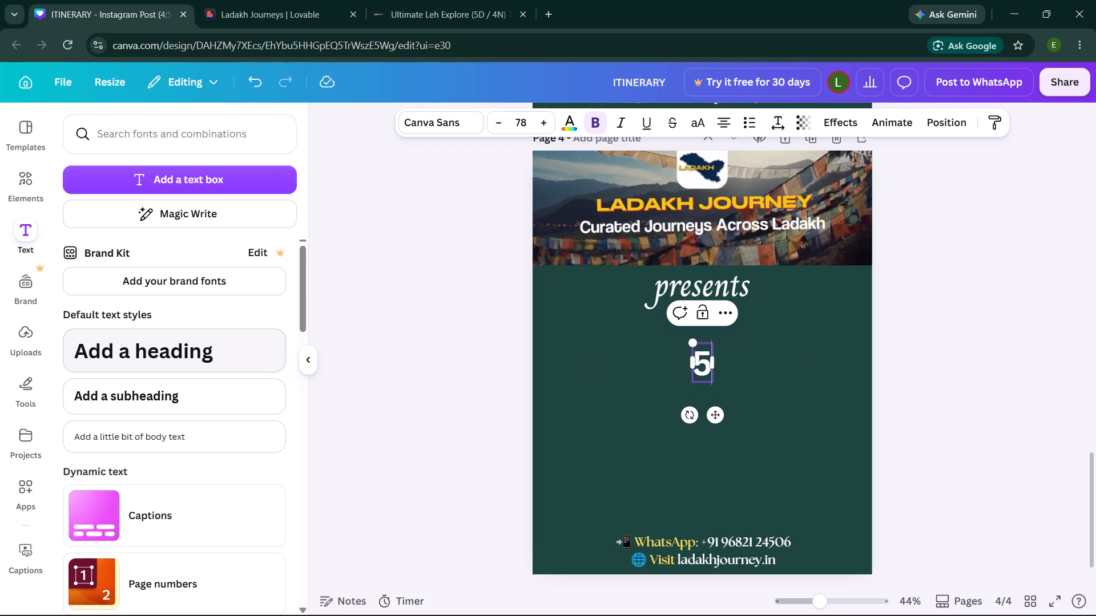
{"action": "key", "text": "d"}
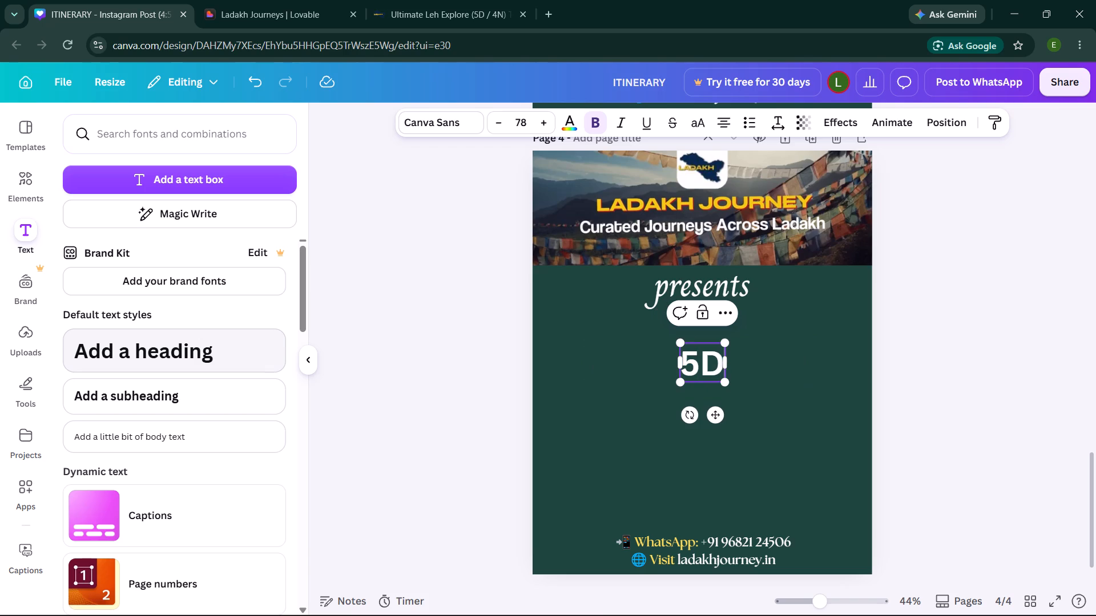
{"action": "key", "text": "BackSpace"}
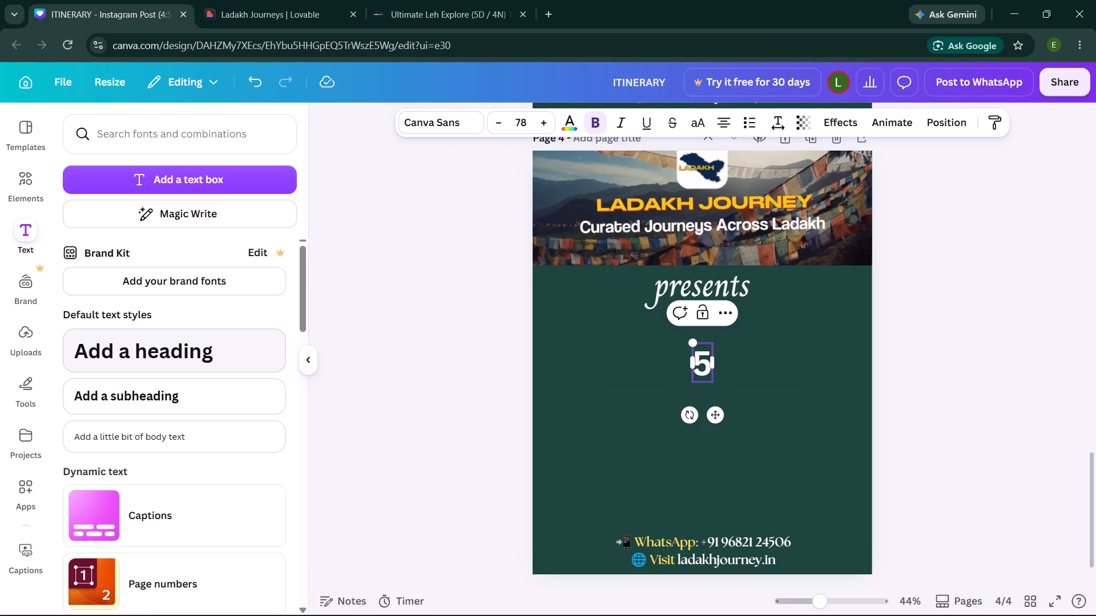
{"action": "key", "text": "d"}
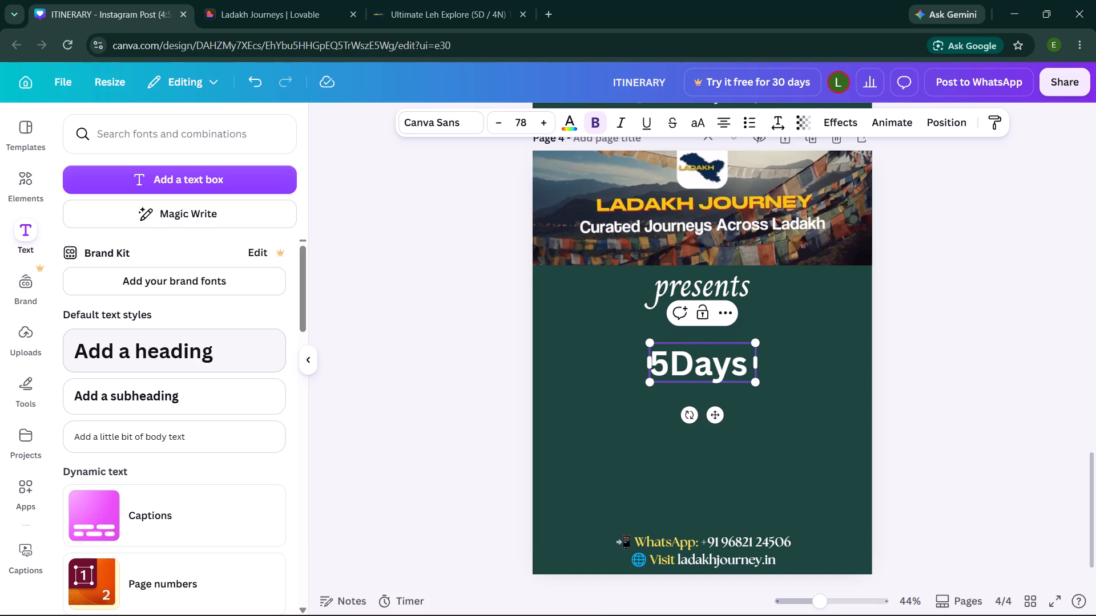
{"action": "key", "text": "Left"}
{"action": "key", "text": "Left"}
{"action": "key", "text": "Left"}
{"action": "key", "text": "Left"}
{"action": "key", "text": "Left"}
{"action": "key", "text": "space"}
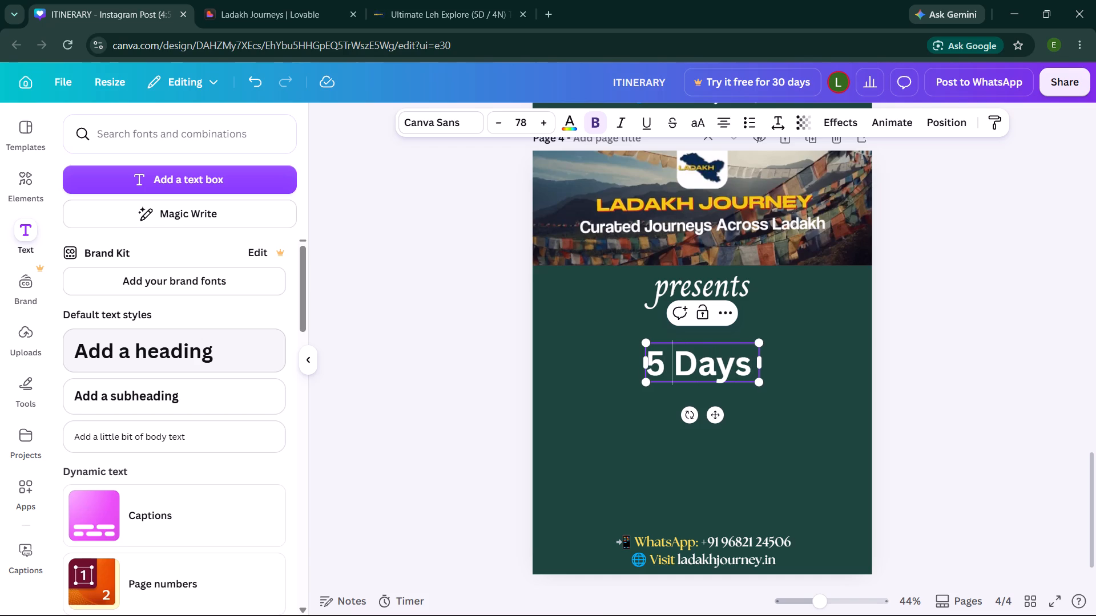
{"action": "key", "text": "Right"}
{"action": "key", "text": "Right"}
{"action": "key", "text": "Right"}
{"action": "key", "text": "Right"}
{"action": "key", "text": "slash"}
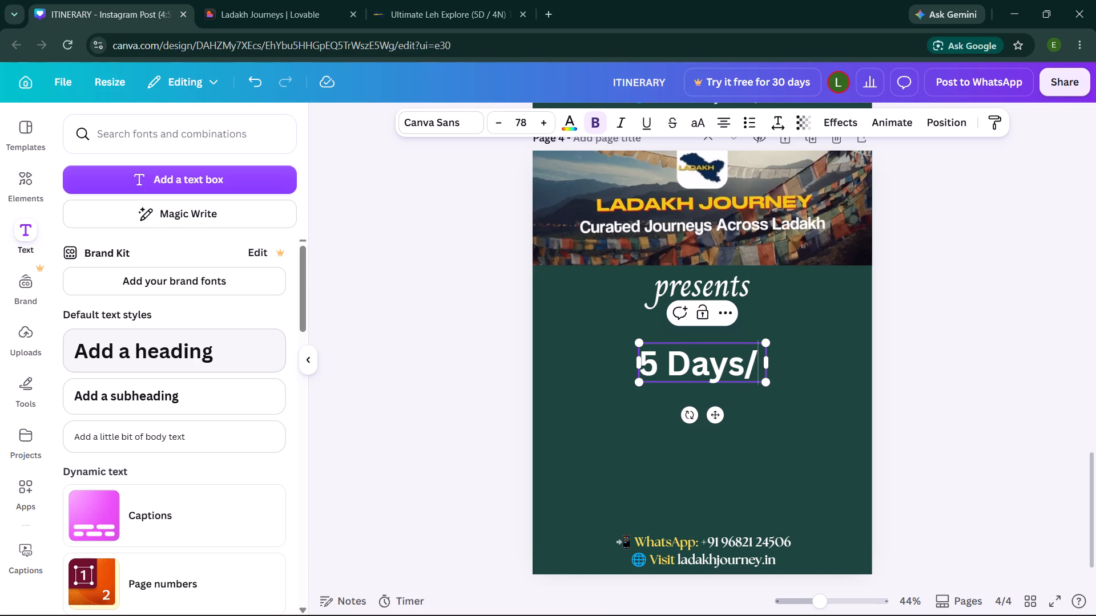
{"action": "key", "text": "6"}
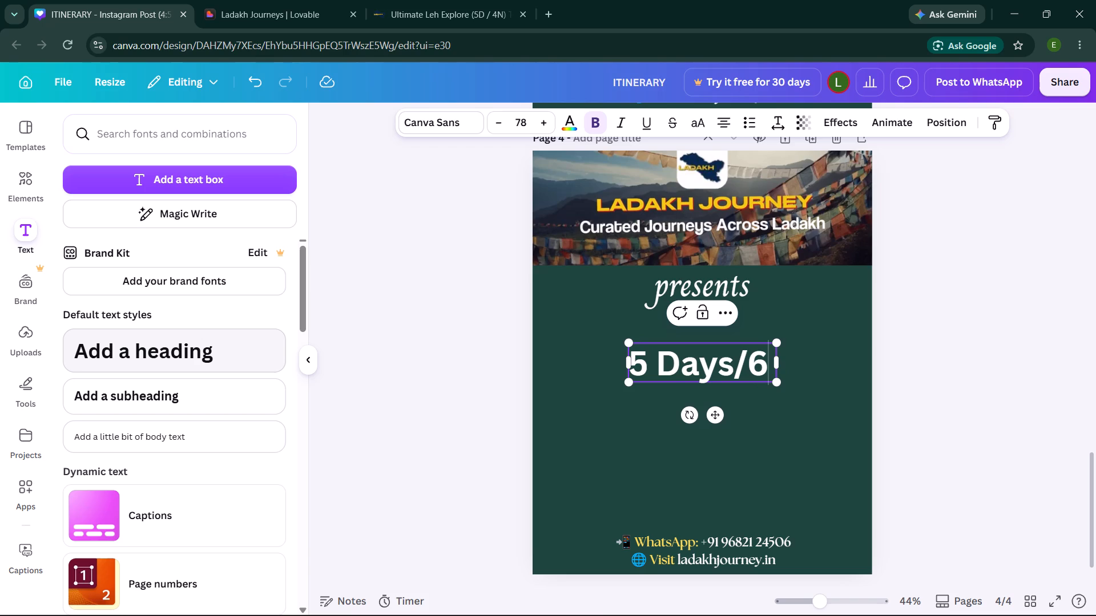
{"action": "key", "text": "space"}
{"action": "type", "text": "N"}
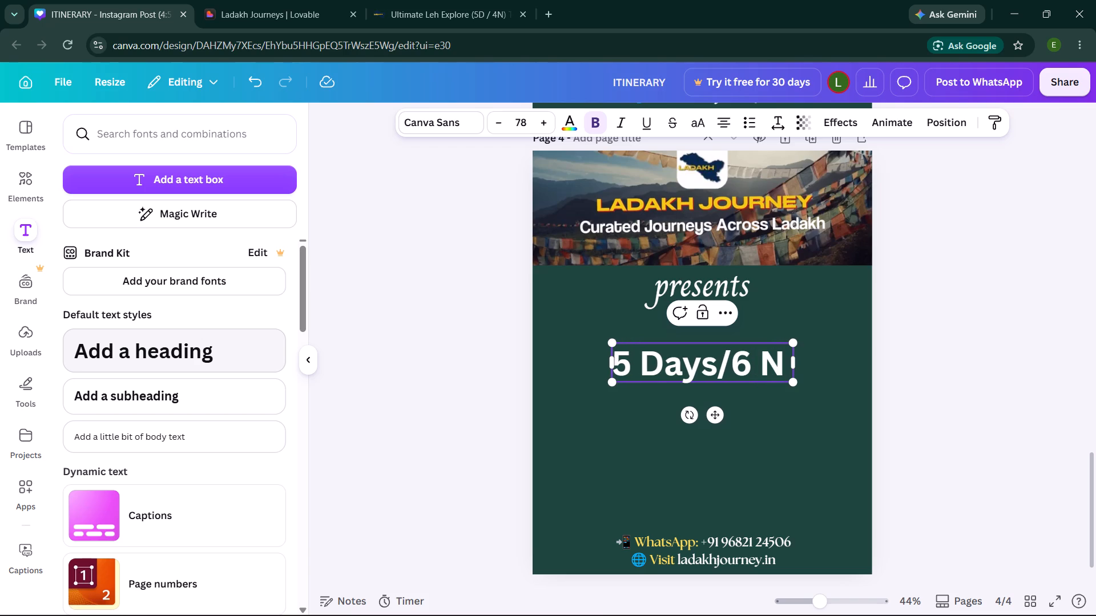
{"action": "type", "text": "ights"}
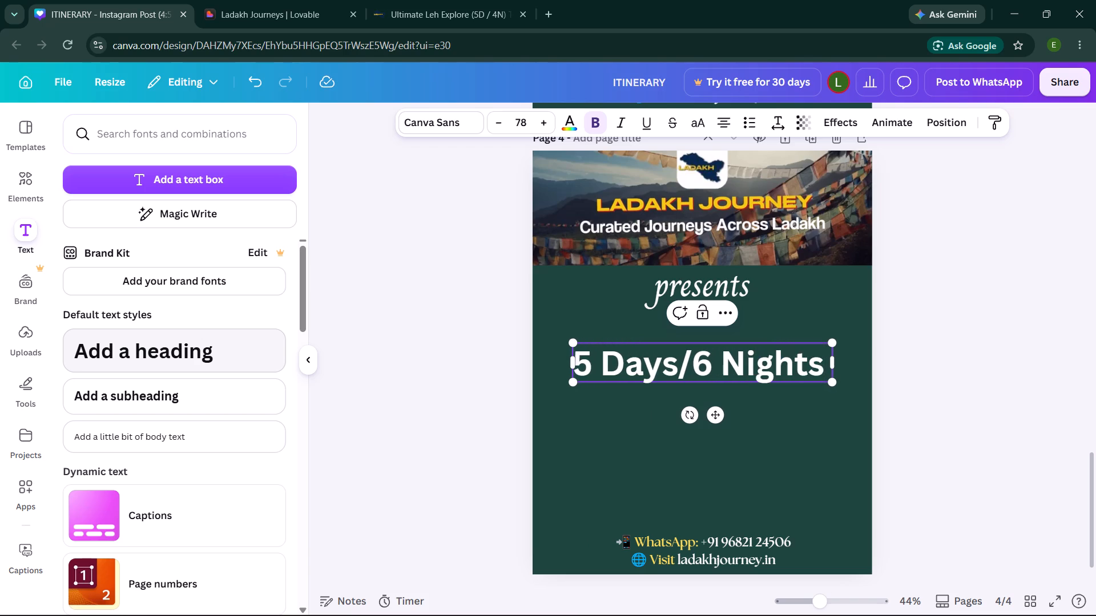
Set the "5 Days/6 Nights" heading in The Seasons and shrink it to a font size of about 49.7.
{"action": "left_click", "coordinate": [426, 116]}
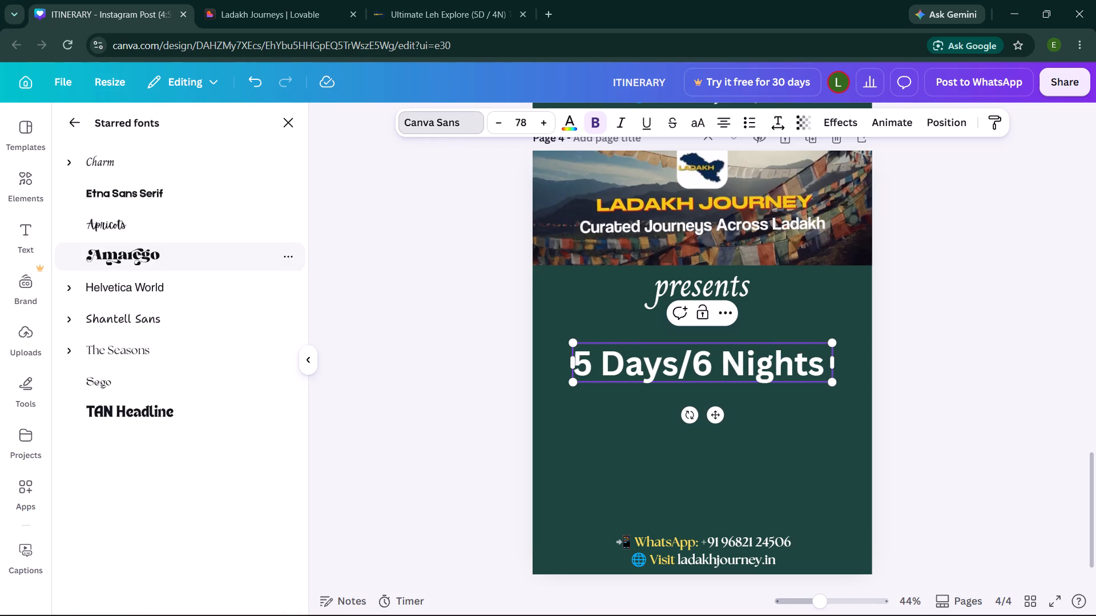
{"action": "left_click", "coordinate": [138, 350]}
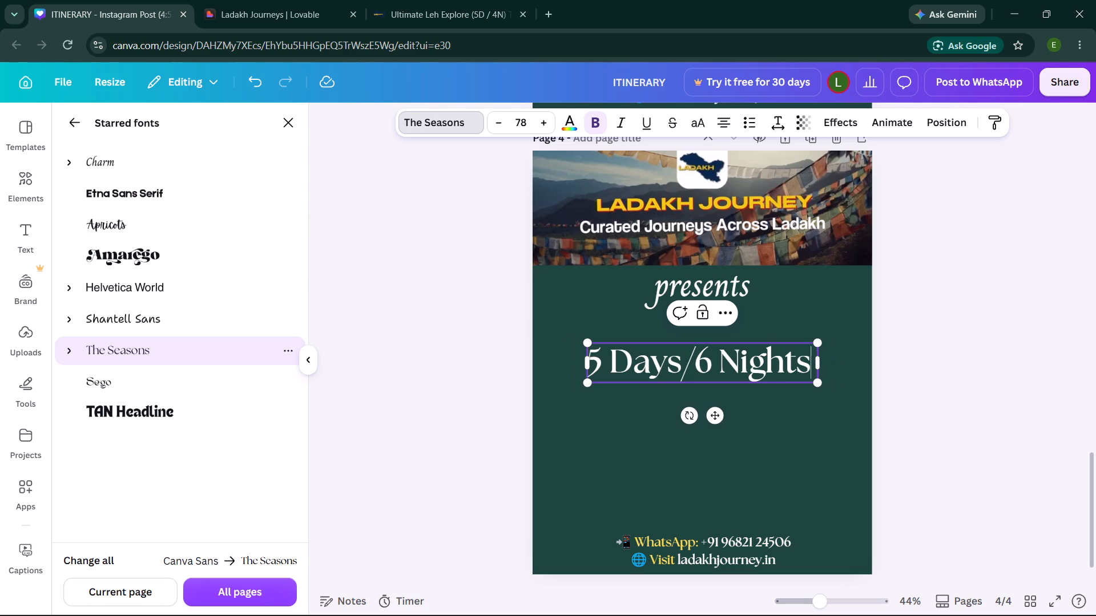
{"action": "left_click", "coordinate": [928, 350]}
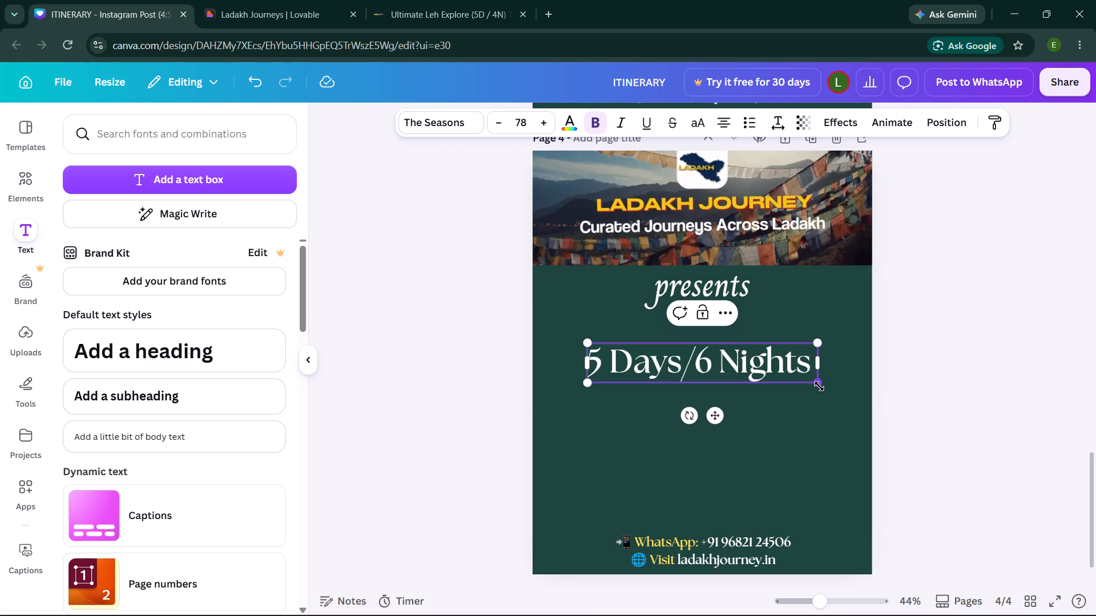
{"action": "left_click_drag", "start_coordinate": [819, 386], "coordinate": [748, 356]}
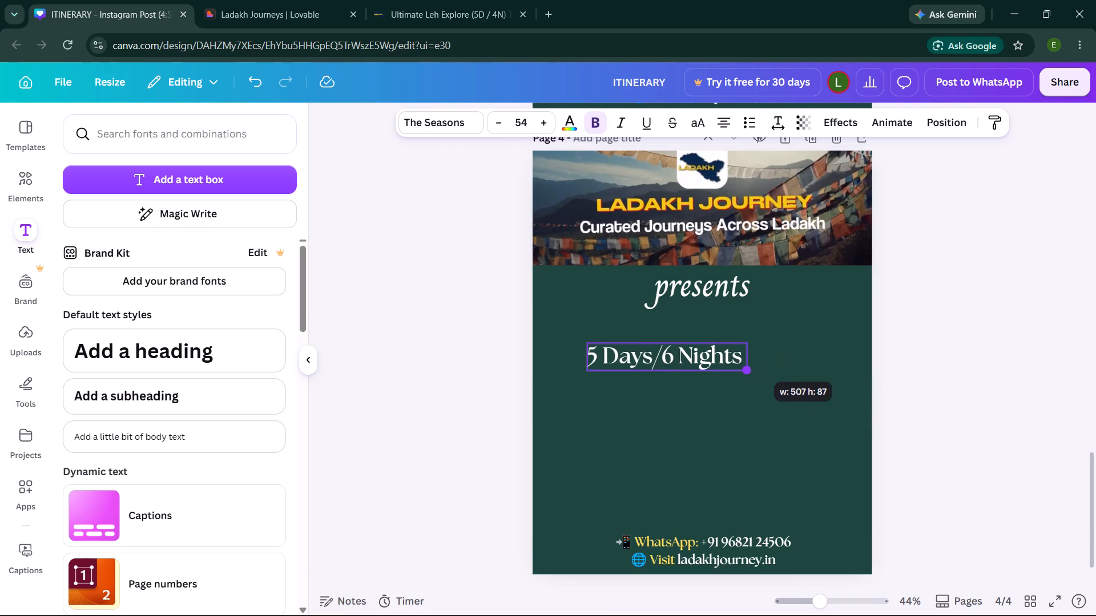
{"action": "left_click_drag", "start_coordinate": [748, 356], "coordinate": [738, 359]}
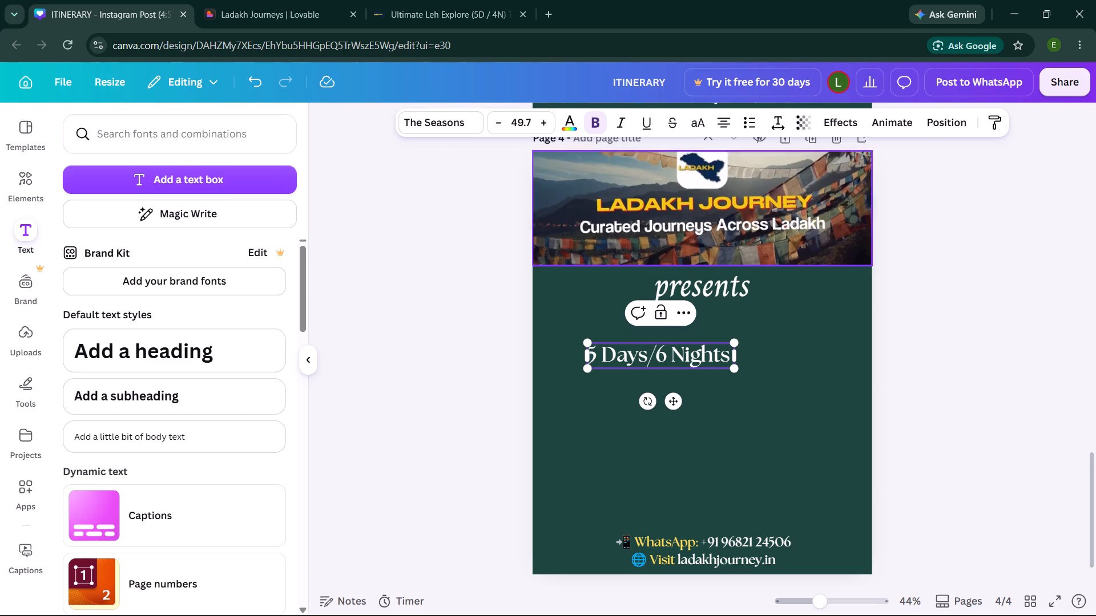
Try the Splice, Echo, Drop, Outline, Hollow, Neon and Glitch effects on the "5 Days/6 Nights" heading, and settle on Background.
{"action": "left_click", "coordinate": [833, 119]}
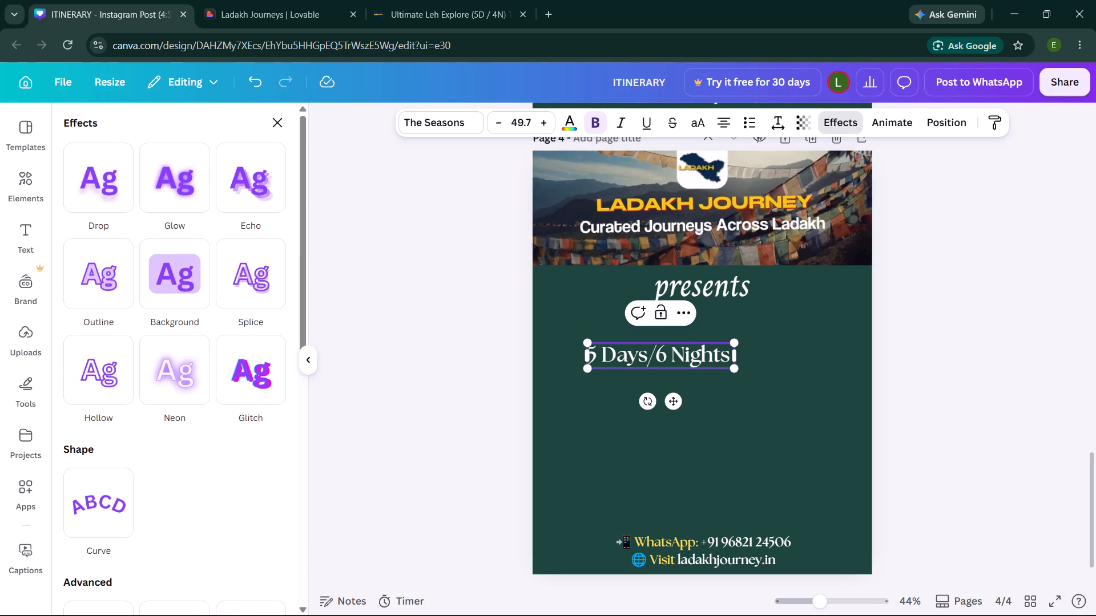
{"action": "left_click", "coordinate": [261, 289]}
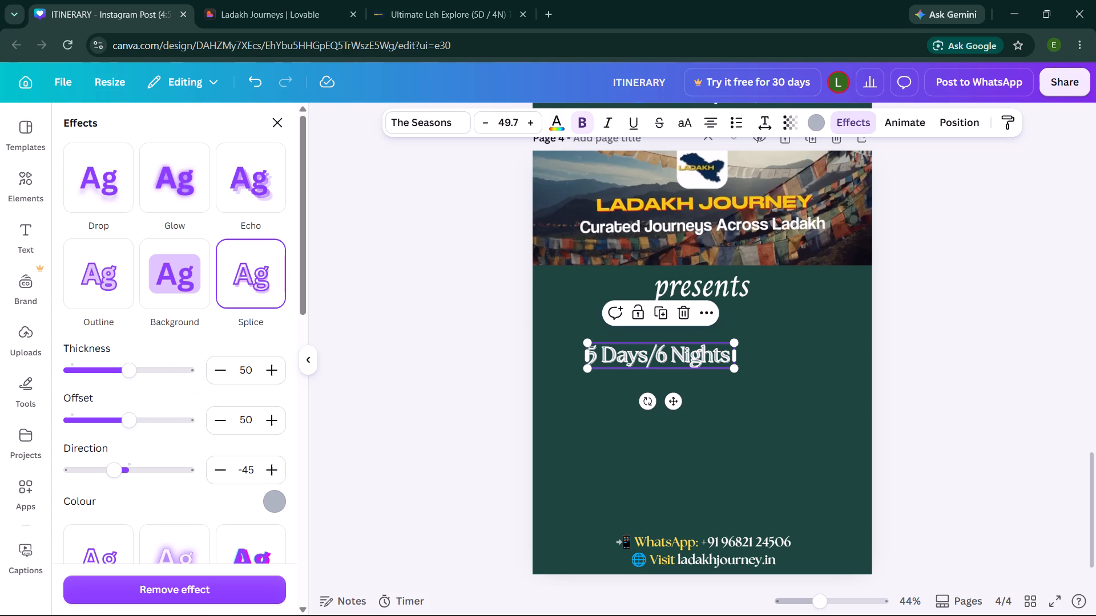
{"action": "left_click", "coordinate": [249, 201]}
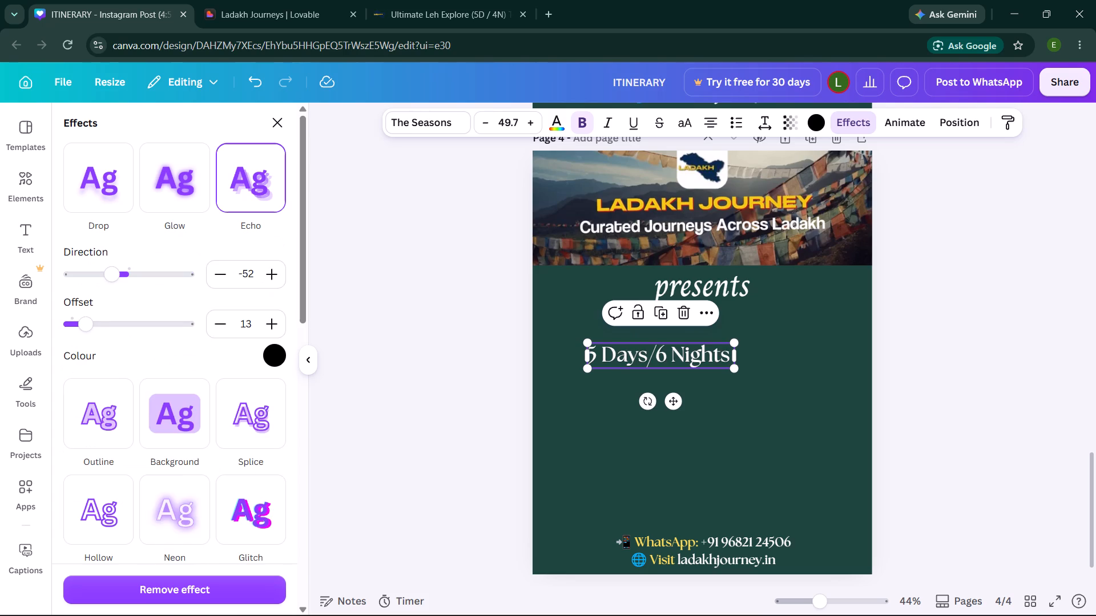
{"action": "left_click", "coordinate": [102, 188]}
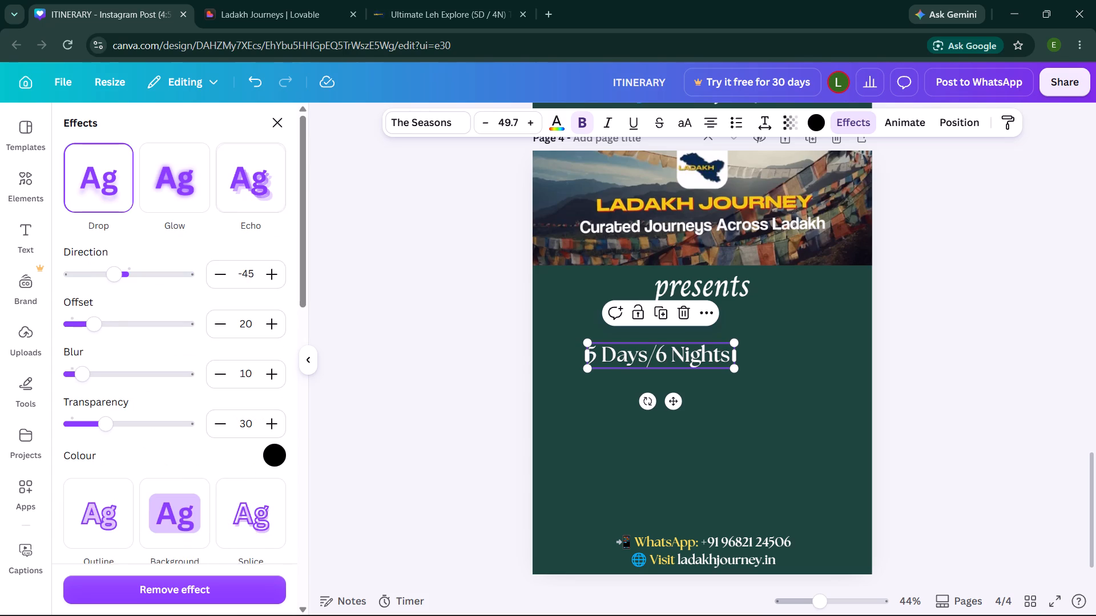
{"action": "scroll", "coordinate": [108, 483], "scroll_direction": "down", "scroll_amount": 1}
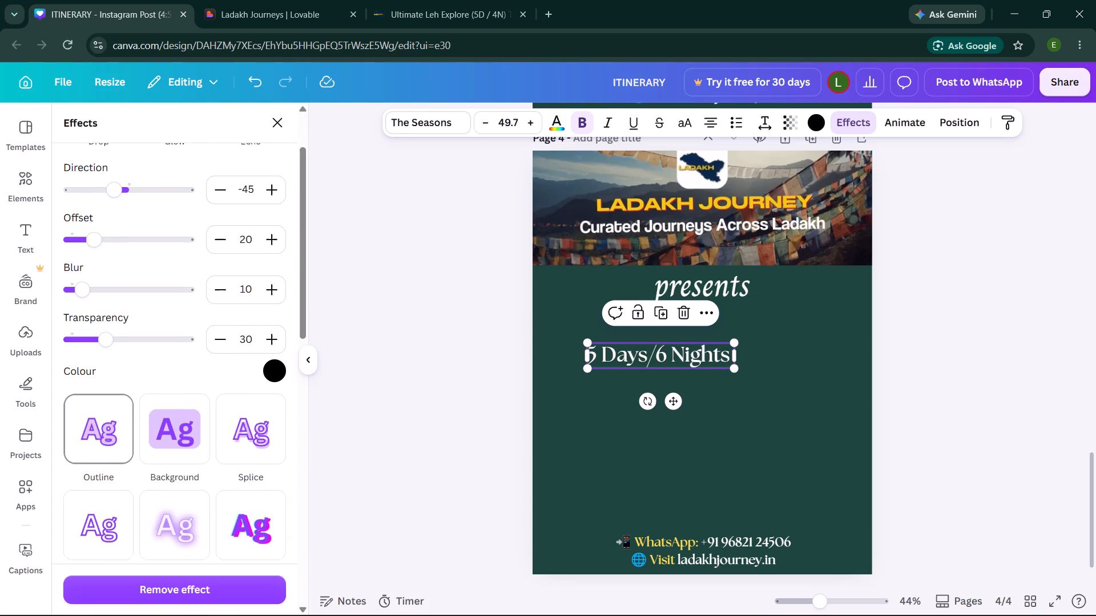
{"action": "scroll", "coordinate": [108, 483], "scroll_direction": "down", "scroll_amount": 1}
{"action": "left_click", "coordinate": [107, 422]}
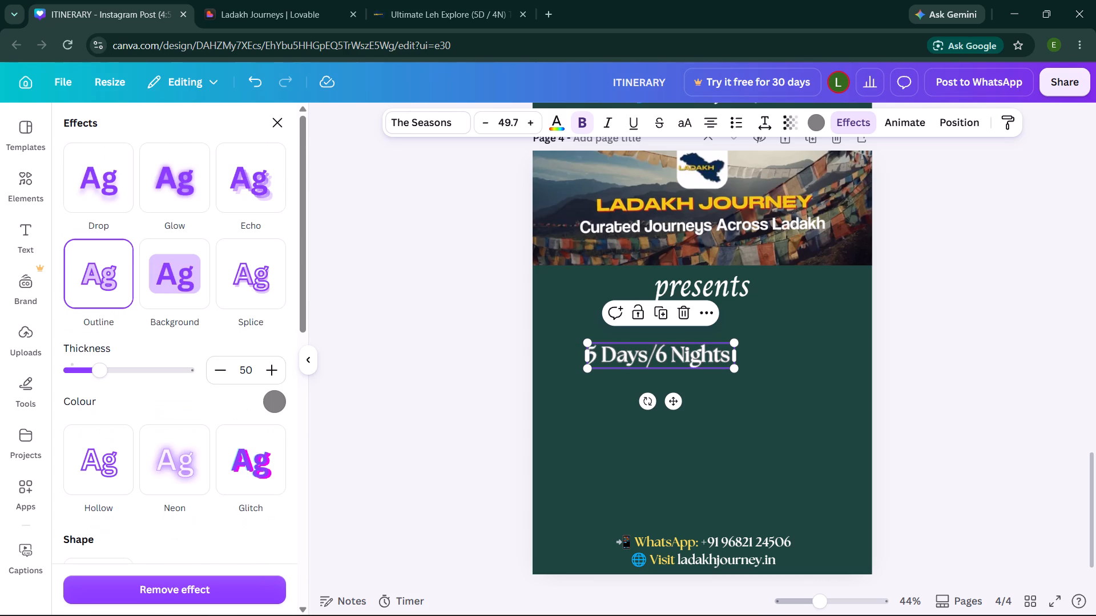
{"action": "scroll", "coordinate": [107, 422], "scroll_direction": "down", "scroll_amount": 1}
{"action": "left_click", "coordinate": [107, 422]}
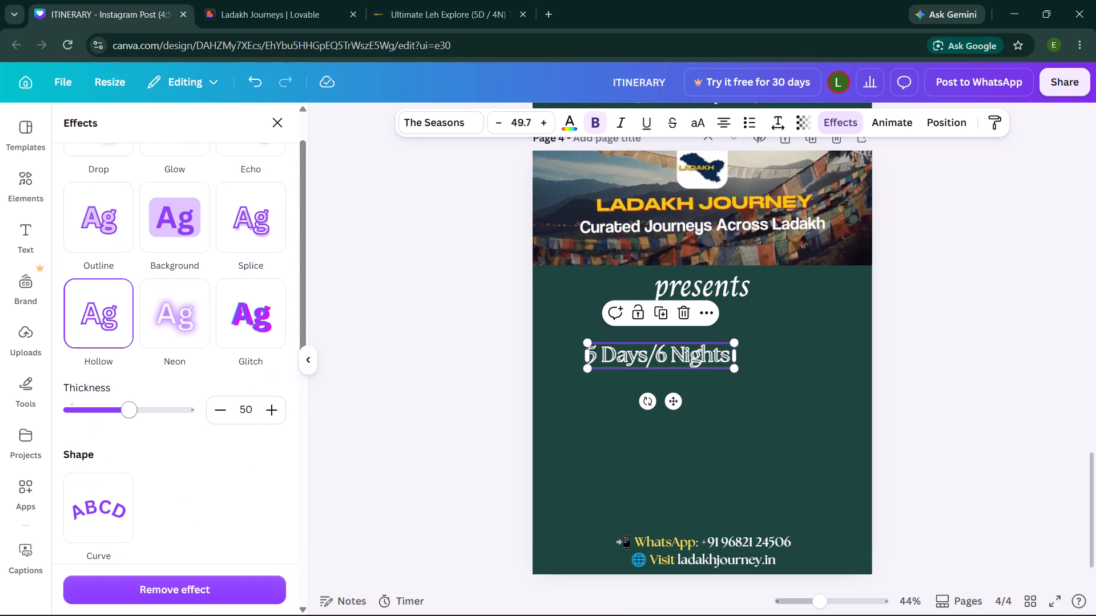
{"action": "left_click", "coordinate": [174, 317]}
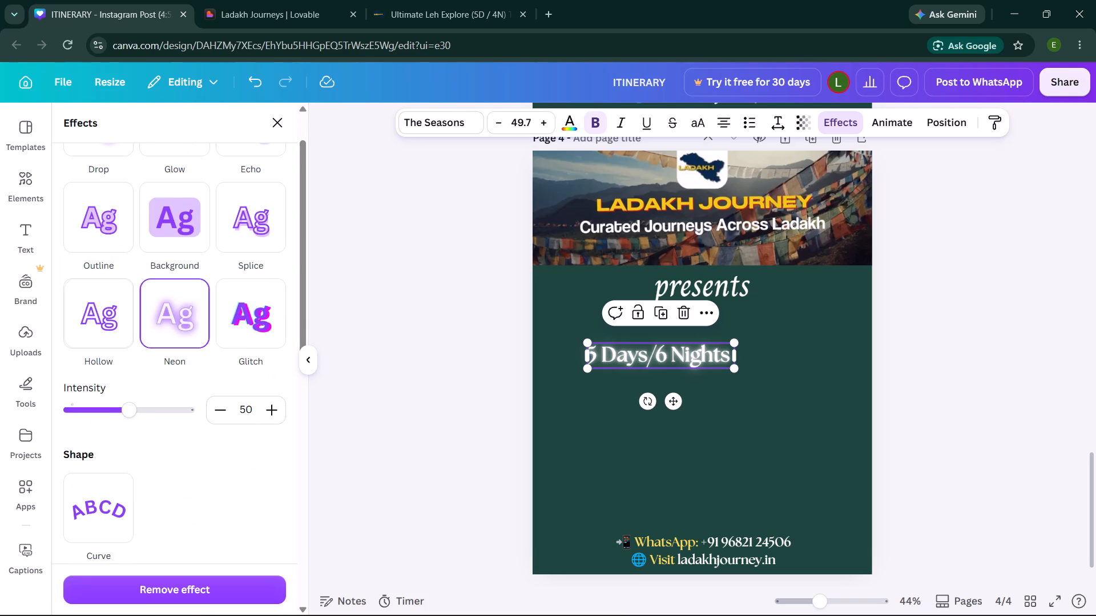
{"action": "left_click", "coordinate": [259, 317]}
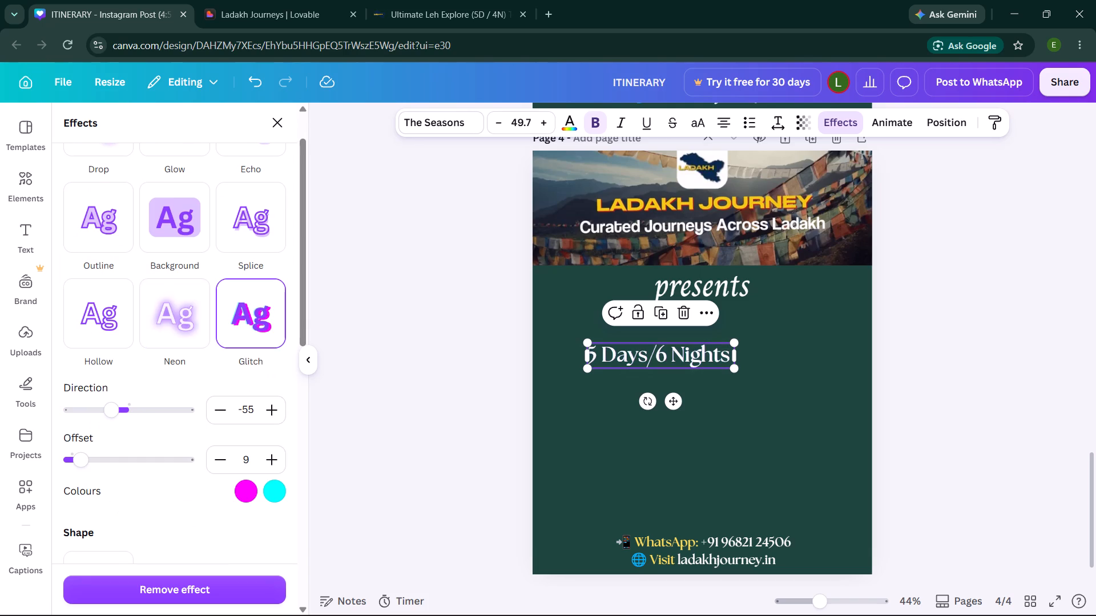
{"action": "left_click", "coordinate": [187, 229]}
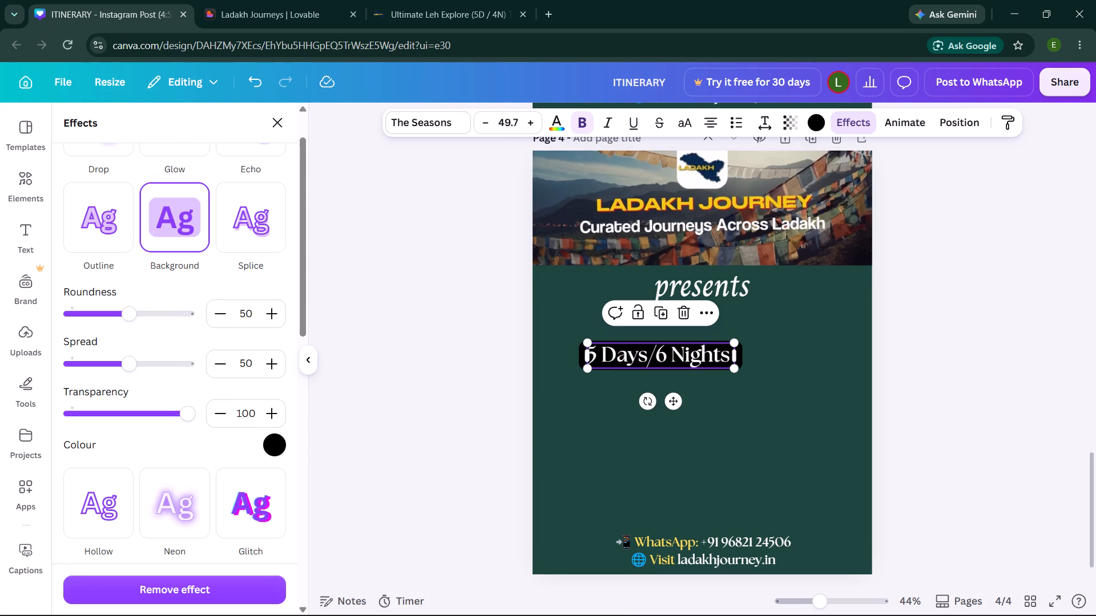
Colour the heading's background effect white and its "5 Days/6 Nights" text near-black.
{"action": "left_click", "coordinate": [816, 120]}
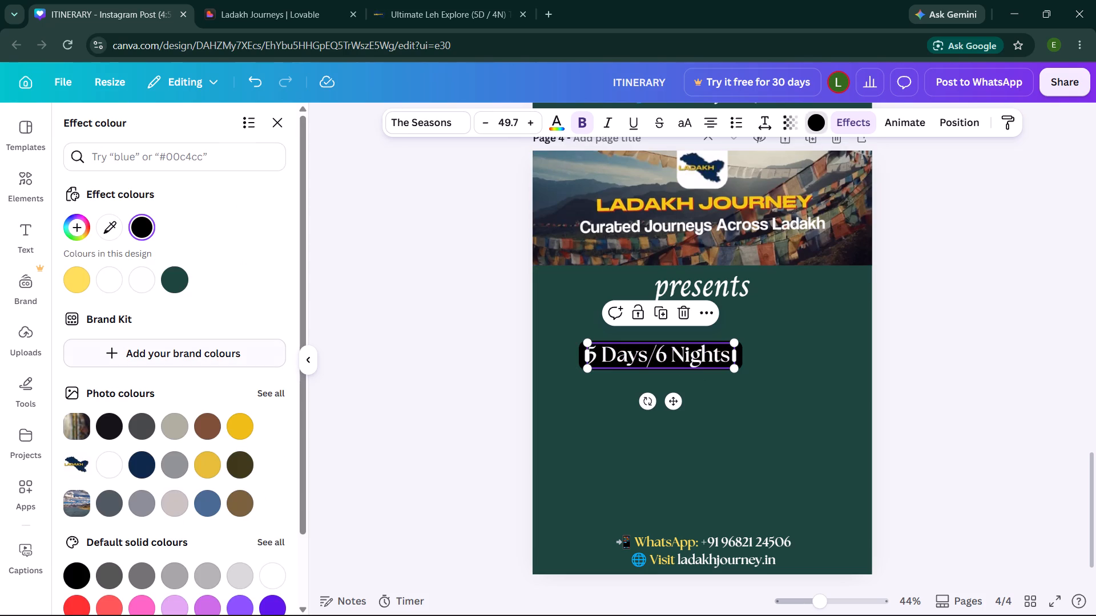
{"action": "left_click", "coordinate": [113, 281]}
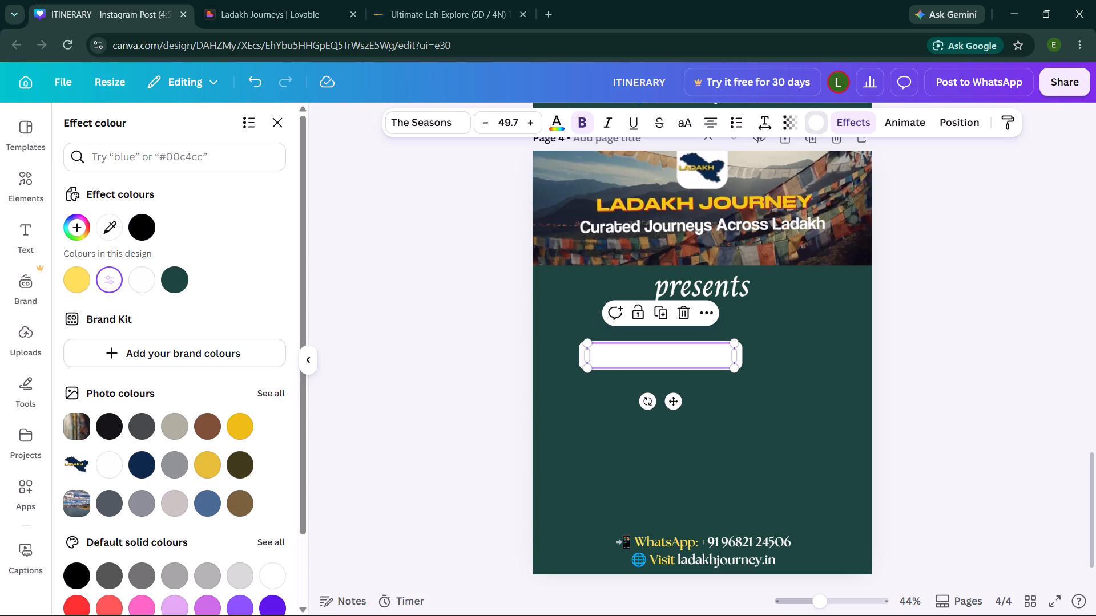
{"action": "left_click", "coordinate": [356, 350]}
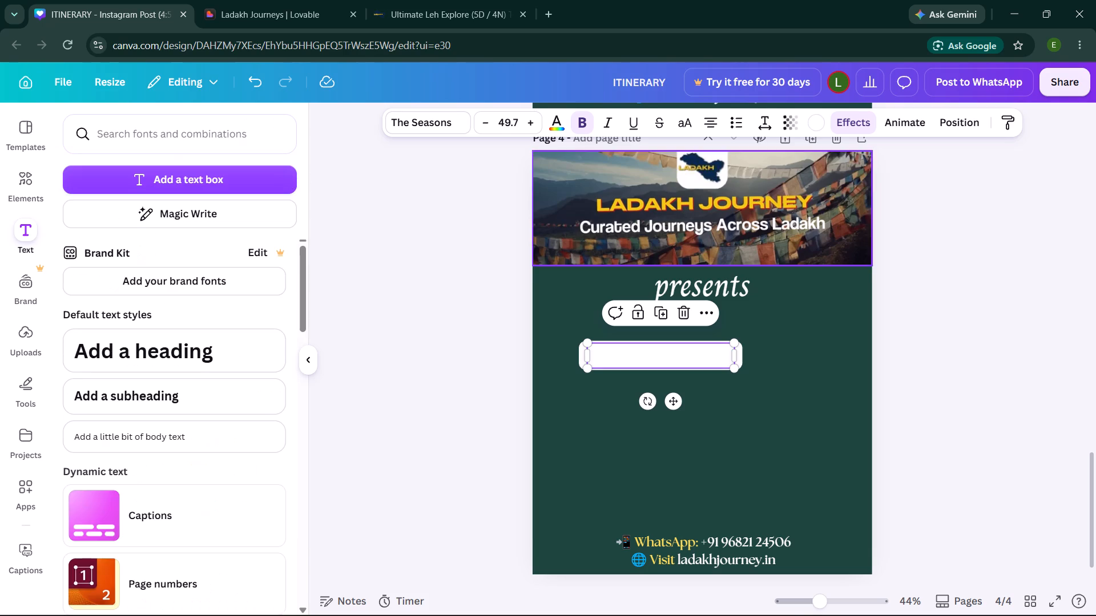
{"action": "left_click", "coordinate": [556, 120]}
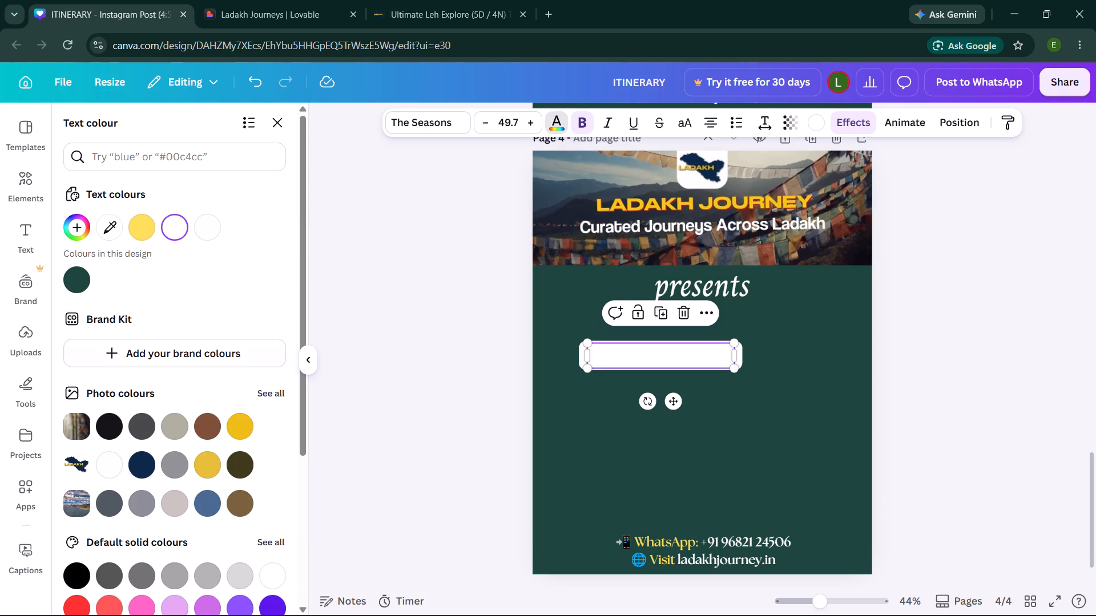
{"action": "left_click", "coordinate": [109, 427]}
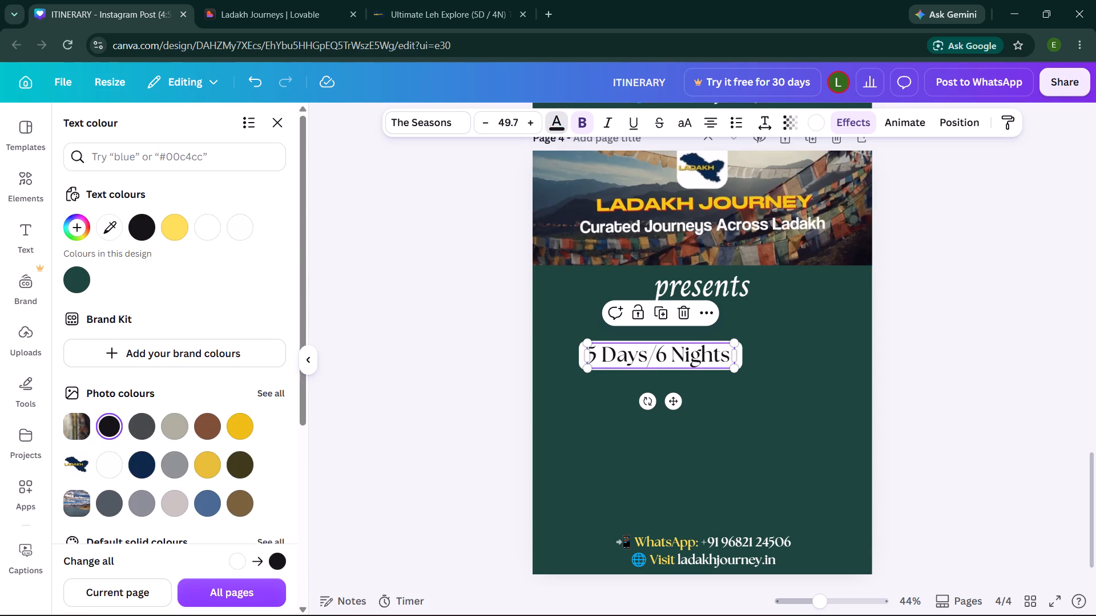
{"action": "left_click", "coordinate": [425, 373]}
{"action": "left_click", "coordinate": [425, 373]}
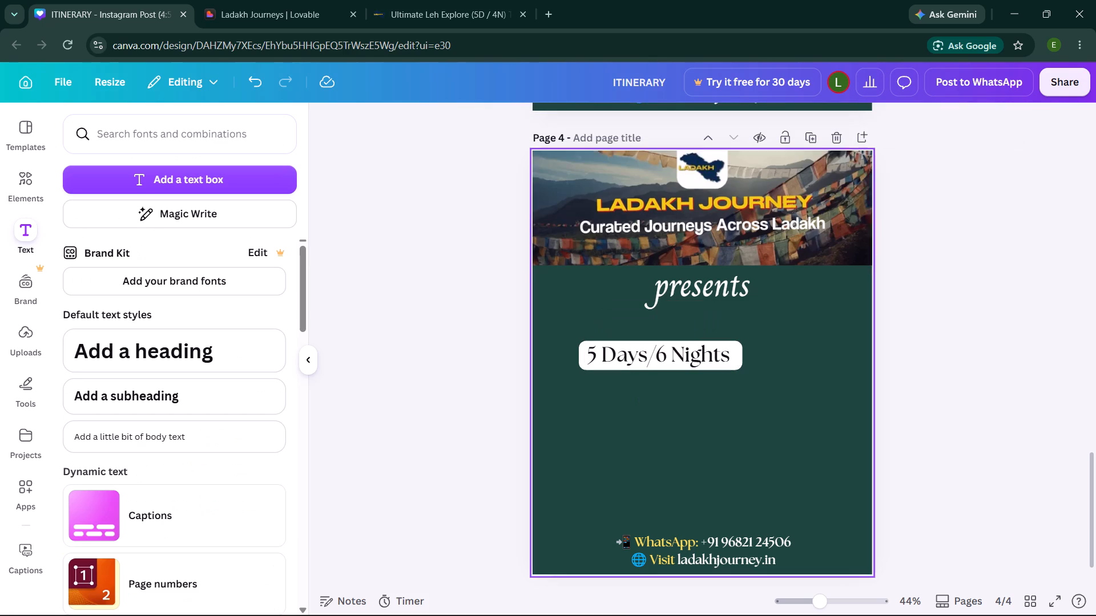
Move the "5 Days/6 Nights" heading near page 4's left edge, below "presents", and shrink it to a font size of about 41.1.
{"action": "left_click_drag", "start_coordinate": [663, 352], "coordinate": [632, 345]}
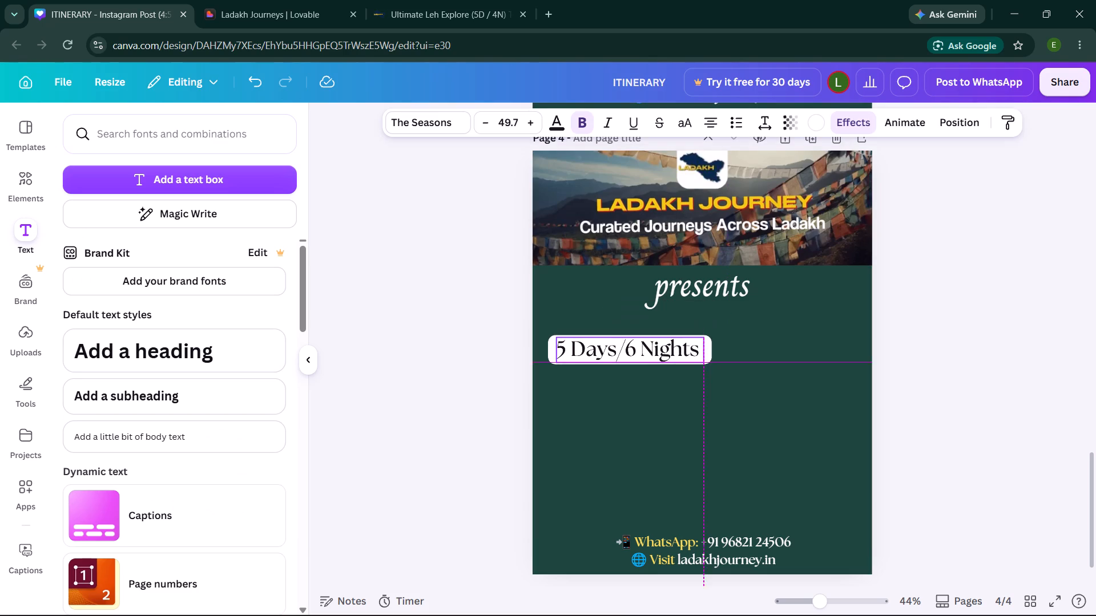
{"action": "left_click_drag", "start_coordinate": [632, 345], "coordinate": [628, 342]}
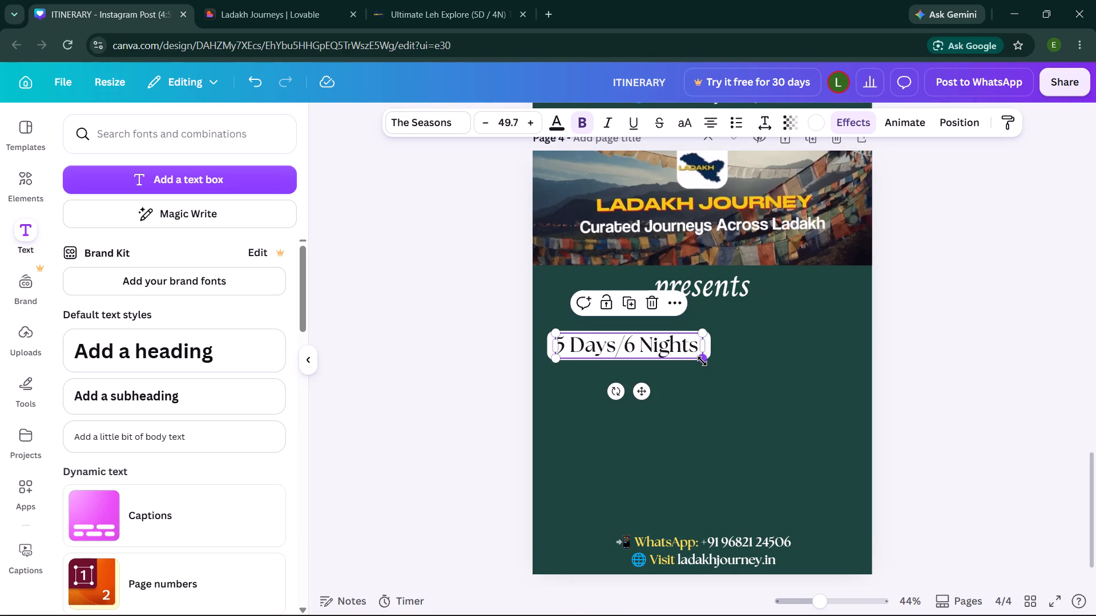
{"action": "left_click_drag", "start_coordinate": [702, 361], "coordinate": [669, 347]}
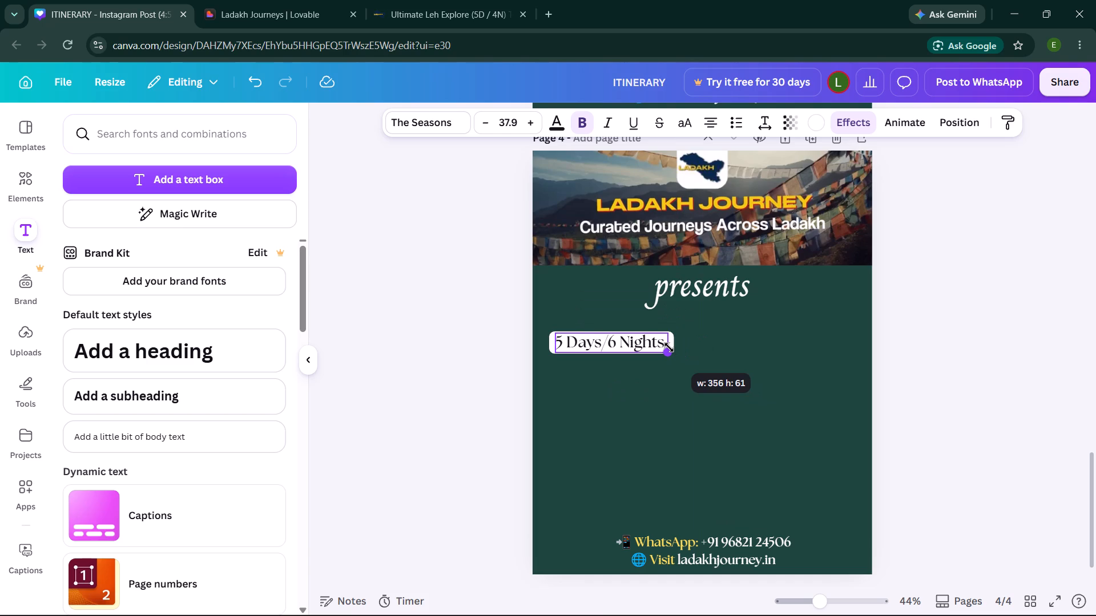
{"action": "left_click_drag", "start_coordinate": [669, 347], "coordinate": [682, 348]}
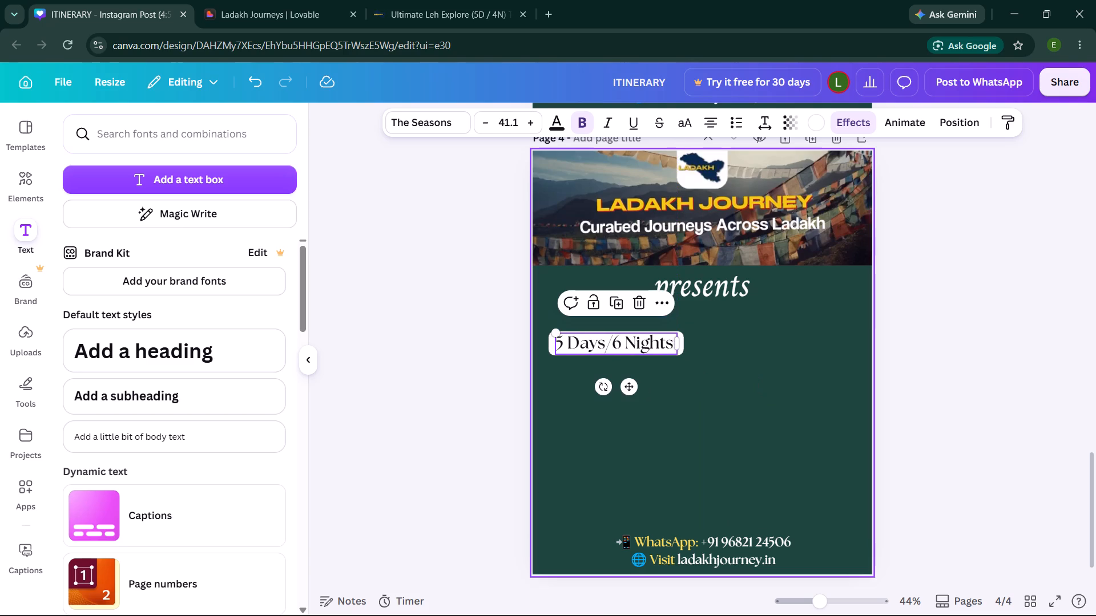
{"action": "left_click", "coordinate": [681, 410]}
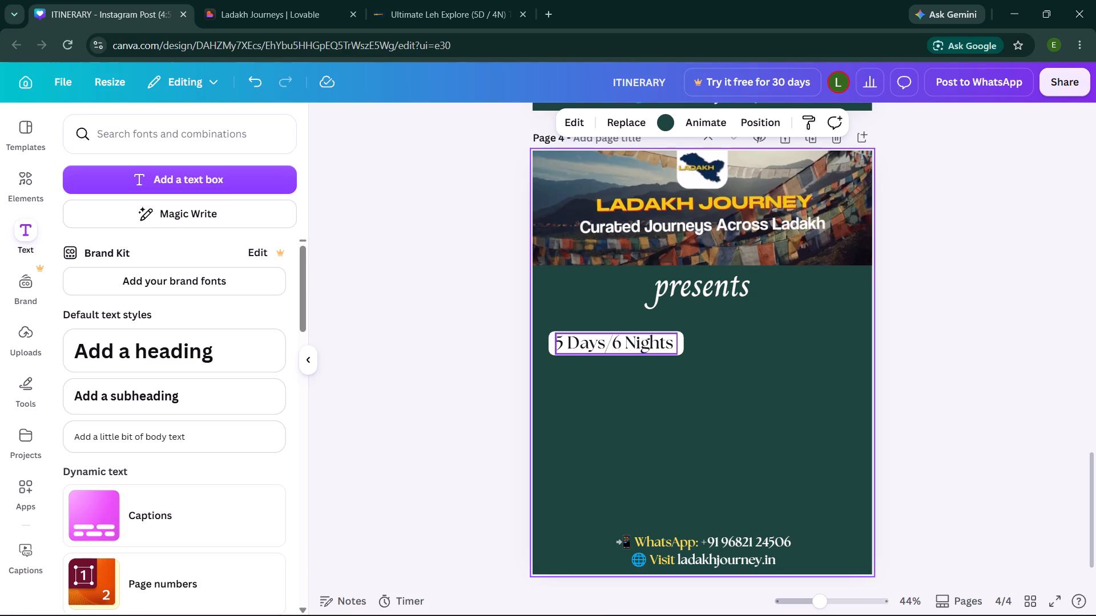
{"action": "left_click", "coordinate": [706, 432]}
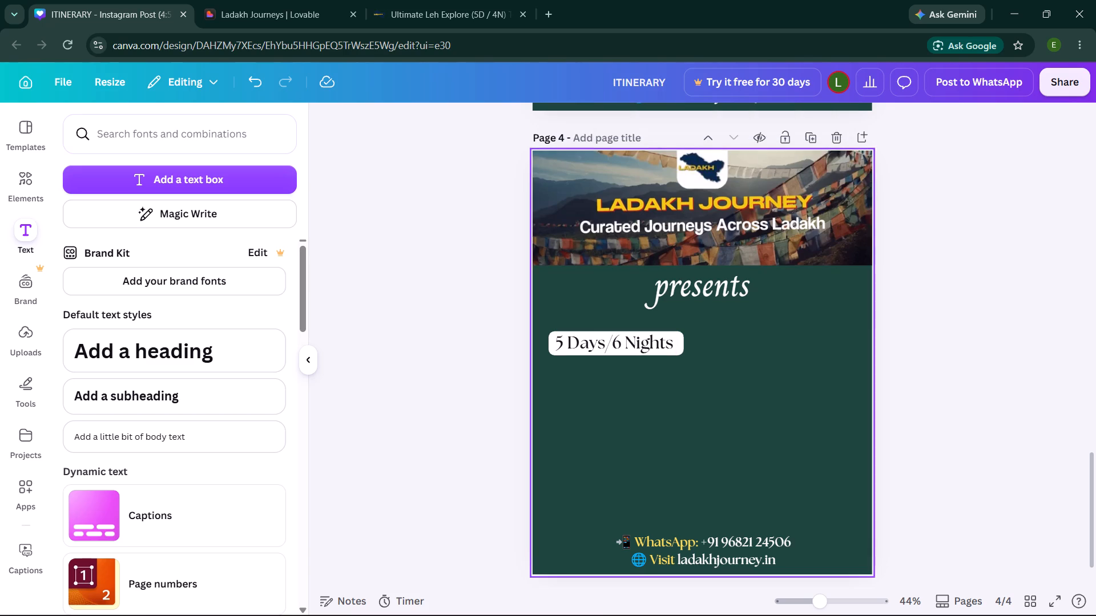
Try the 70s and TV Static advanced text effects on the "5 Days/6 Nights" heading, and settle on 70s.
{"action": "left_click", "coordinate": [633, 343]}
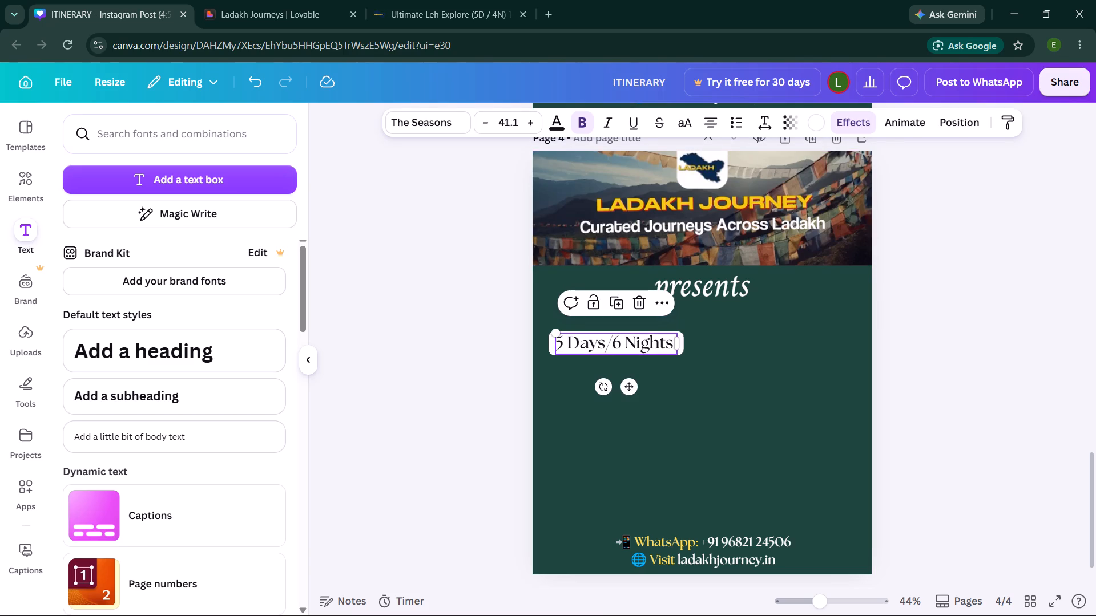
{"action": "left_click", "coordinate": [855, 116]}
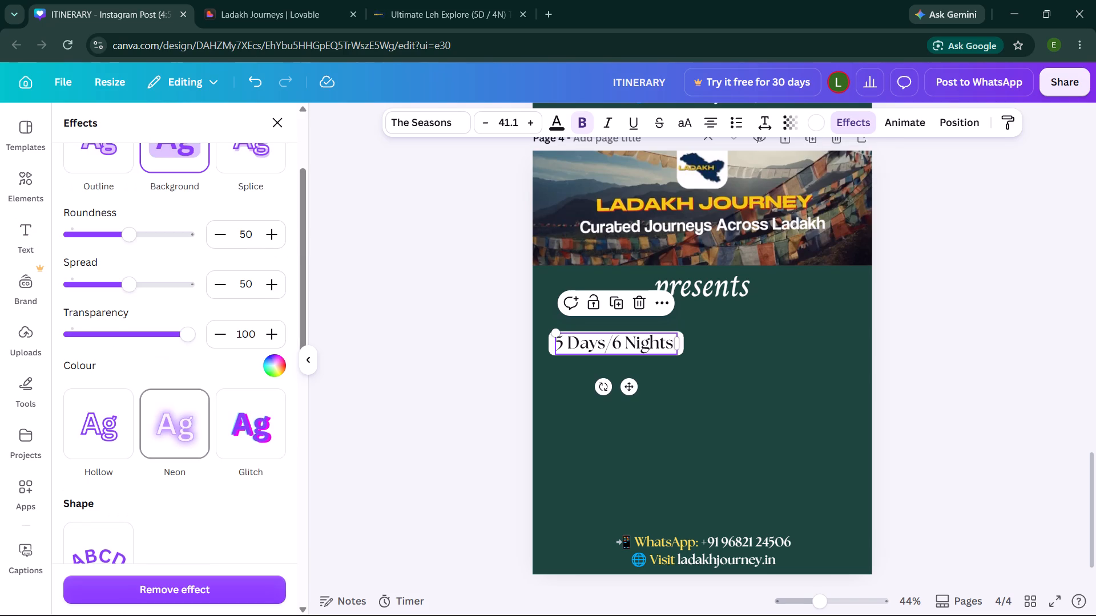
{"action": "scroll", "coordinate": [184, 438], "scroll_direction": "down", "scroll_amount": 6}
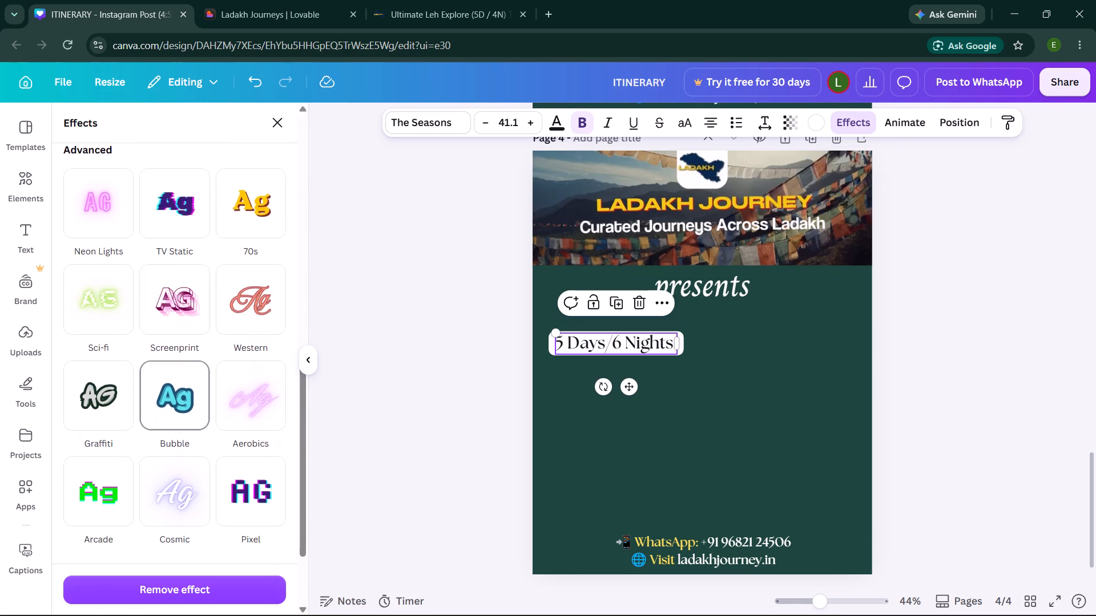
{"action": "scroll", "coordinate": [184, 438], "scroll_direction": "down", "scroll_amount": 1}
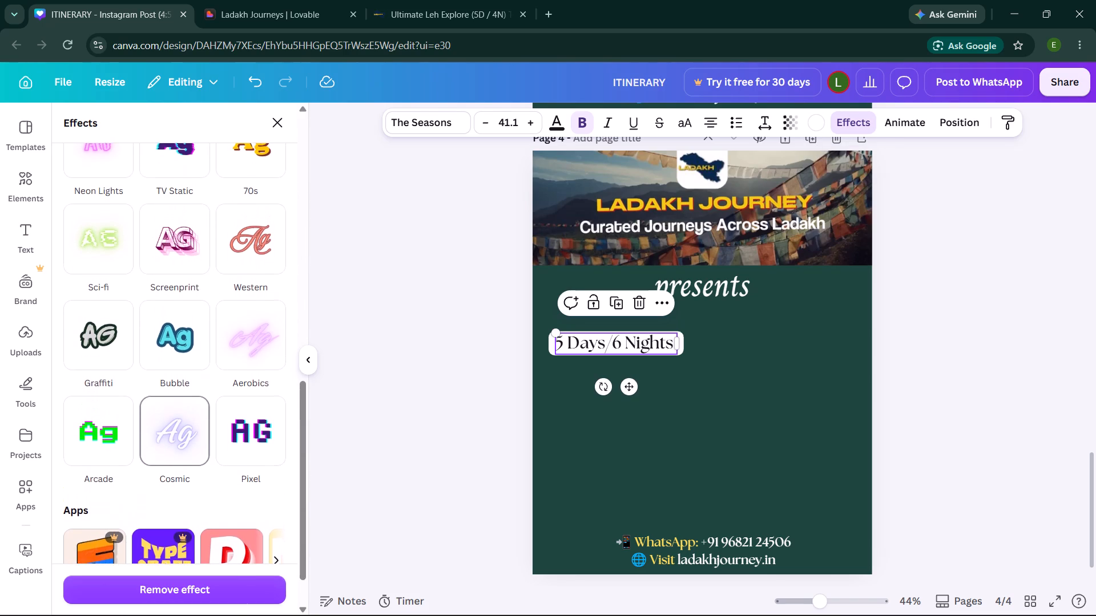
{"action": "scroll", "coordinate": [184, 438], "scroll_direction": "up", "scroll_amount": 2}
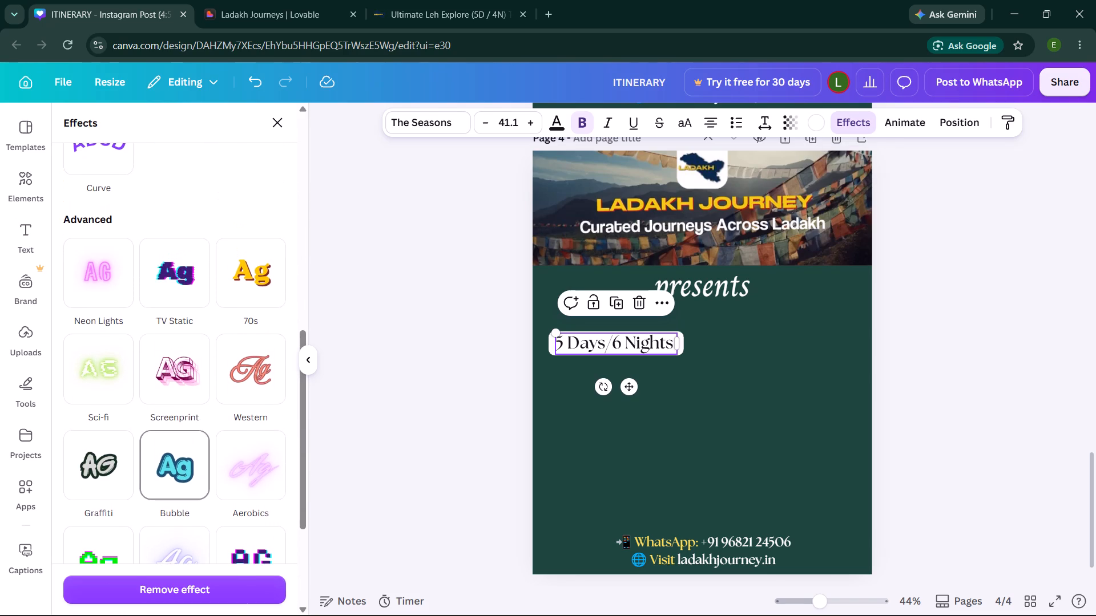
{"action": "left_click", "coordinate": [250, 291]}
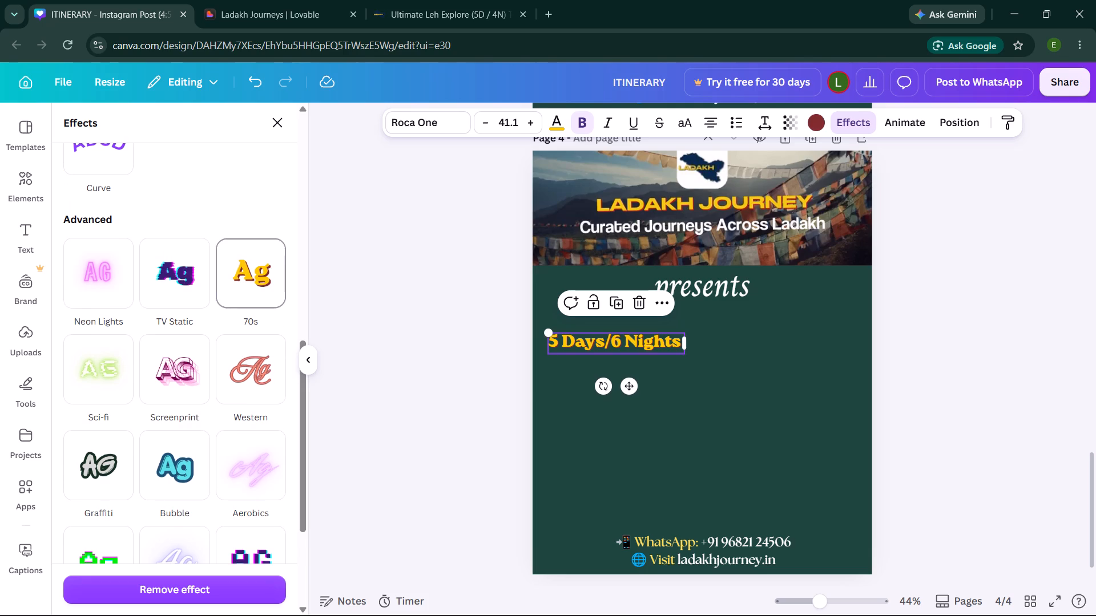
{"action": "left_click", "coordinate": [184, 285]}
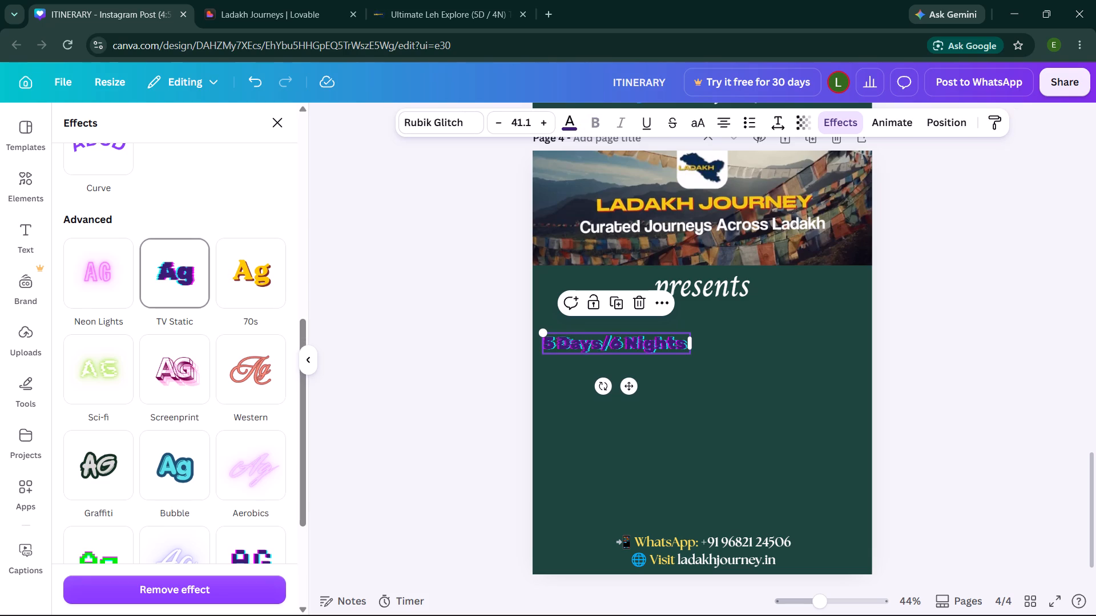
{"action": "left_click", "coordinate": [261, 286]}
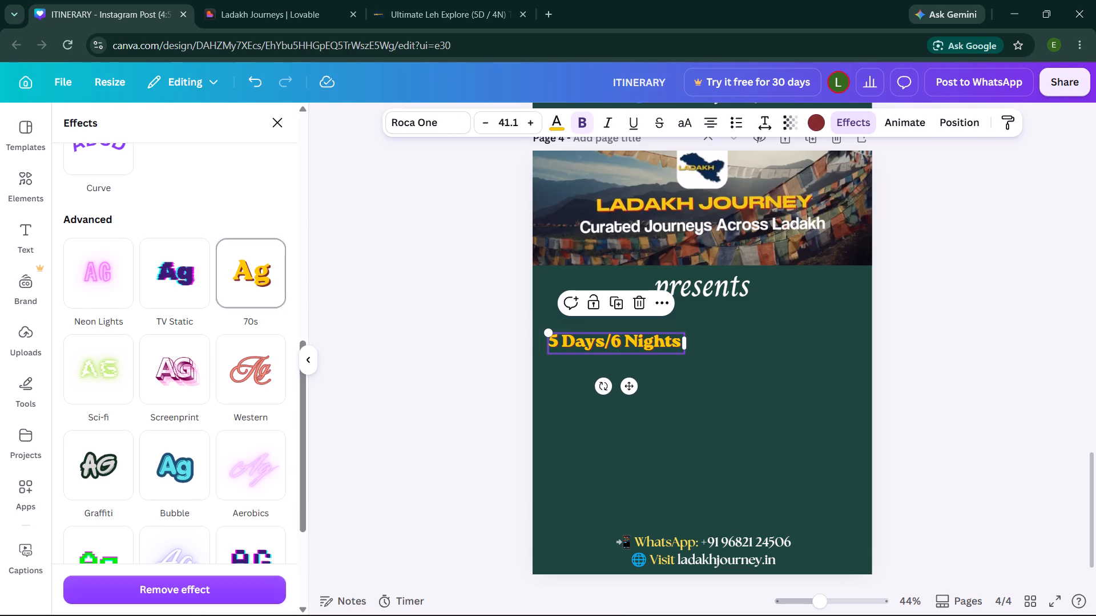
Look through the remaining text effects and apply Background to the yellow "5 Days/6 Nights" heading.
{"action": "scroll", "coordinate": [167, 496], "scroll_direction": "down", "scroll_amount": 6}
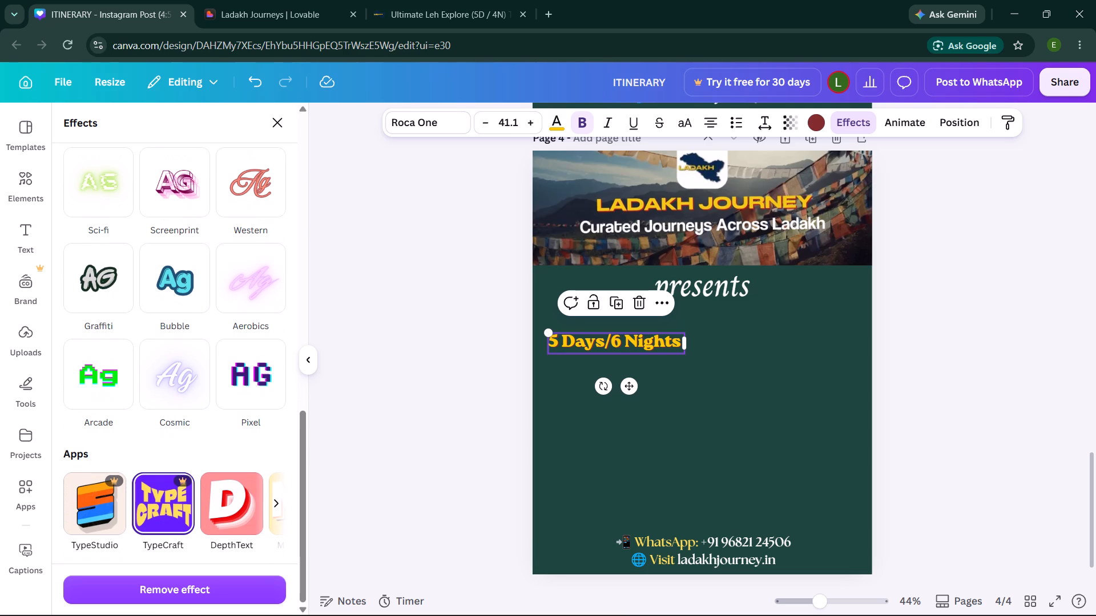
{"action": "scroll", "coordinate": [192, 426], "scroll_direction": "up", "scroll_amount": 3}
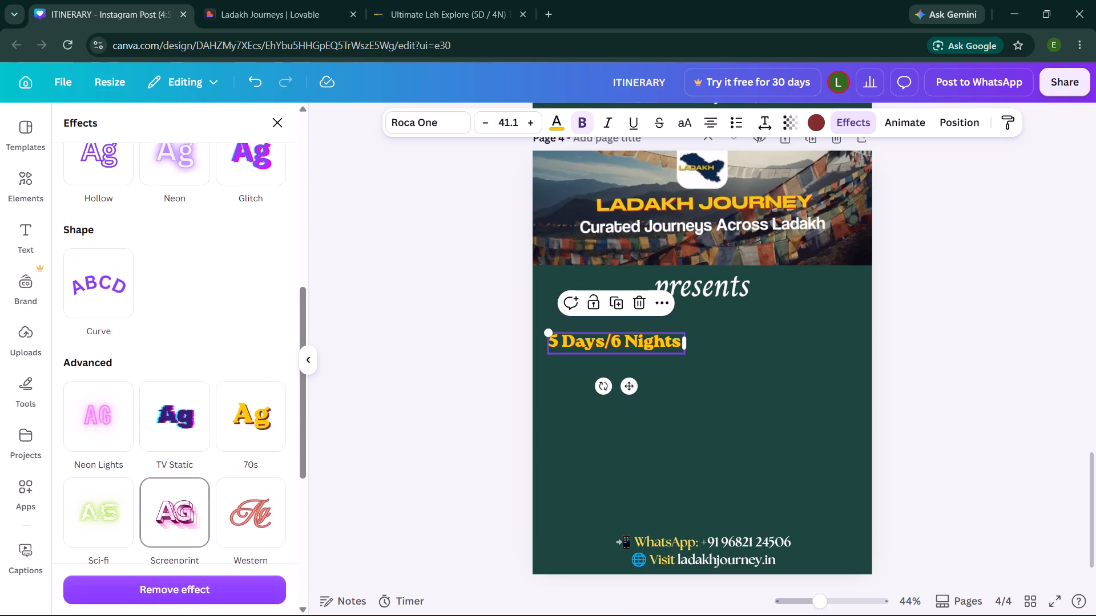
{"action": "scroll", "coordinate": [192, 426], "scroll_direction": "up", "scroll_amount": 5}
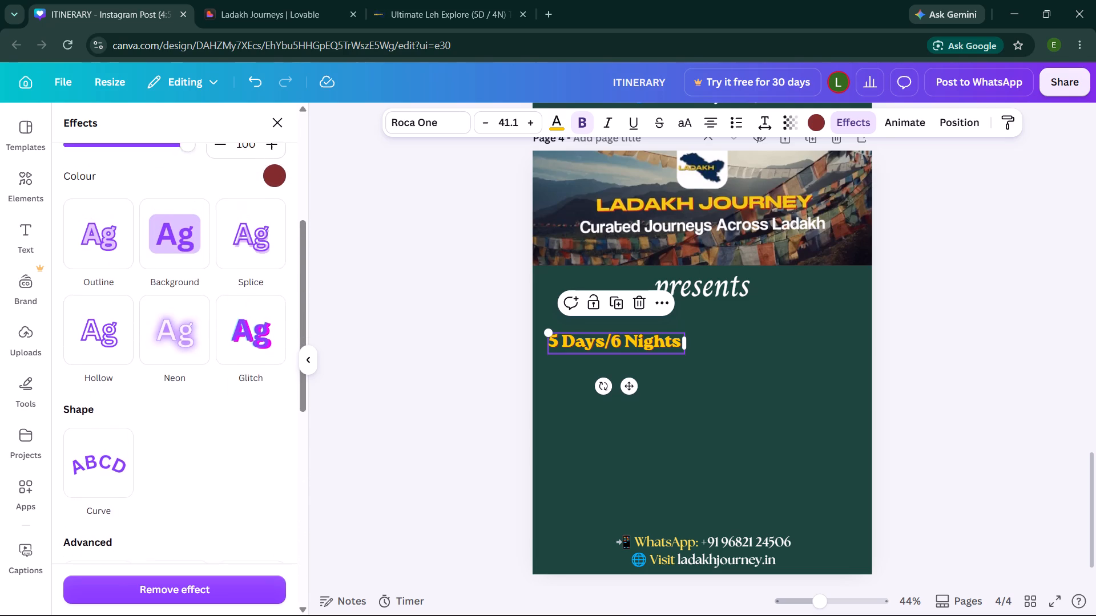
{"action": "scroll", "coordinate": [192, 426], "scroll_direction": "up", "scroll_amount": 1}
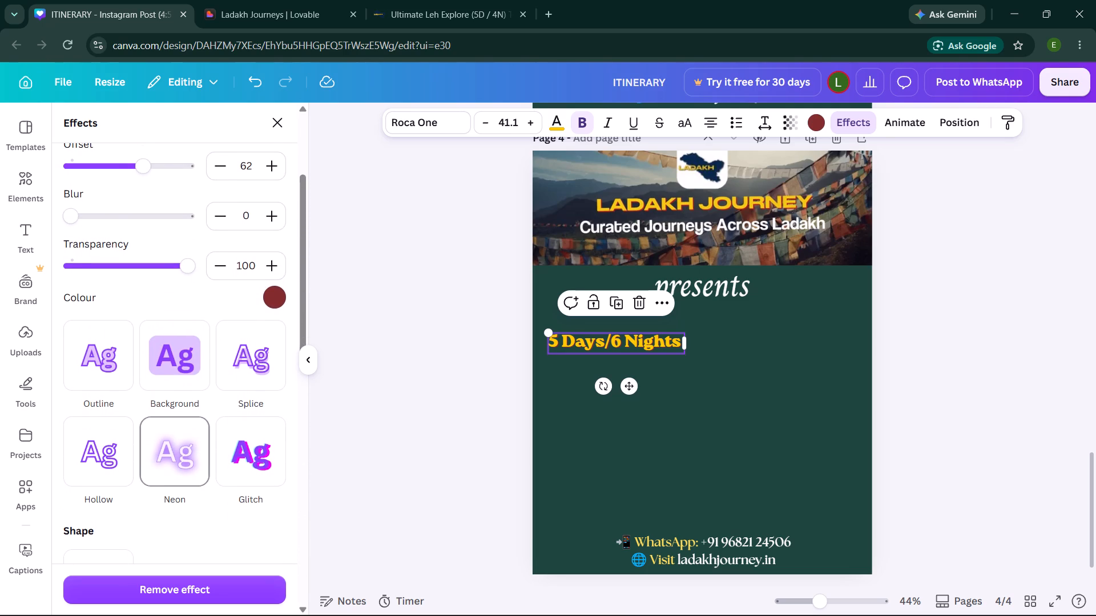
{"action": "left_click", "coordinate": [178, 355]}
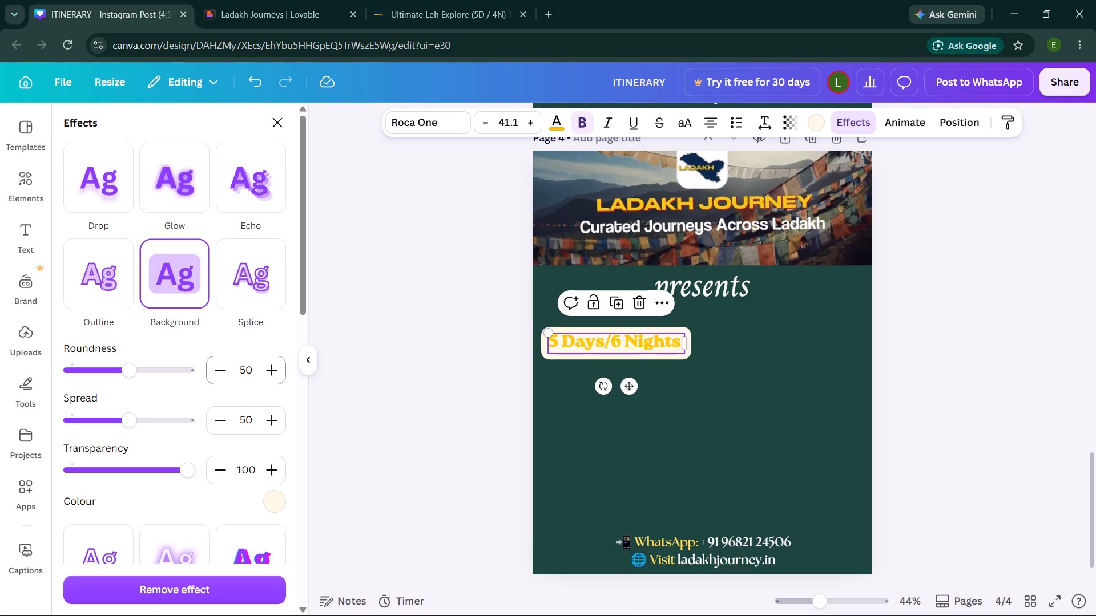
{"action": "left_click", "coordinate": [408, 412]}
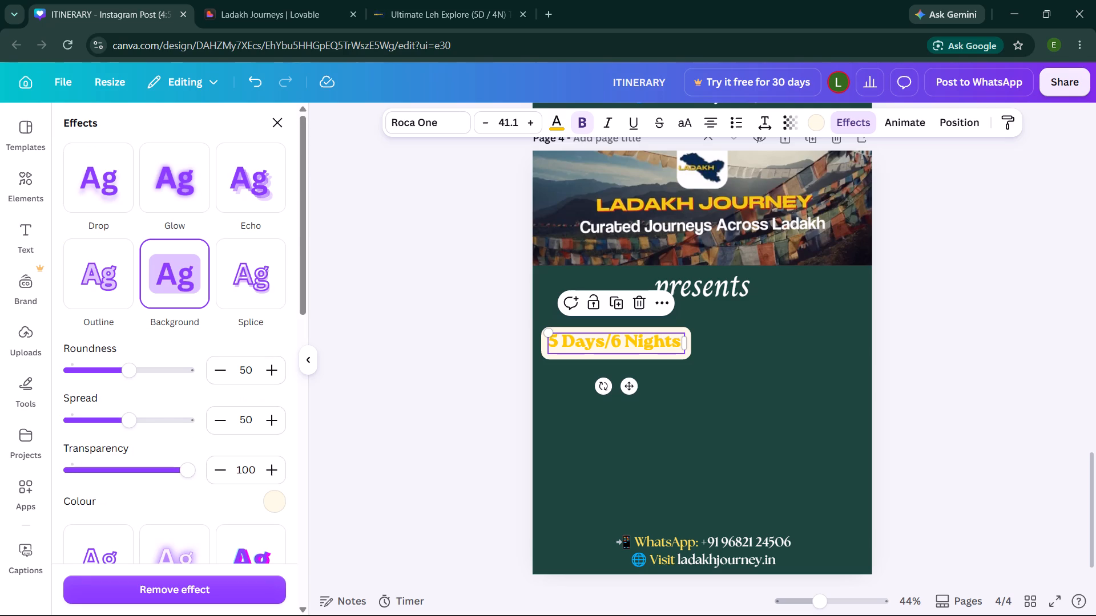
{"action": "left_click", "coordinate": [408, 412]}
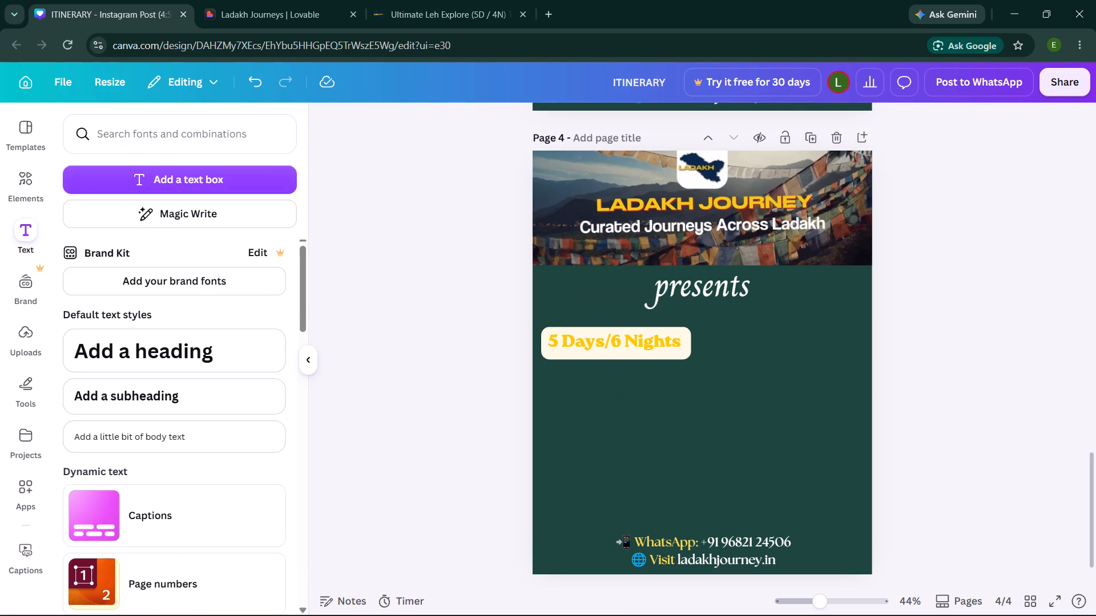
Try the Charm font on the "5 Days/6 Nights" heading, and settle on The Seasons.
{"action": "left_click", "coordinate": [611, 344]}
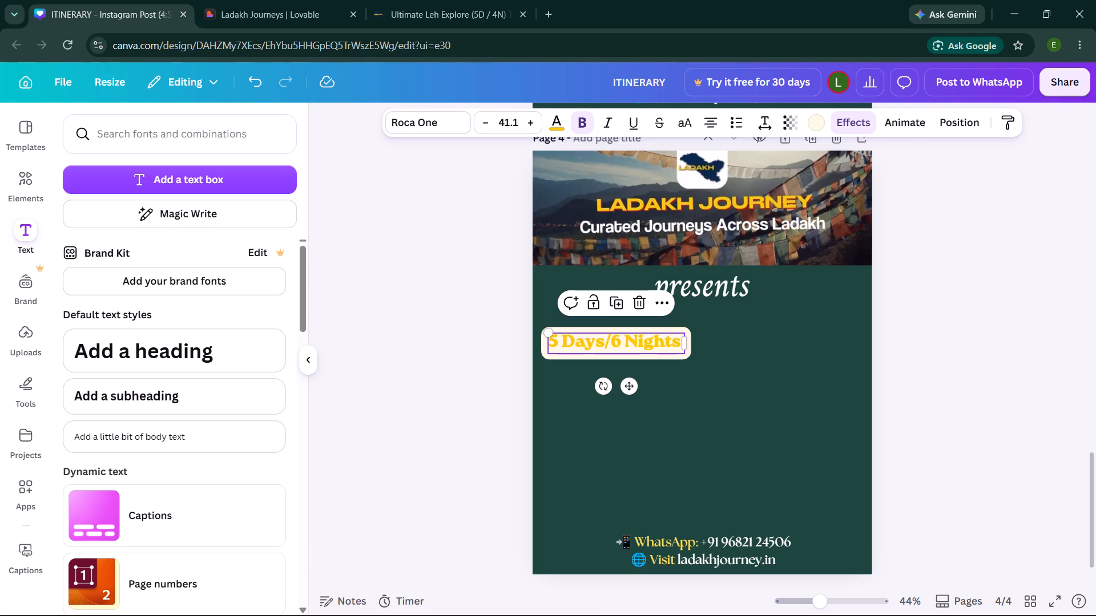
{"action": "left_click", "coordinate": [421, 119]}
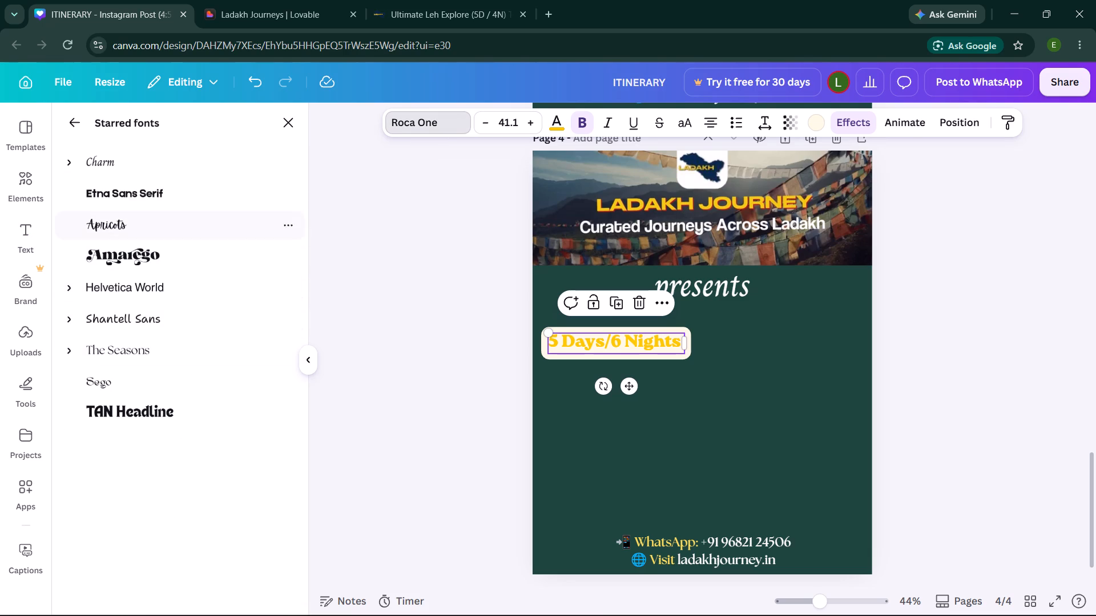
{"action": "left_click", "coordinate": [171, 164]}
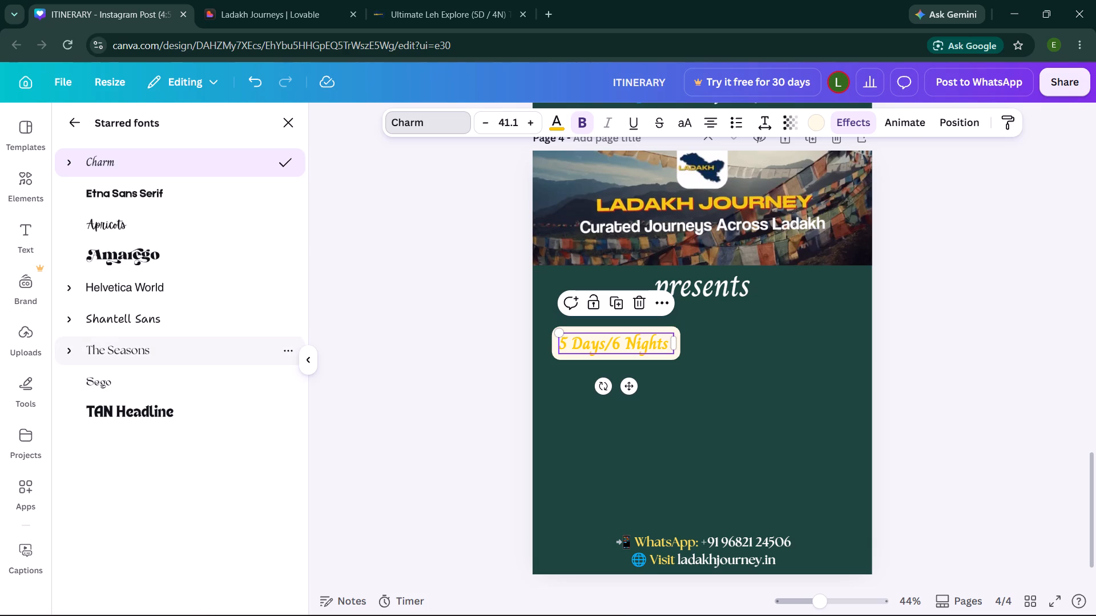
{"action": "left_click", "coordinate": [143, 346]}
{"action": "left_click", "coordinate": [338, 369]}
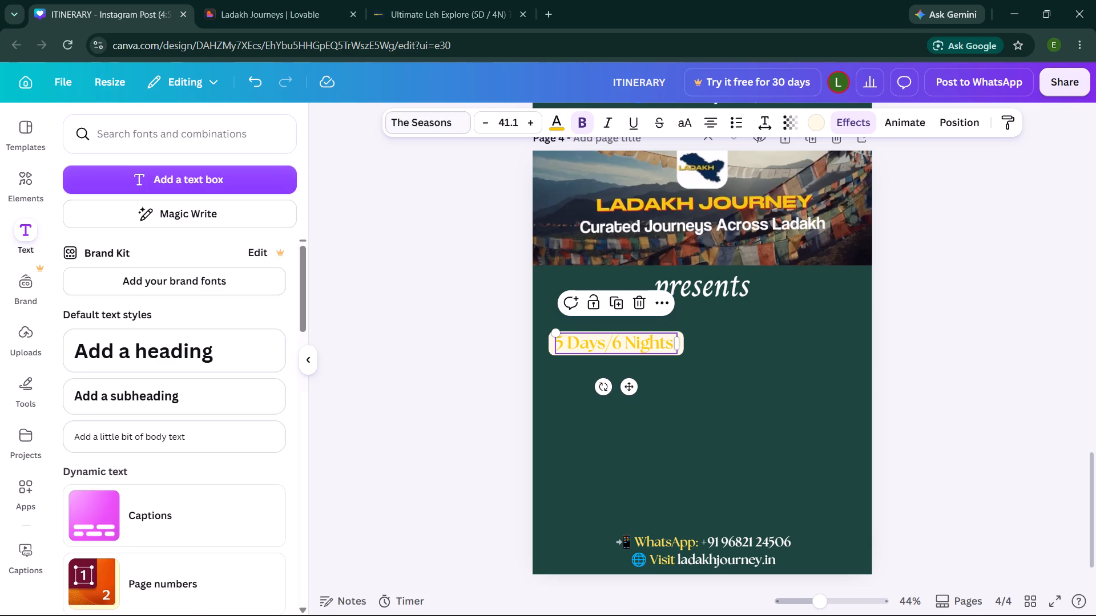
{"action": "left_click", "coordinate": [338, 369]}
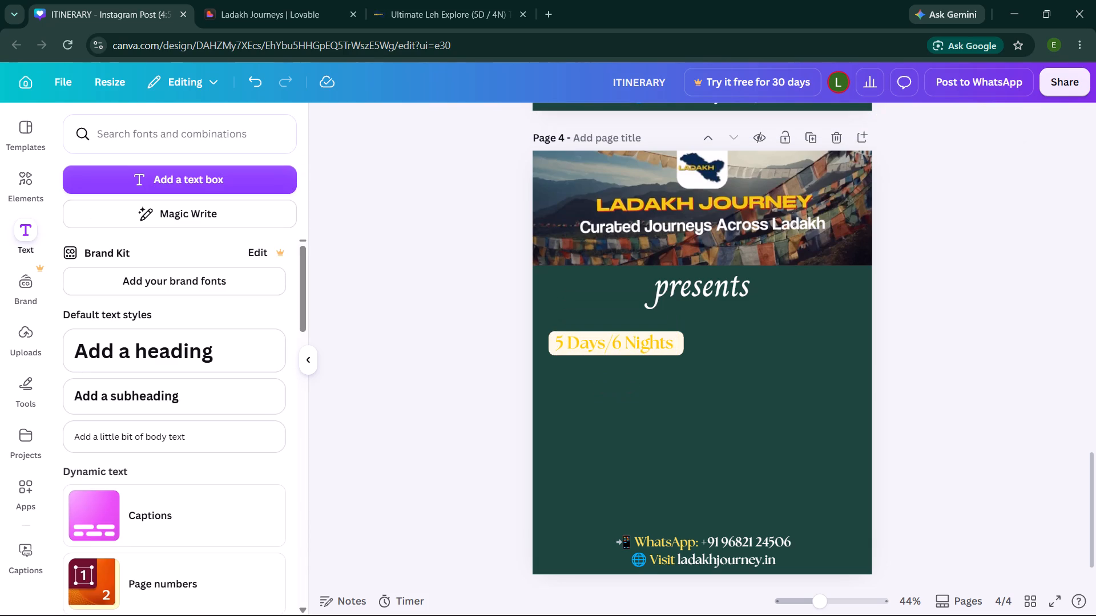
Replace the heading's Background effect, trying Hollow and settling on a Drop shadow.
{"action": "left_click", "coordinate": [630, 351]}
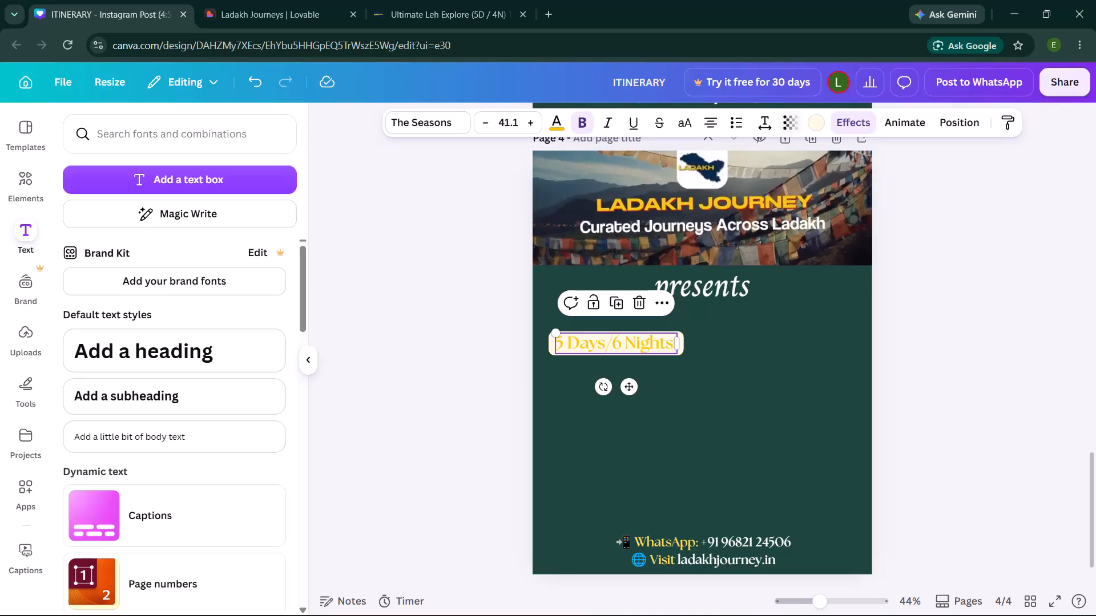
{"action": "left_click", "coordinate": [816, 123]}
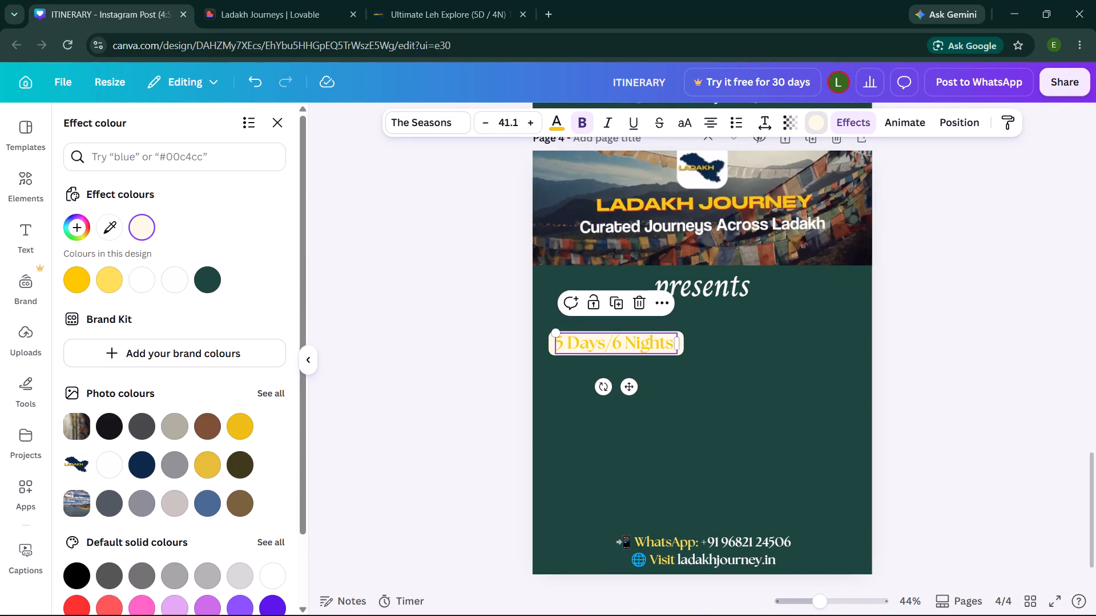
{"action": "scroll", "coordinate": [169, 443], "scroll_direction": "down", "scroll_amount": 1}
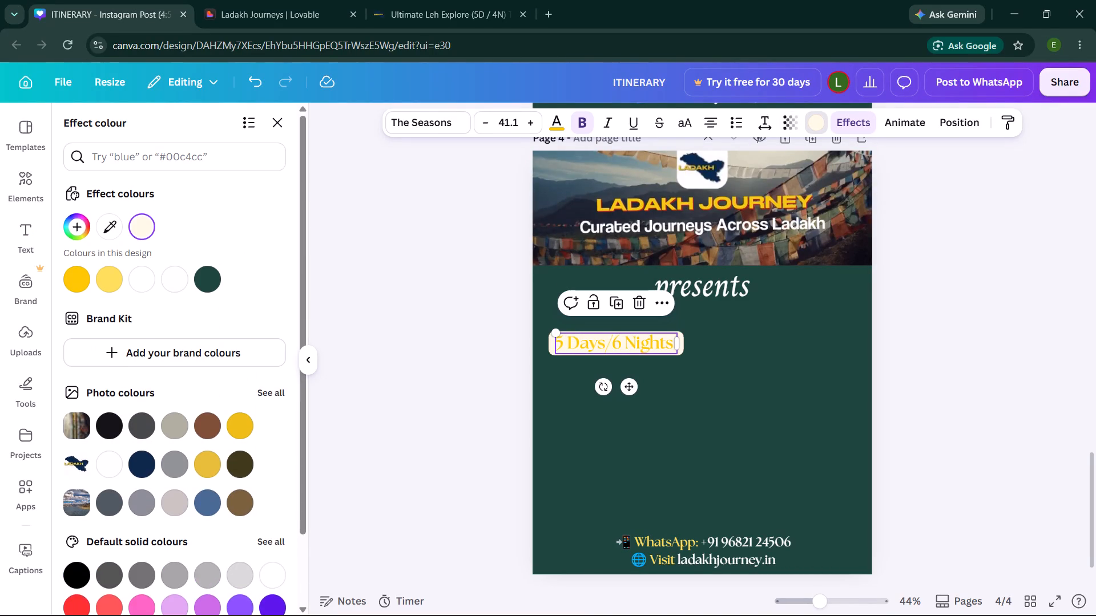
{"action": "left_click", "coordinate": [851, 123]}
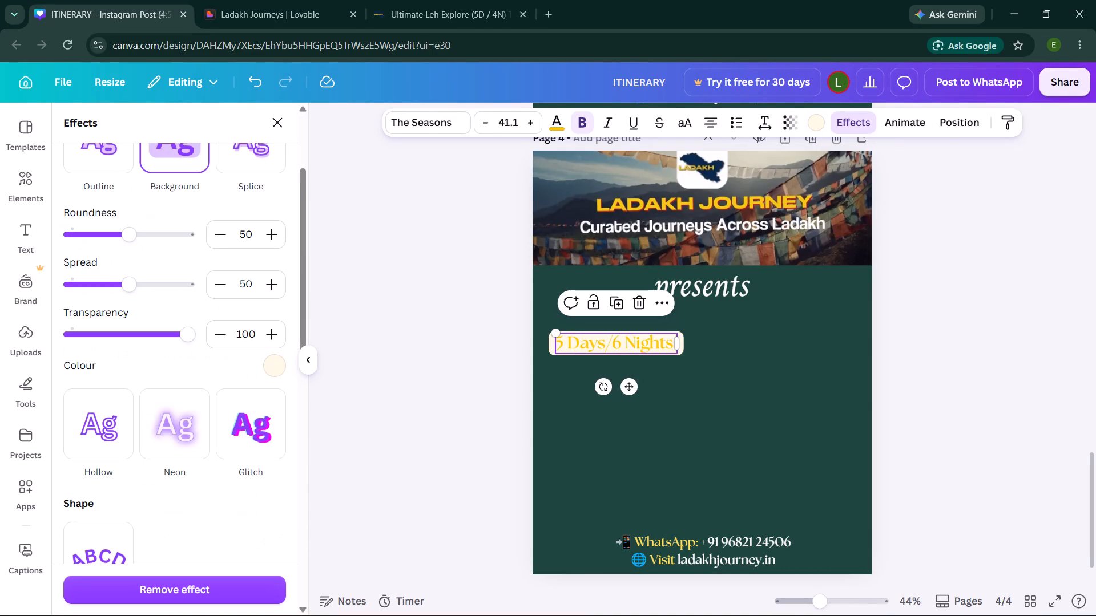
{"action": "left_click", "coordinate": [99, 434]}
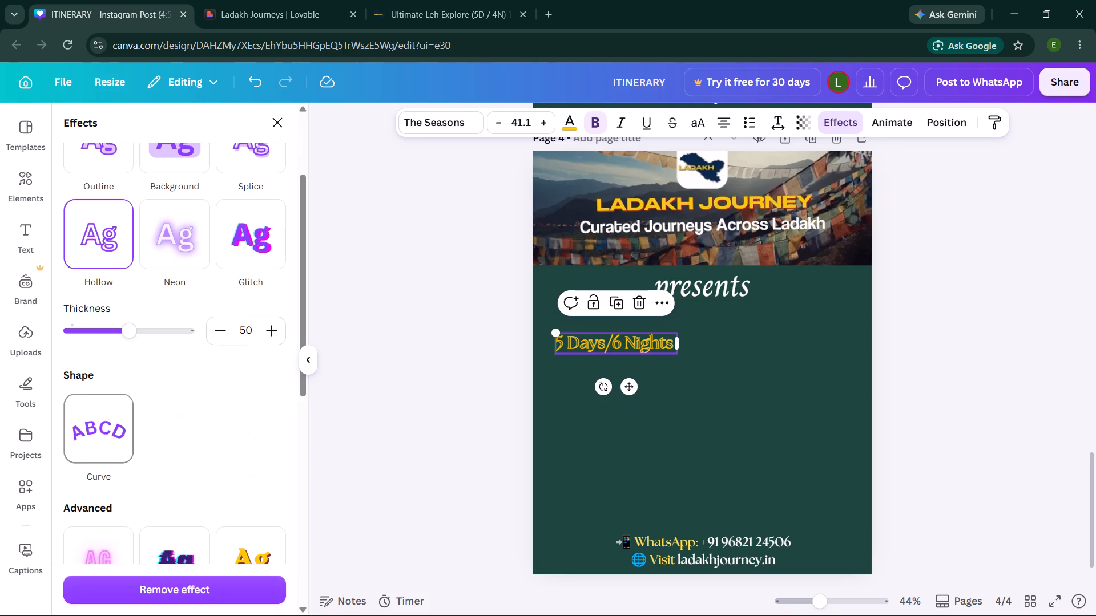
{"action": "scroll", "coordinate": [161, 414], "scroll_direction": "up", "scroll_amount": 1}
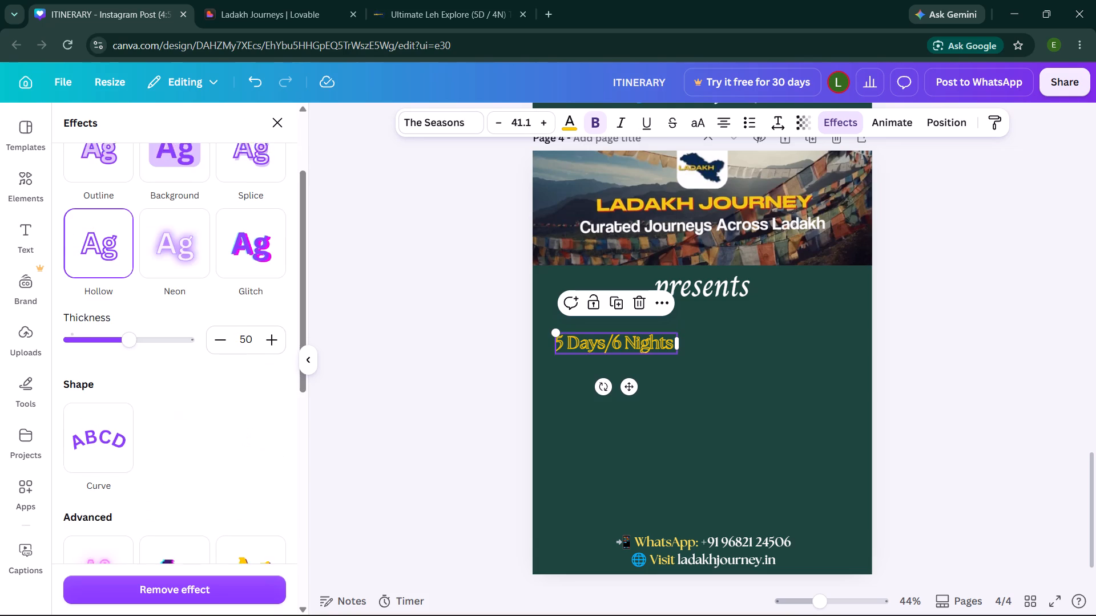
{"action": "scroll", "coordinate": [161, 414], "scroll_direction": "up", "scroll_amount": 2}
{"action": "left_click", "coordinate": [107, 202]}
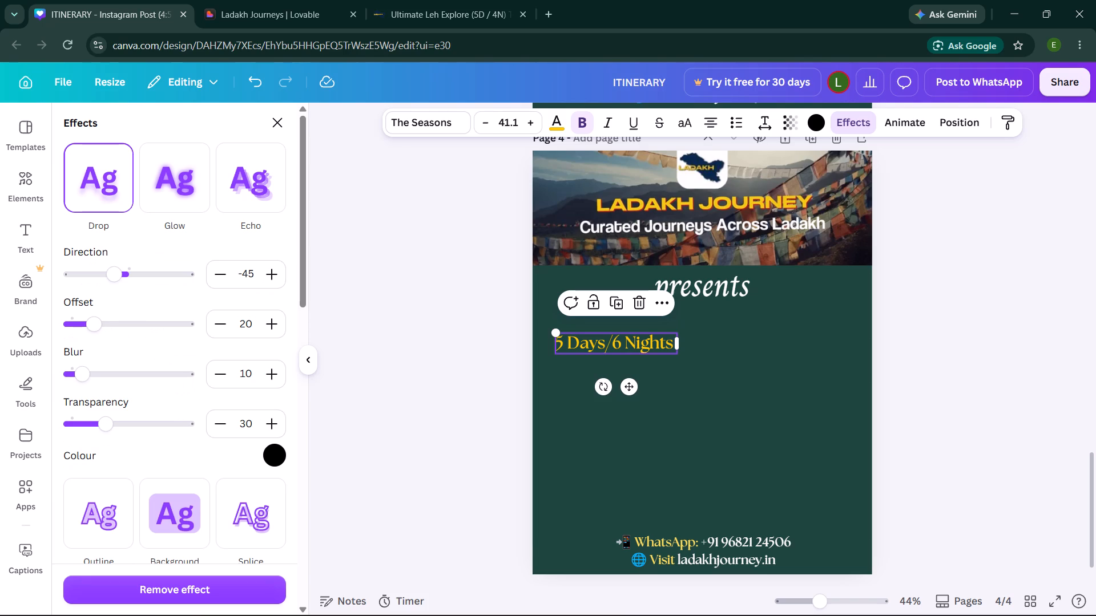
Change the drop shadow colour of the "5 Days/6 Nights" heading on page 4 to white.
{"action": "scroll", "coordinate": [360, 392], "scroll_direction": "down", "scroll_amount": 1}
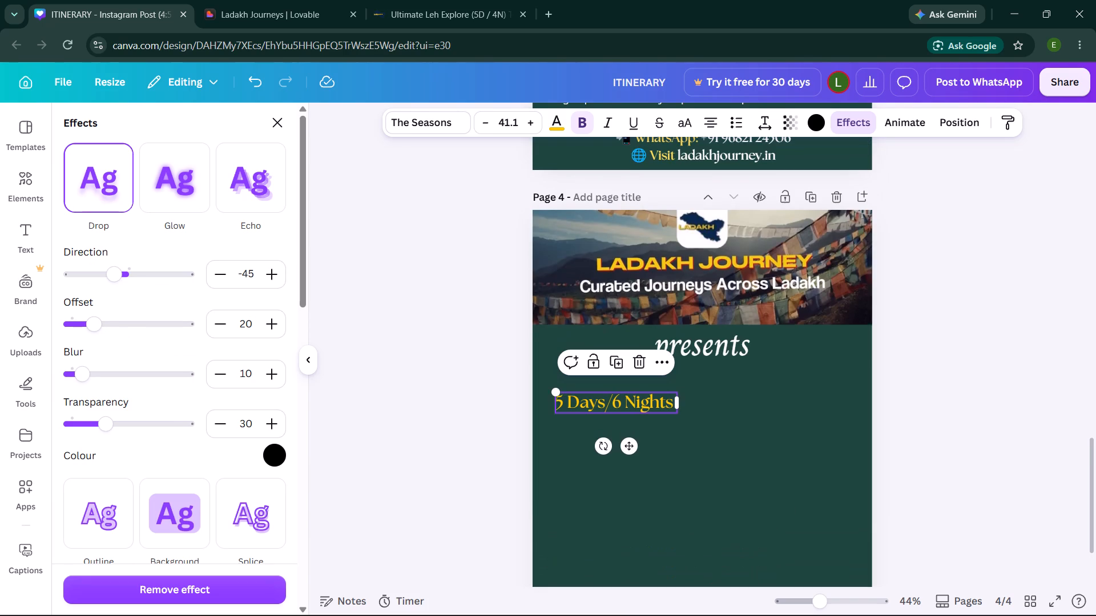
{"action": "left_click", "coordinate": [820, 116]}
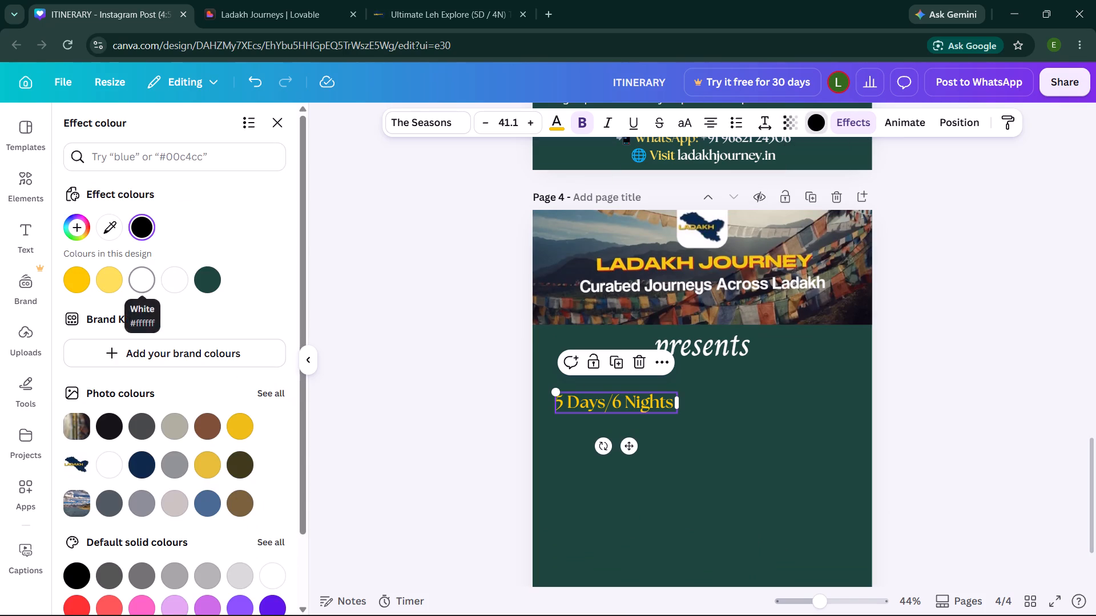
{"action": "left_click", "coordinate": [142, 277]}
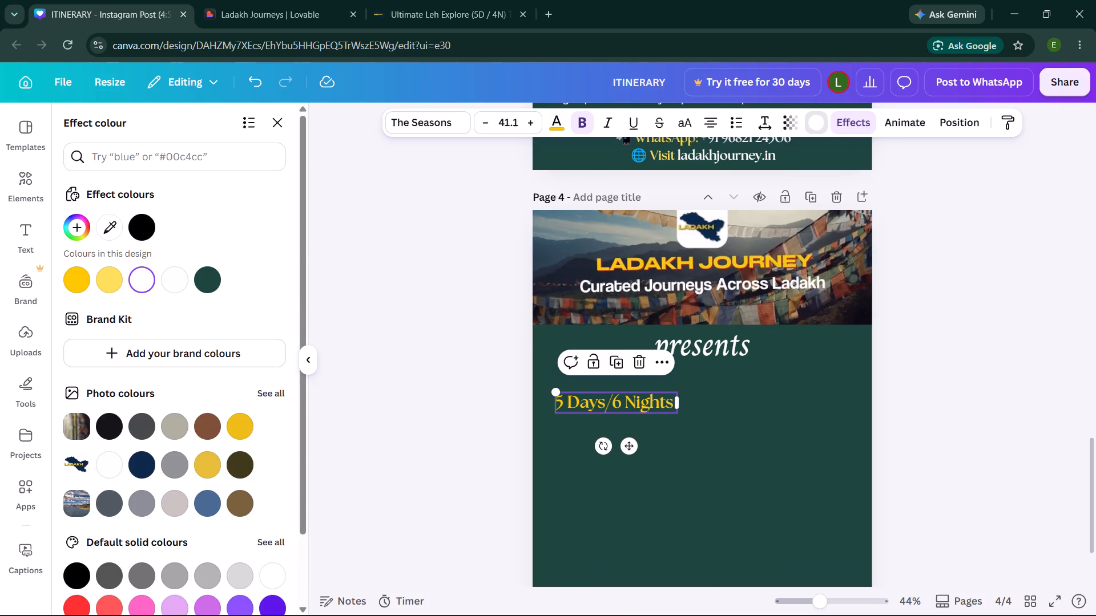
{"action": "left_click", "coordinate": [413, 406]}
{"action": "left_click", "coordinate": [438, 454]}
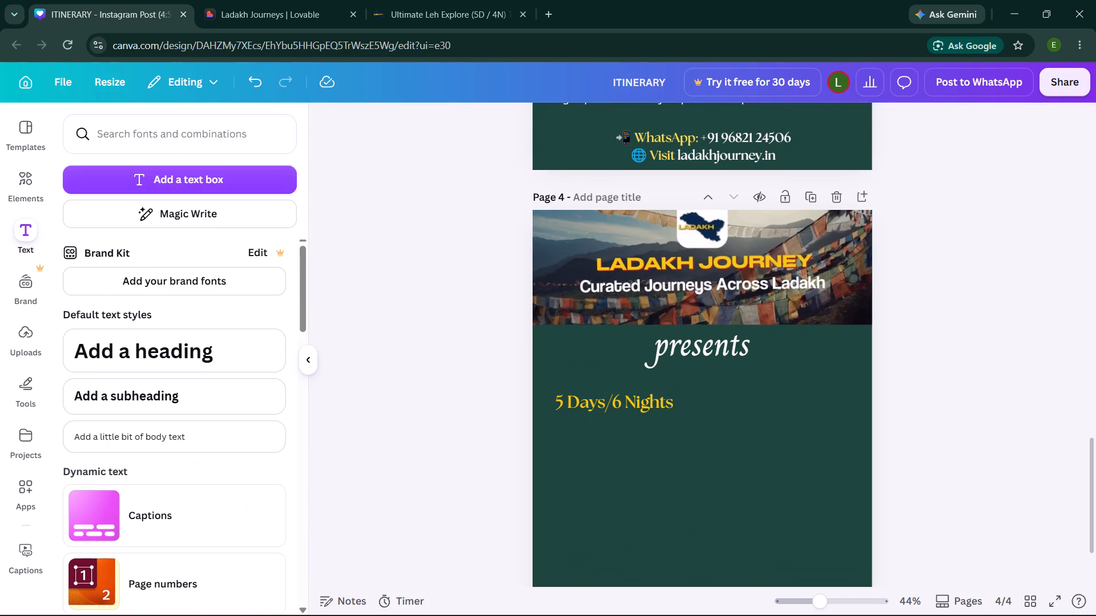
Change the text colour of the "5 Days/6 Nights" heading to white.
{"action": "left_click", "coordinate": [591, 405]}
{"action": "left_click", "coordinate": [560, 114]}
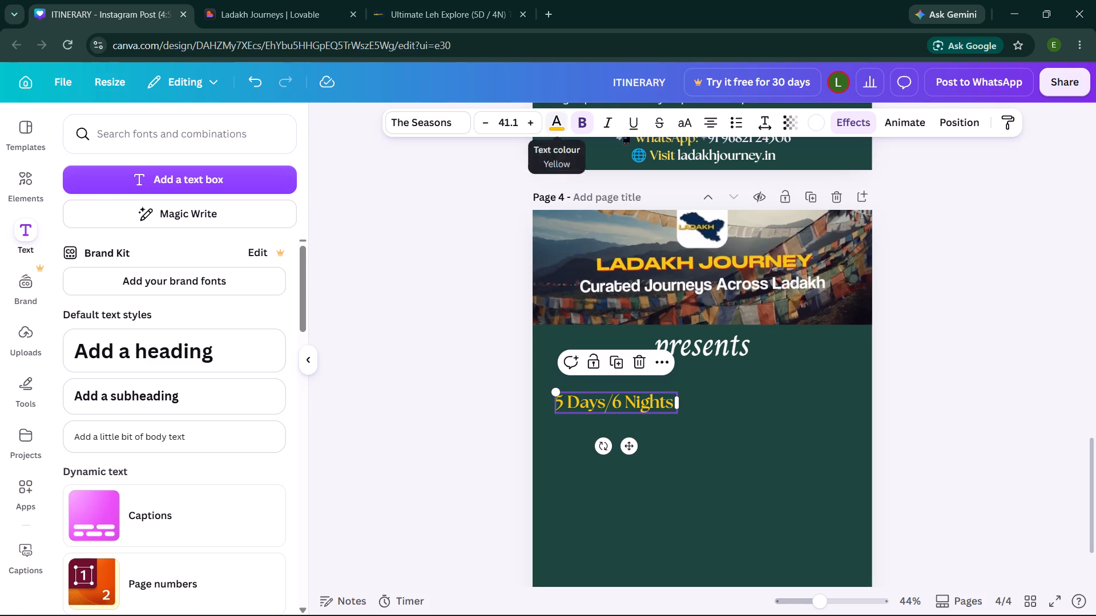
{"action": "left_click", "coordinate": [208, 228]}
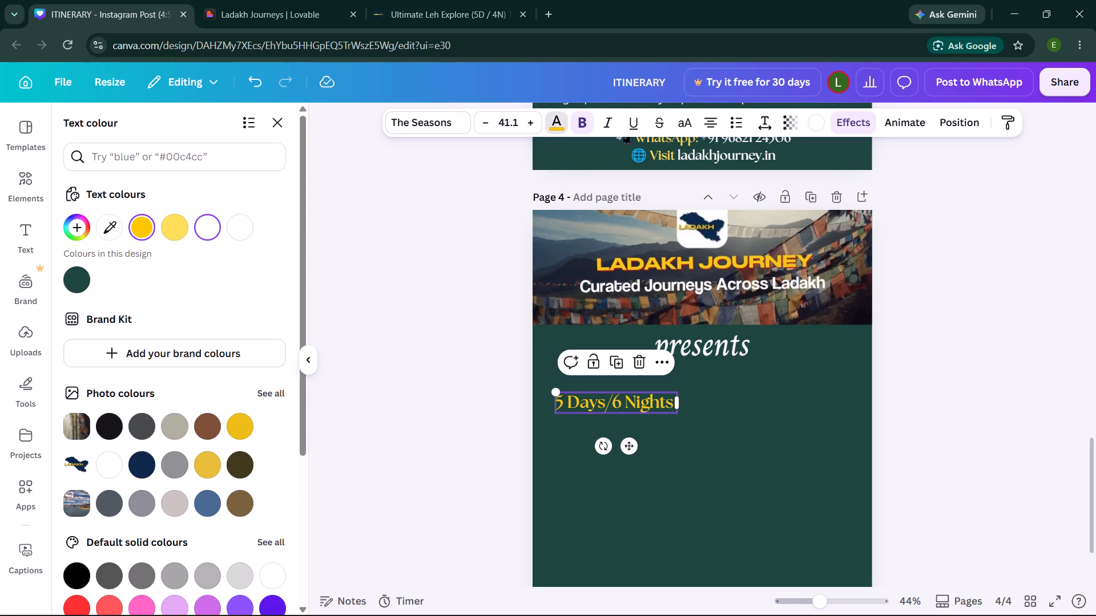
{"action": "left_click", "coordinate": [386, 316]}
{"action": "left_click", "coordinate": [461, 421]}
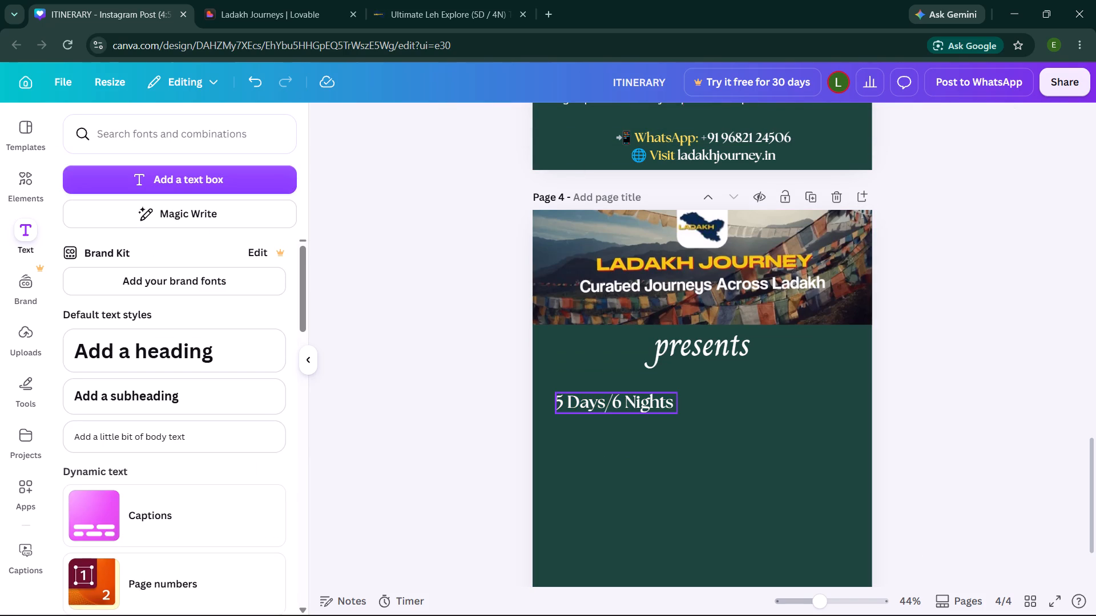
{"action": "left_click", "coordinate": [564, 395]}
{"action": "left_click", "coordinate": [563, 395]}
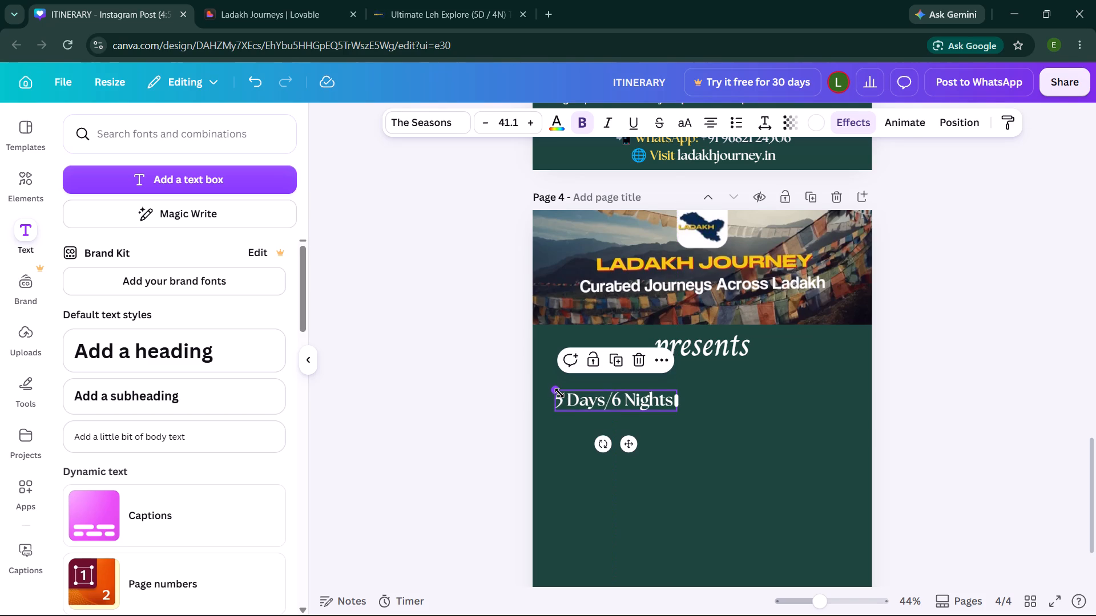
Add a new heading reading "LADAKH" to page 4.
{"action": "scroll", "coordinate": [462, 476], "scroll_direction": "down", "scroll_amount": 1}
{"action": "left_click", "coordinate": [453, 476]}
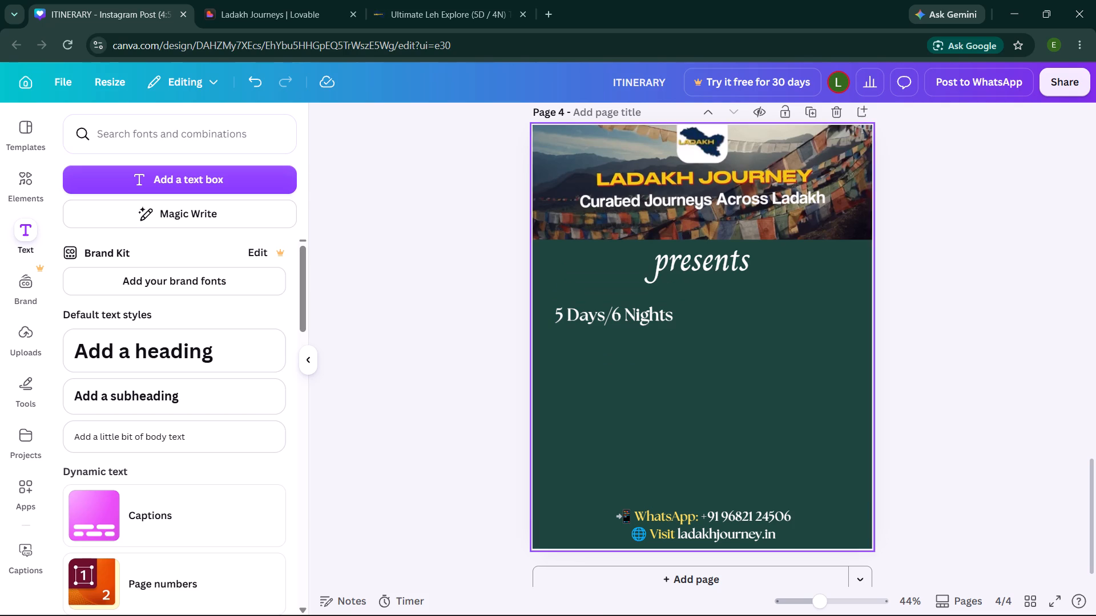
{"action": "left_click", "coordinate": [212, 350]}
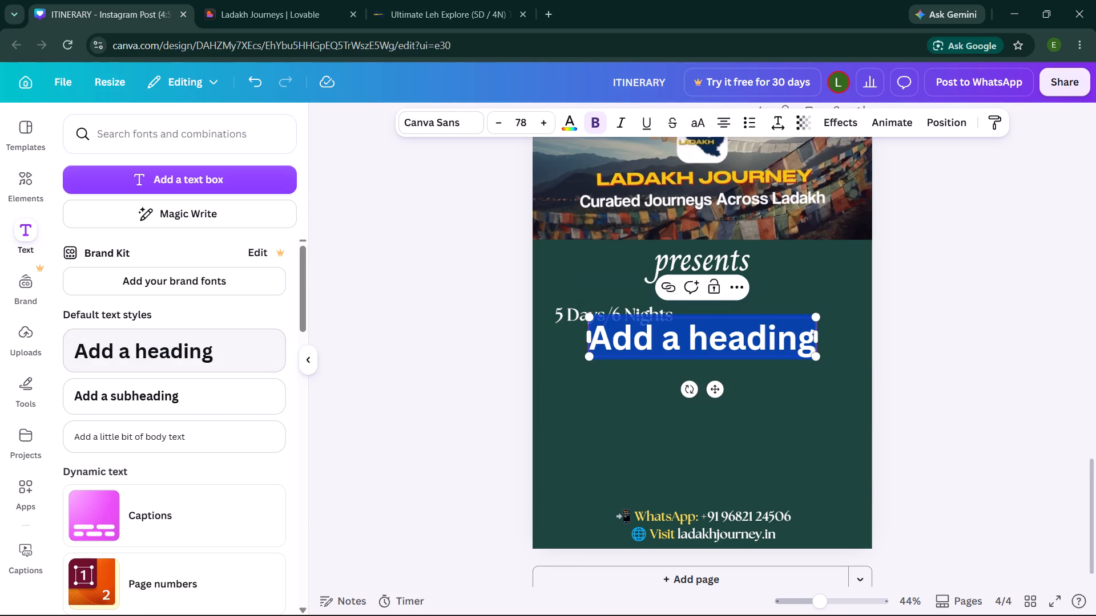
{"action": "type", "text": "LA"}
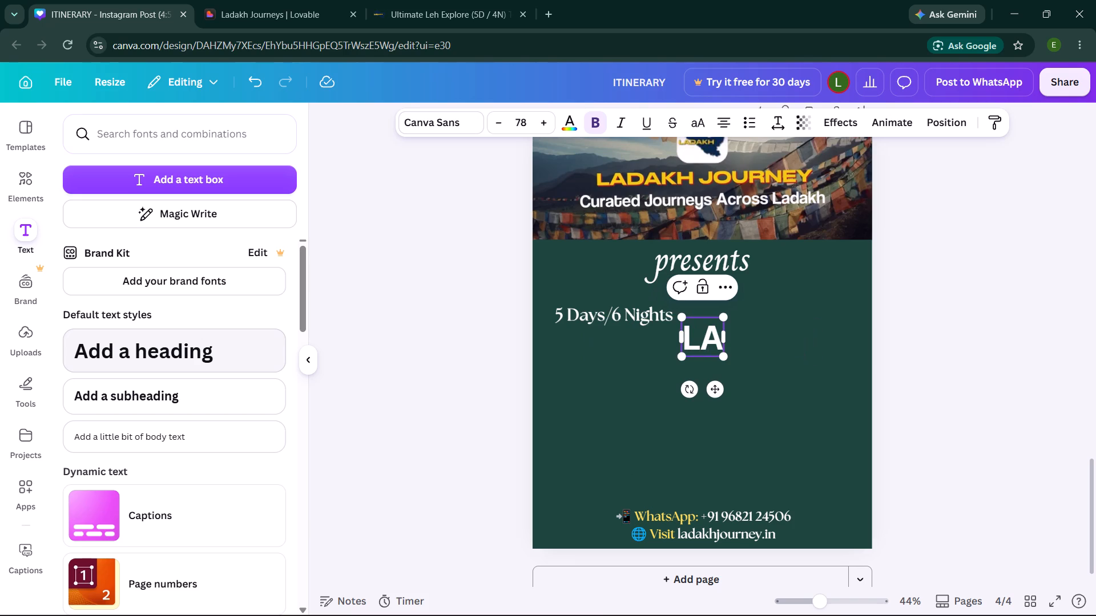
{"action": "type", "text": "DAKH"}
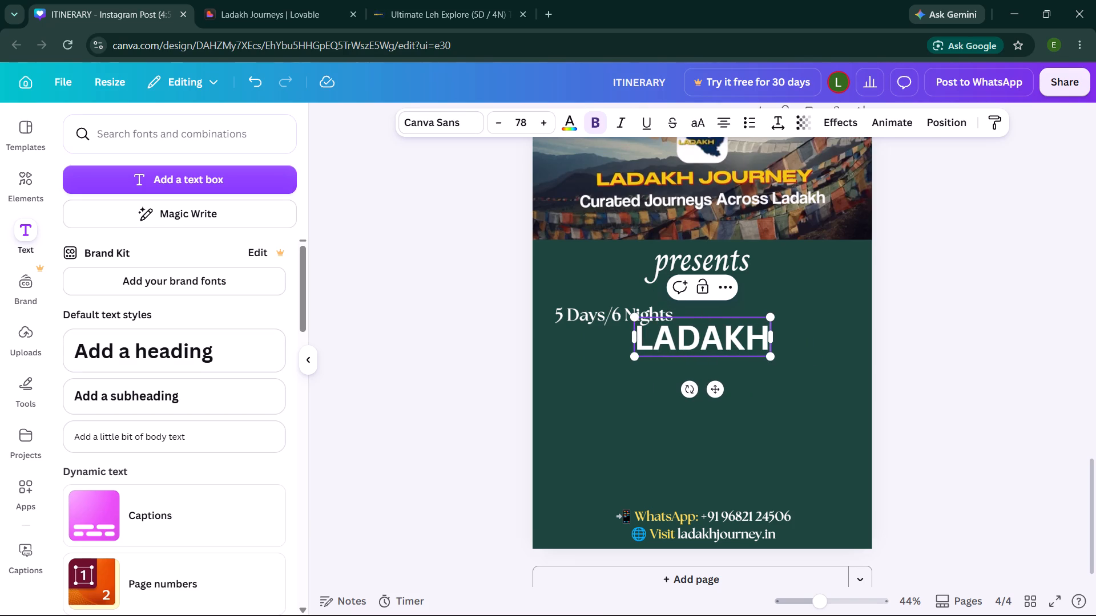
Try the starred fonts on the "LADAKH" heading, including Charm, Etna Sans Serif, Amarego and Sego, and settle on TAN Headline.
{"action": "left_click", "coordinate": [441, 121]}
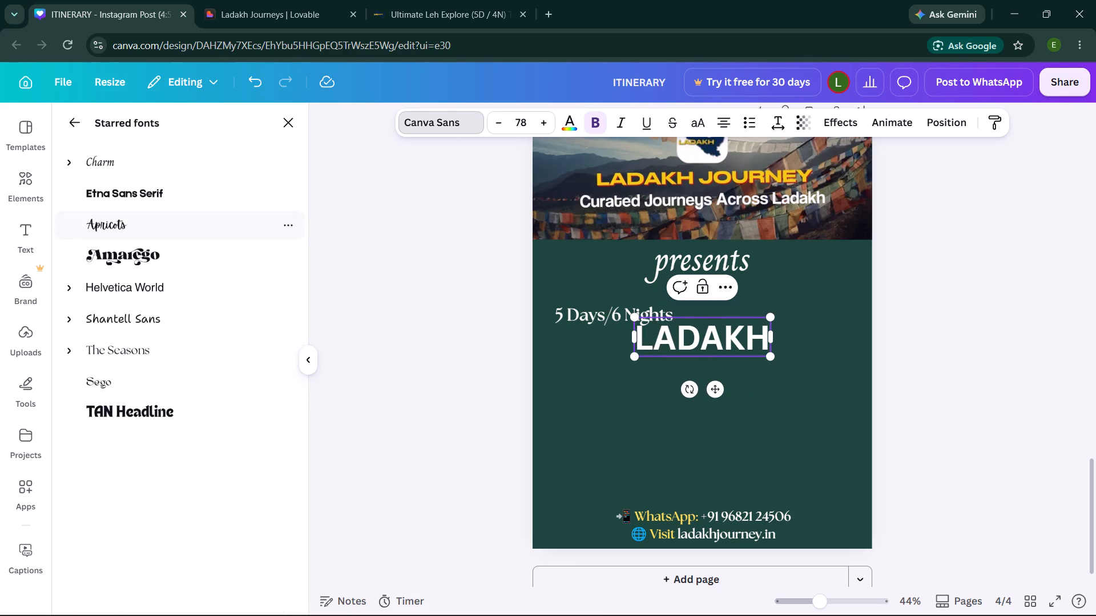
{"action": "left_click", "coordinate": [143, 160]}
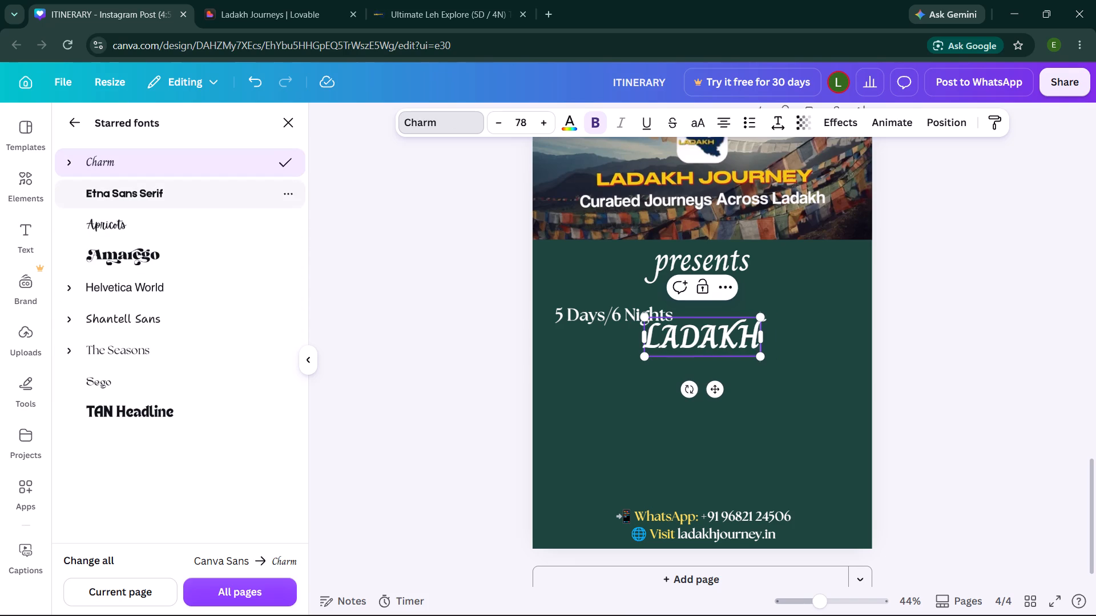
{"action": "left_click", "coordinate": [139, 191]}
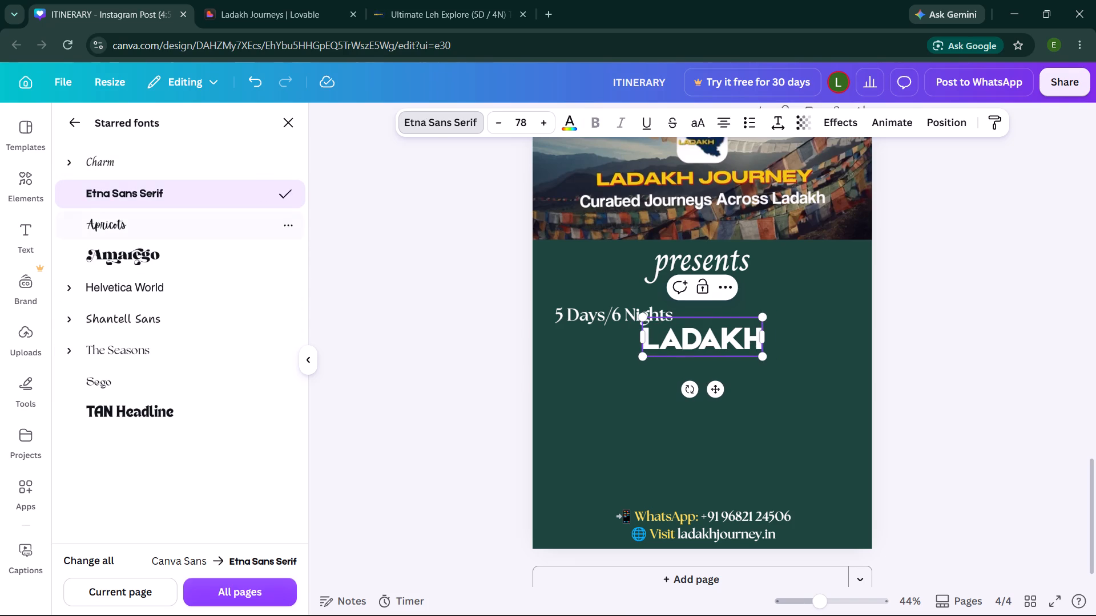
{"action": "left_click", "coordinate": [131, 249]}
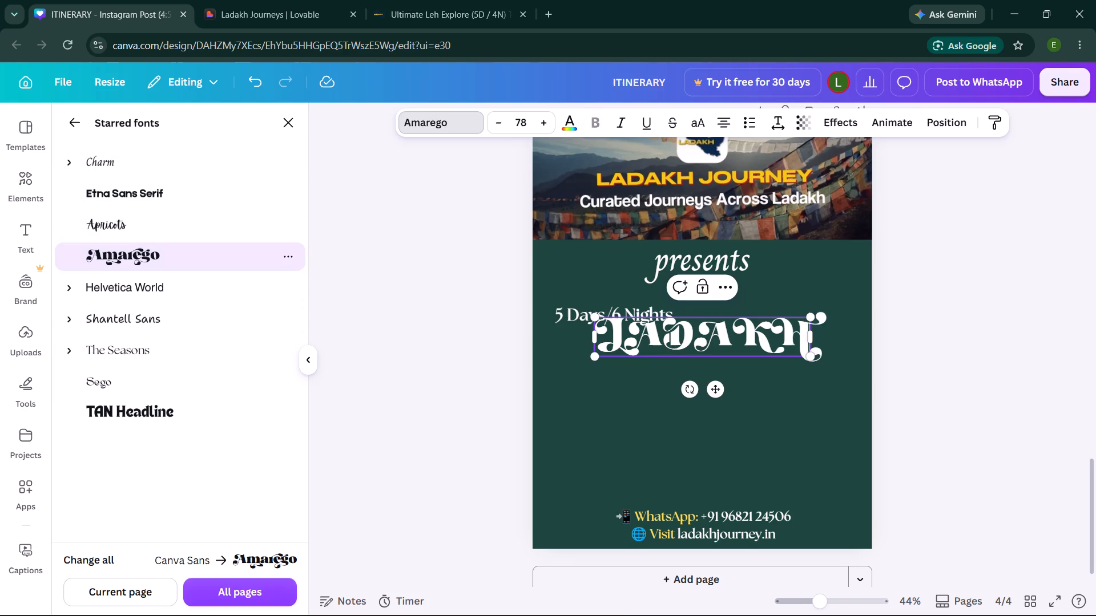
{"action": "left_click", "coordinate": [131, 286]}
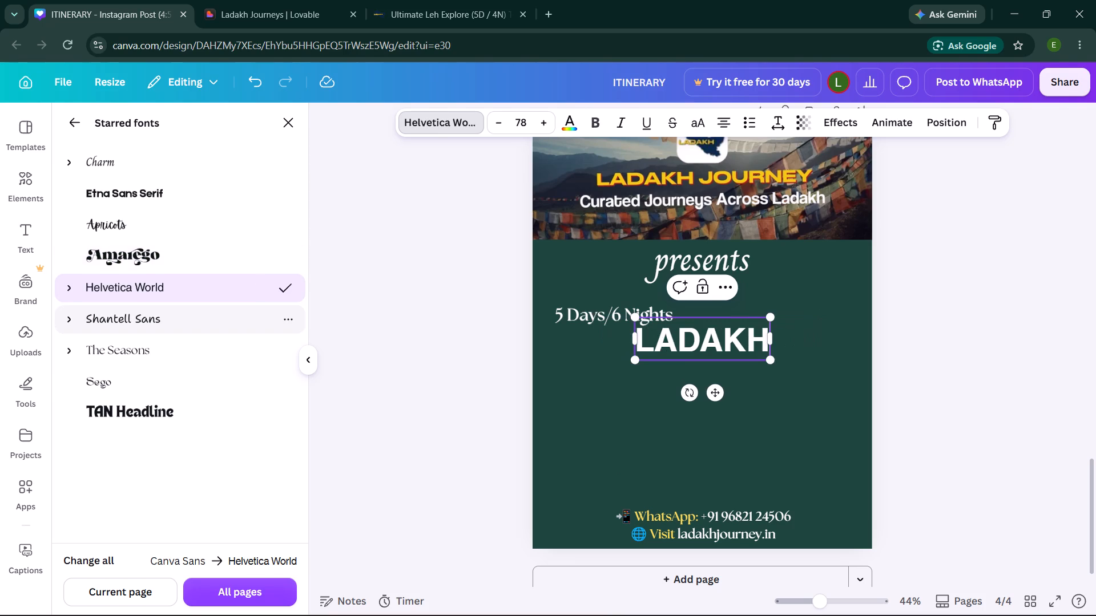
{"action": "left_click", "coordinate": [130, 319]}
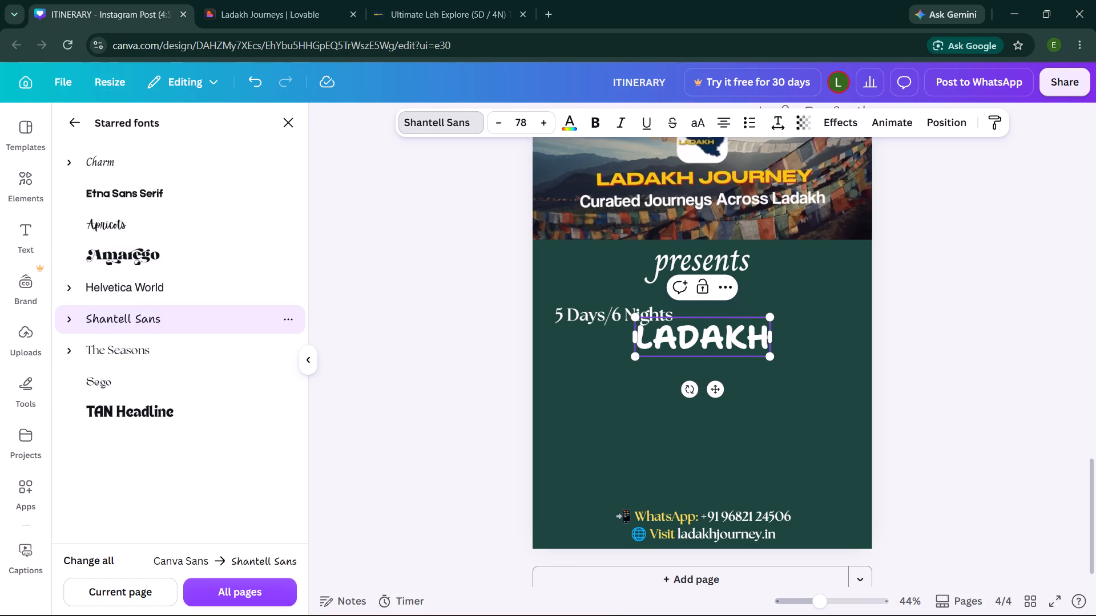
{"action": "left_click", "coordinate": [132, 348]}
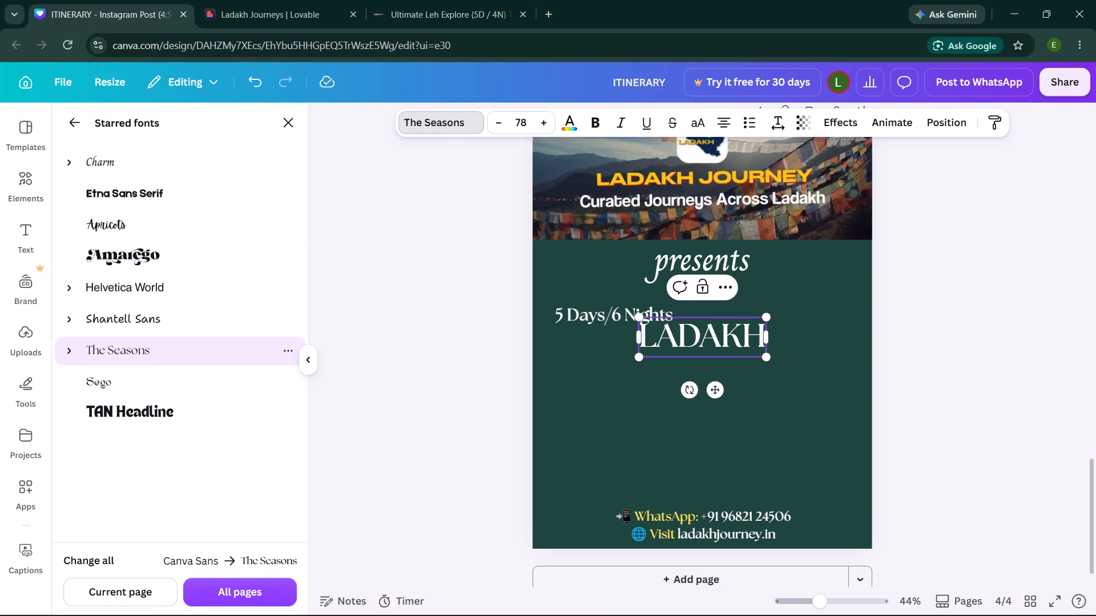
{"action": "left_click", "coordinate": [130, 384]}
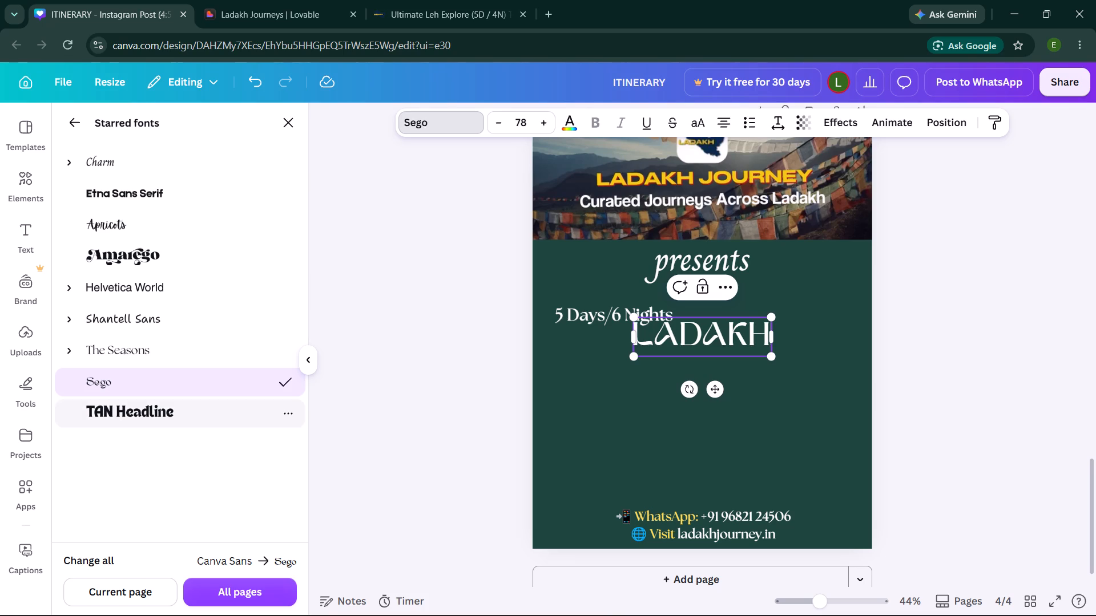
{"action": "left_click", "coordinate": [132, 413]}
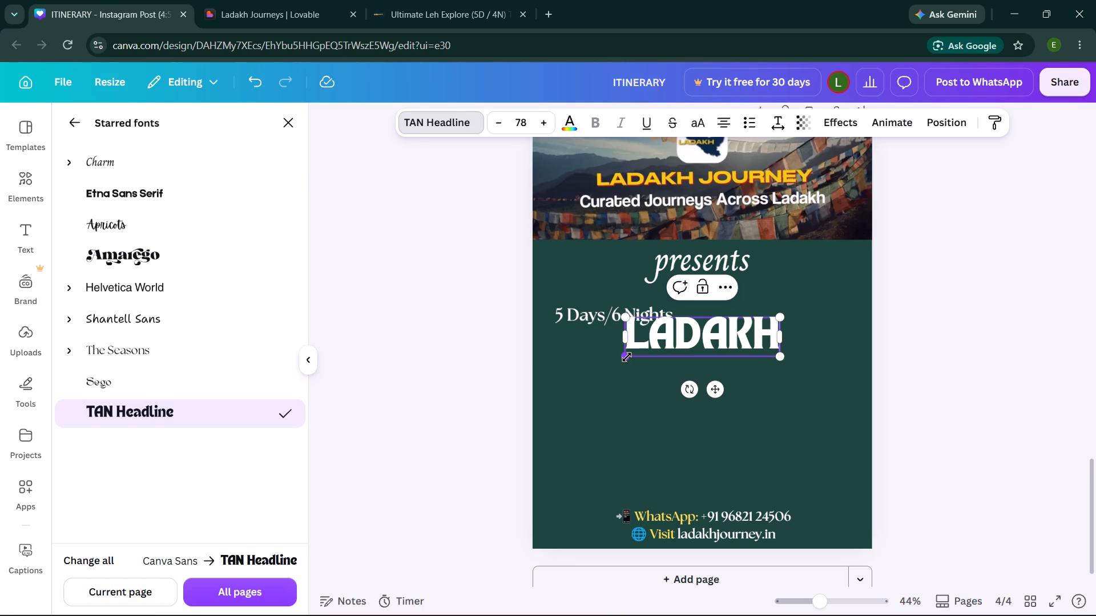
Enlarge the "LADAKH" heading to about size 137 so it spans between the page margins, just below "5 Days/6 Nights".
{"action": "left_click_drag", "start_coordinate": [627, 357], "coordinate": [562, 403]}
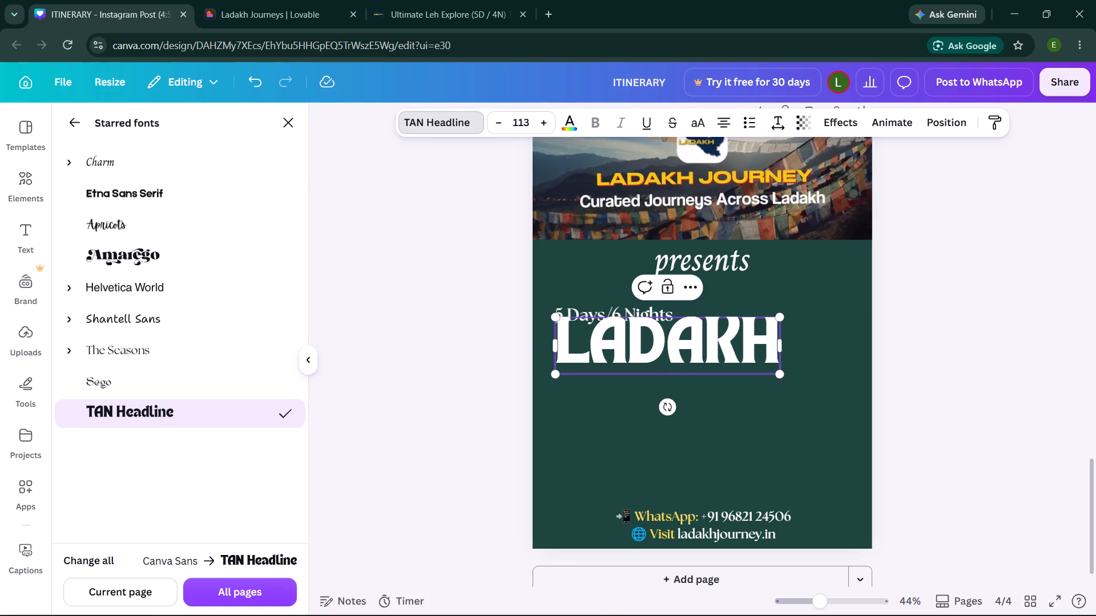
{"action": "left_click_drag", "start_coordinate": [654, 351], "coordinate": [654, 360]}
{"action": "left_click", "coordinate": [848, 363]}
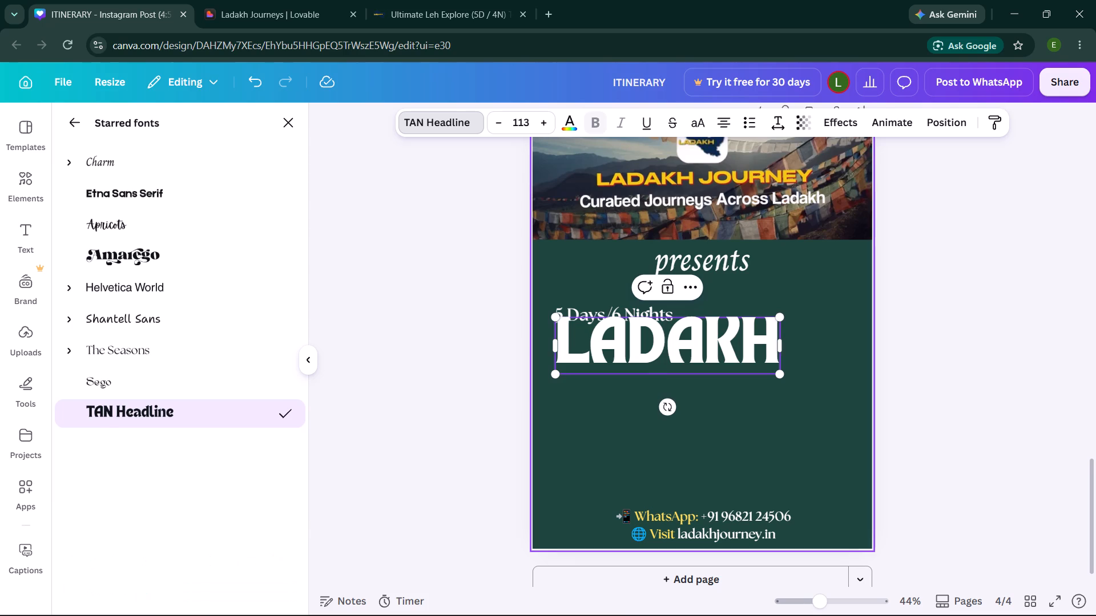
{"action": "left_click_drag", "start_coordinate": [715, 337], "coordinate": [715, 346]}
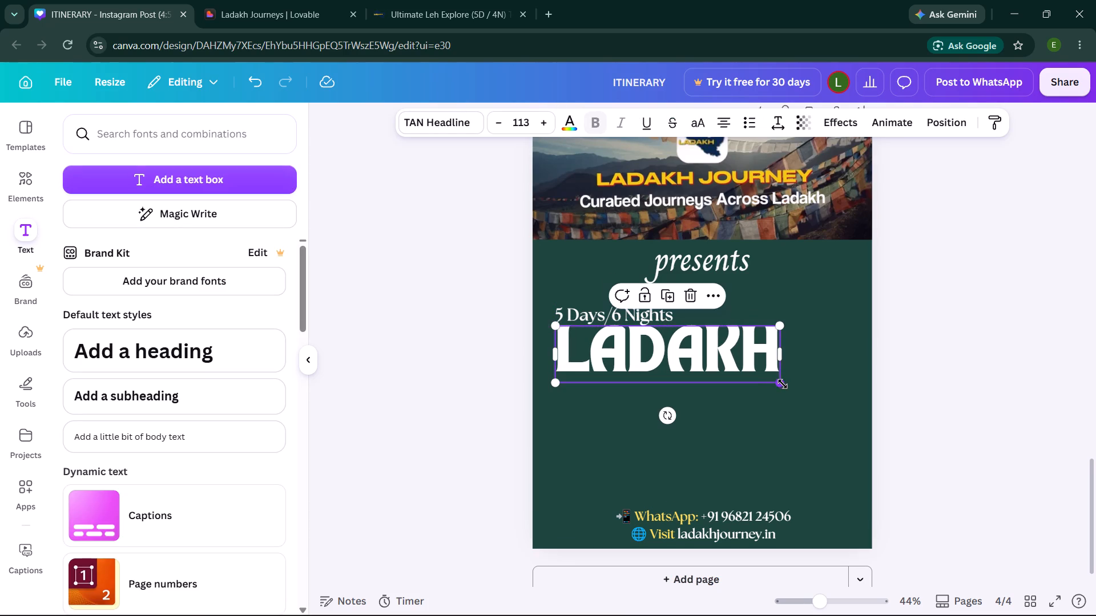
{"action": "left_click_drag", "start_coordinate": [785, 384], "coordinate": [857, 410]}
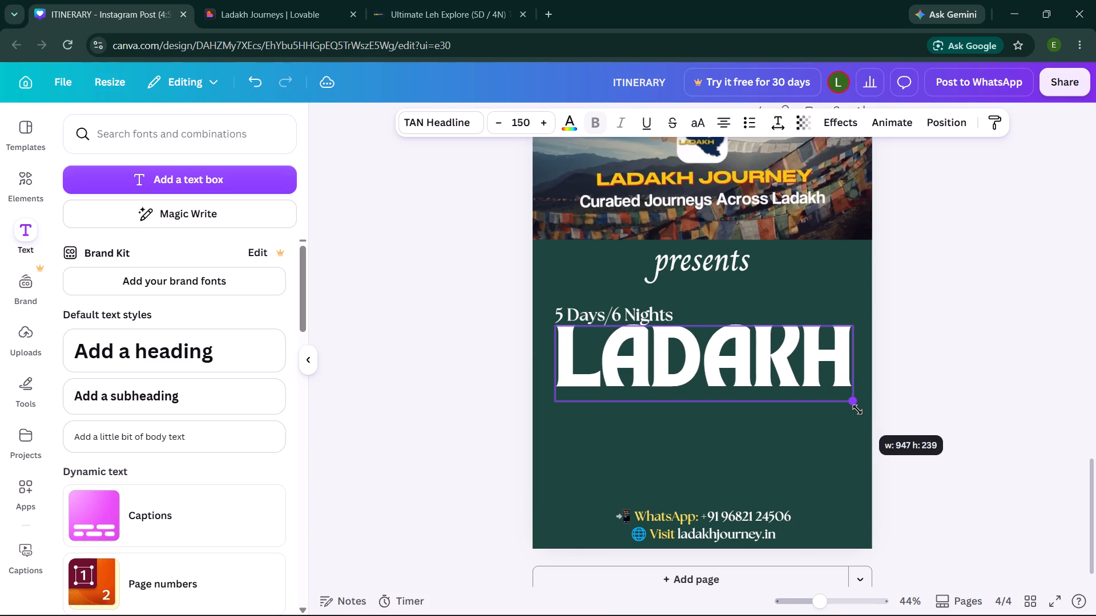
{"action": "left_click_drag", "start_coordinate": [857, 410], "coordinate": [864, 412]}
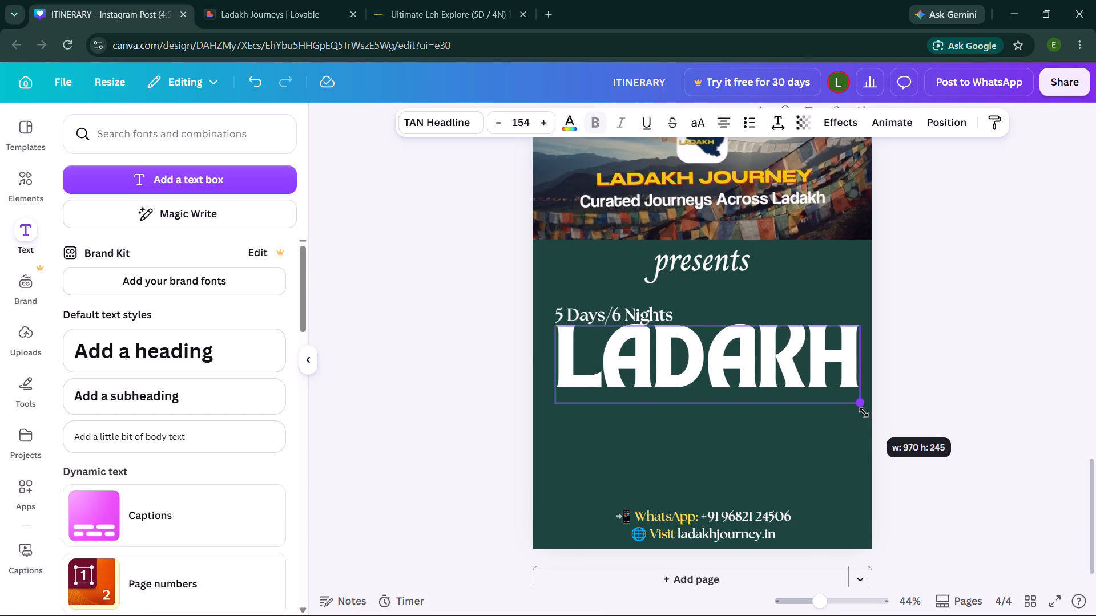
{"action": "left_click_drag", "start_coordinate": [864, 412], "coordinate": [844, 410]}
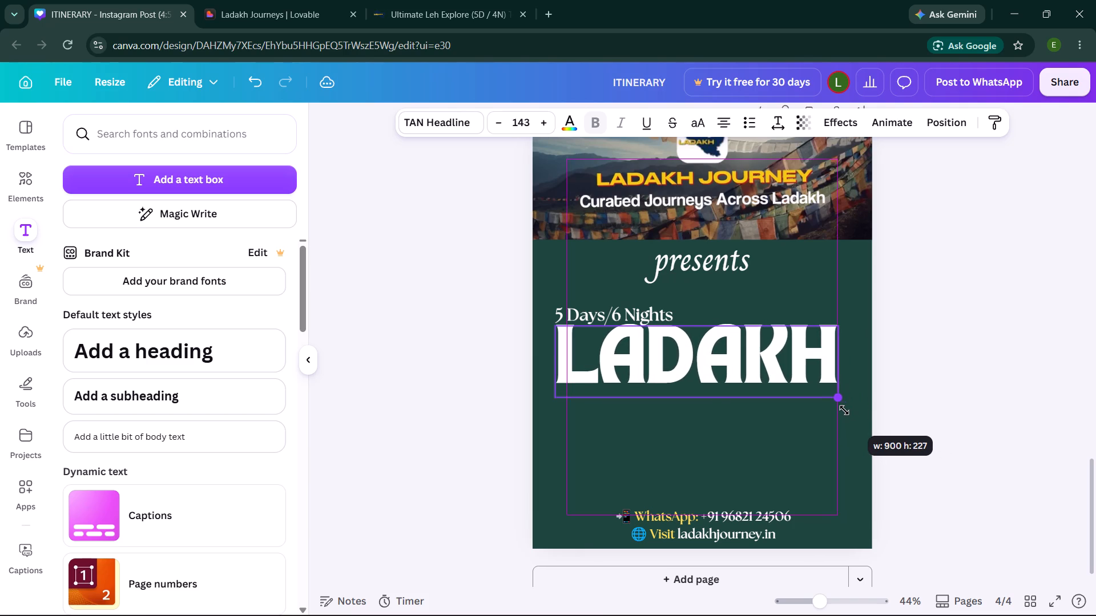
{"action": "left_click_drag", "start_coordinate": [844, 410], "coordinate": [844, 410]}
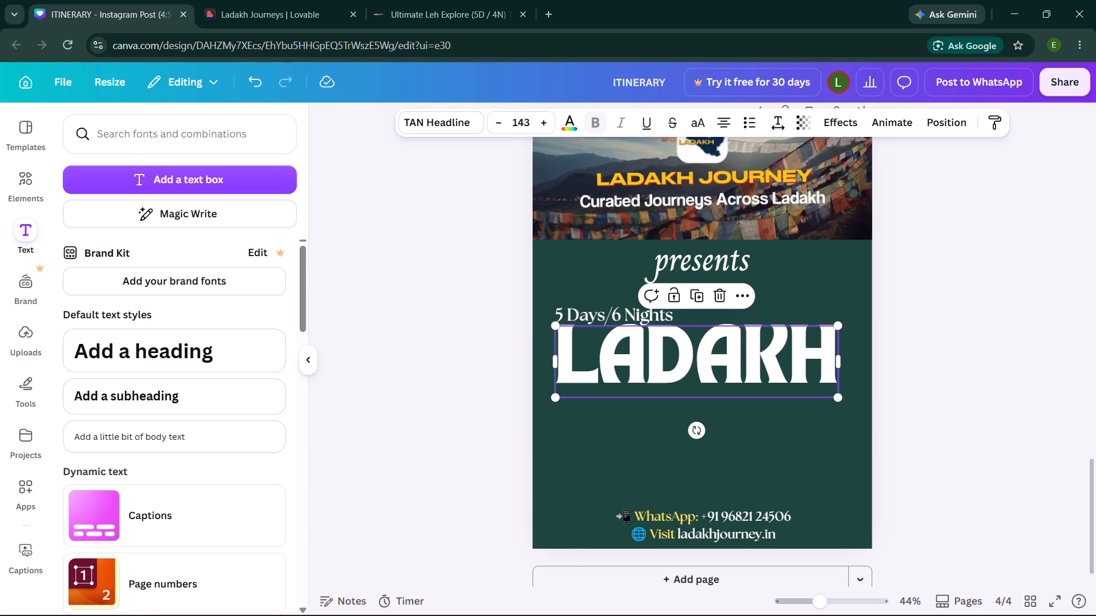
{"action": "left_click_drag", "start_coordinate": [558, 392], "coordinate": [567, 390]}
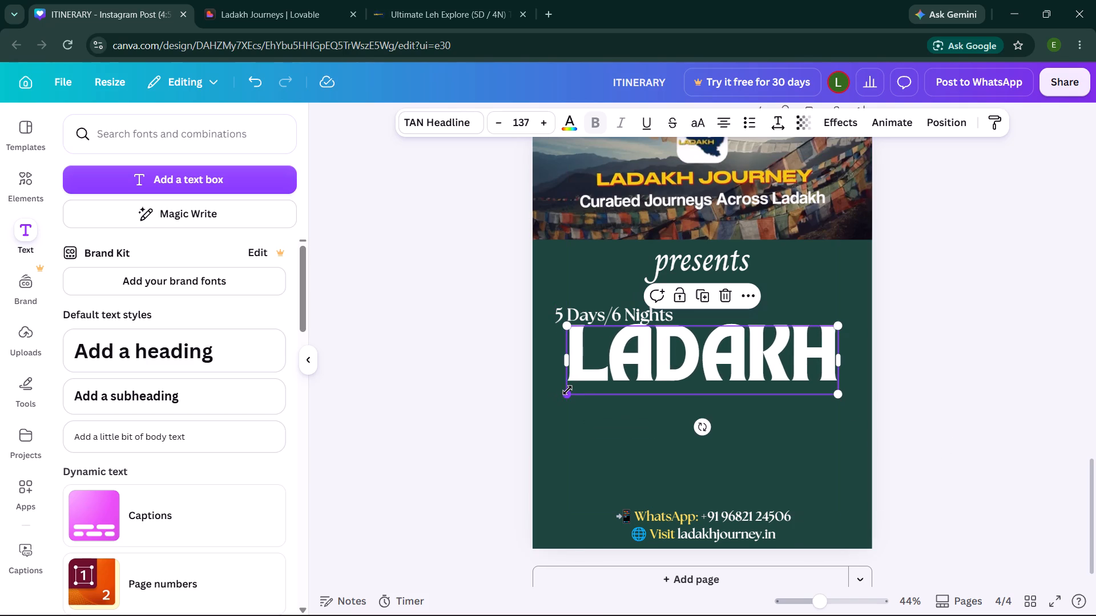
Align "5 Days/6 Nights" with the left edge of "LADAKH" and raise it slightly to leave a gap between them.
{"action": "left_click_drag", "start_coordinate": [602, 311], "coordinate": [611, 311]}
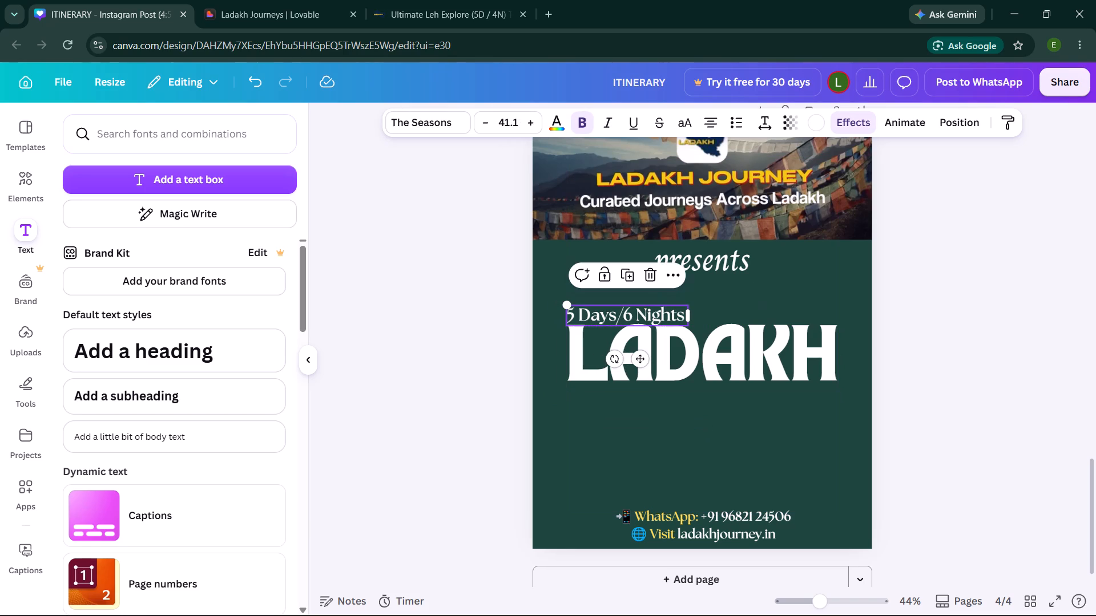
{"action": "left_click", "coordinate": [960, 305]}
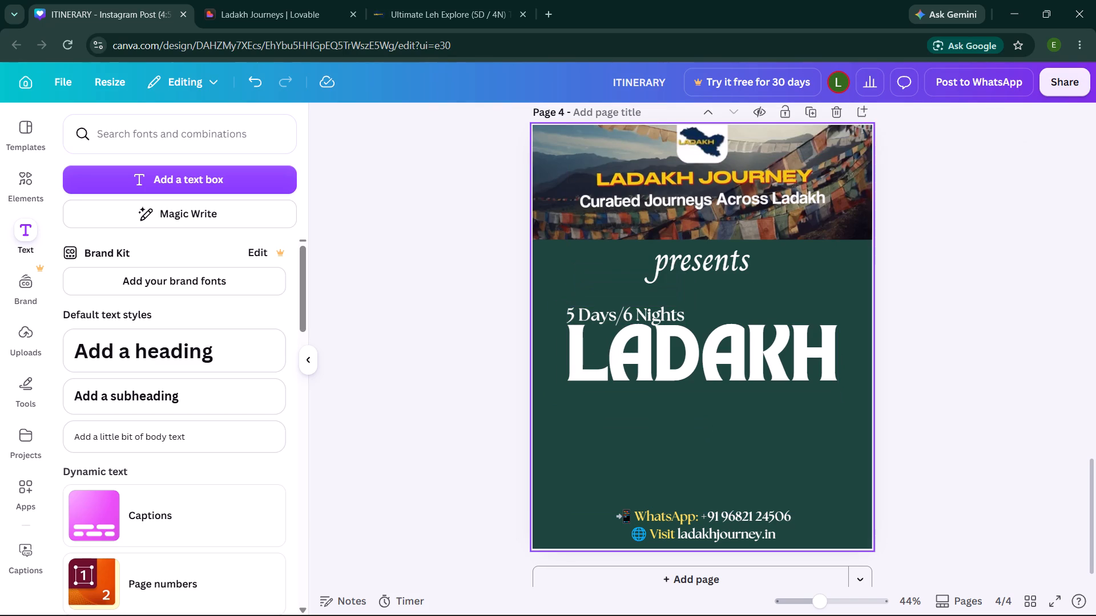
{"action": "left_click_drag", "start_coordinate": [666, 313], "coordinate": [665, 302]}
{"action": "left_click", "coordinate": [983, 357]}
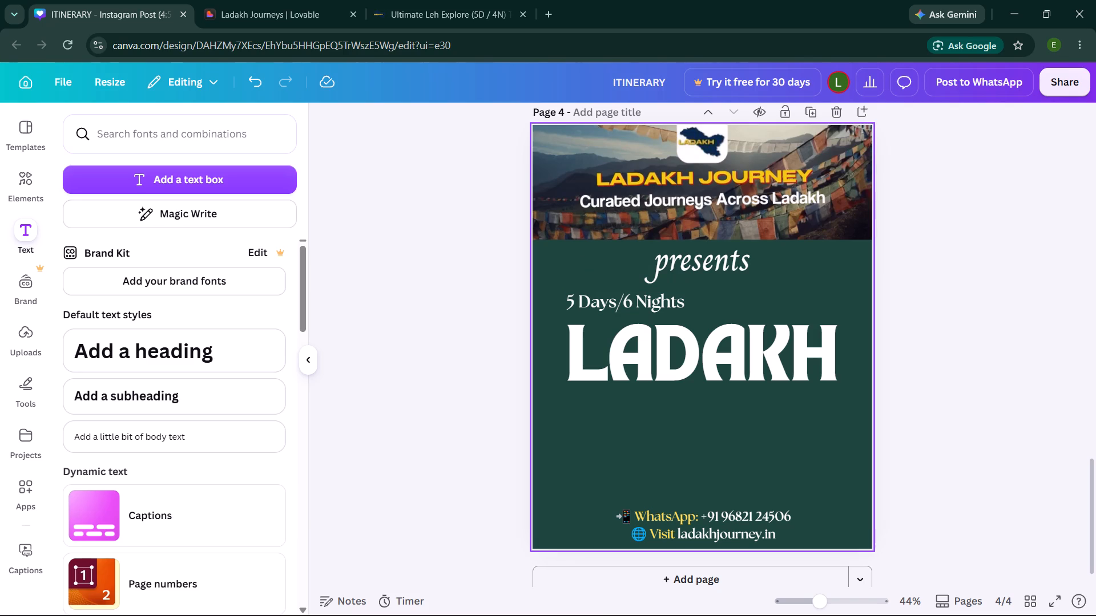
Add a subheading reading "Travel Itinerary" to page 4.
{"action": "left_click", "coordinate": [234, 394]}
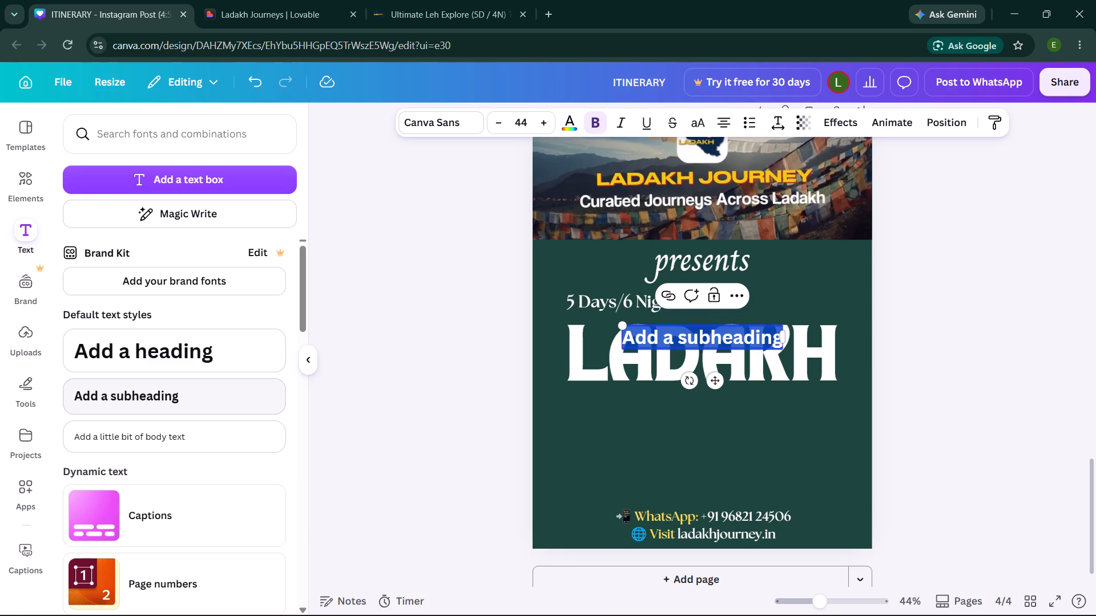
{"action": "type", "text": "ravel"}
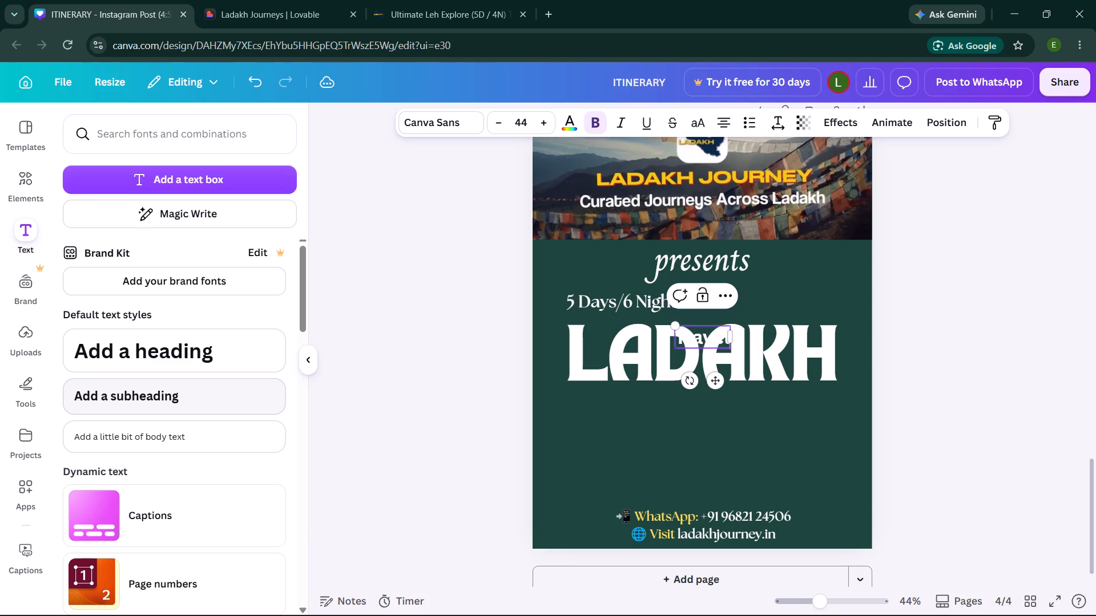
{"action": "key", "text": "space"}
{"action": "key", "text": "i"}
{"action": "type", "text": "tinerary"}
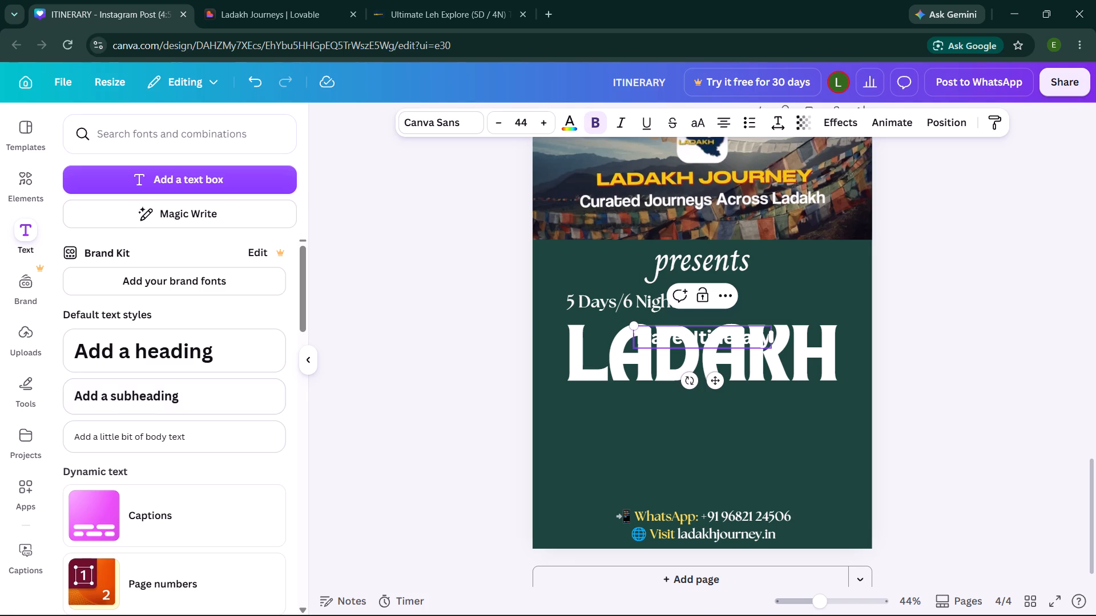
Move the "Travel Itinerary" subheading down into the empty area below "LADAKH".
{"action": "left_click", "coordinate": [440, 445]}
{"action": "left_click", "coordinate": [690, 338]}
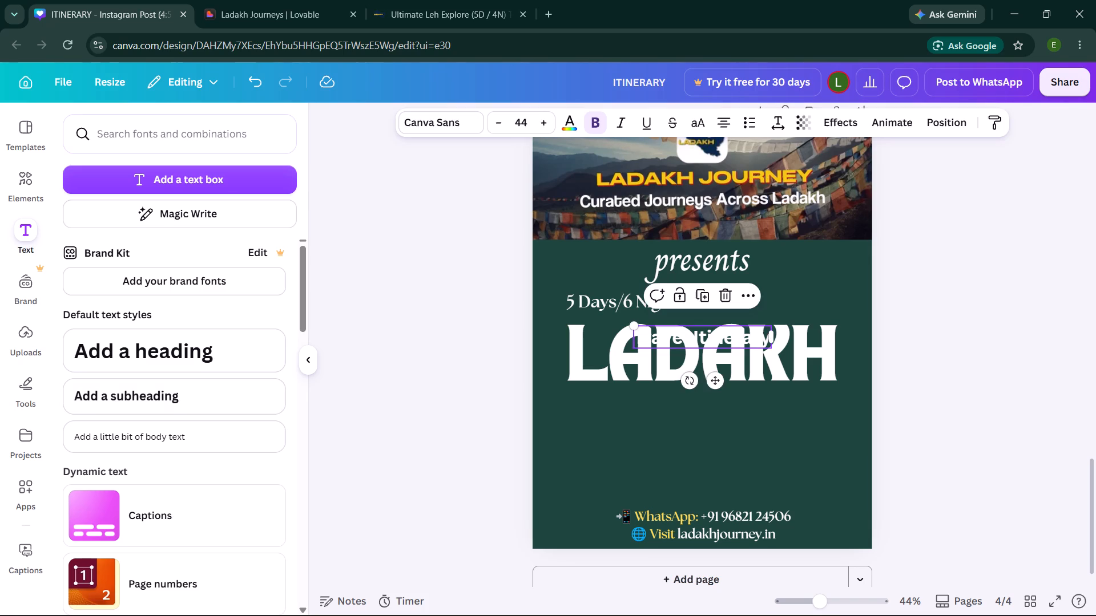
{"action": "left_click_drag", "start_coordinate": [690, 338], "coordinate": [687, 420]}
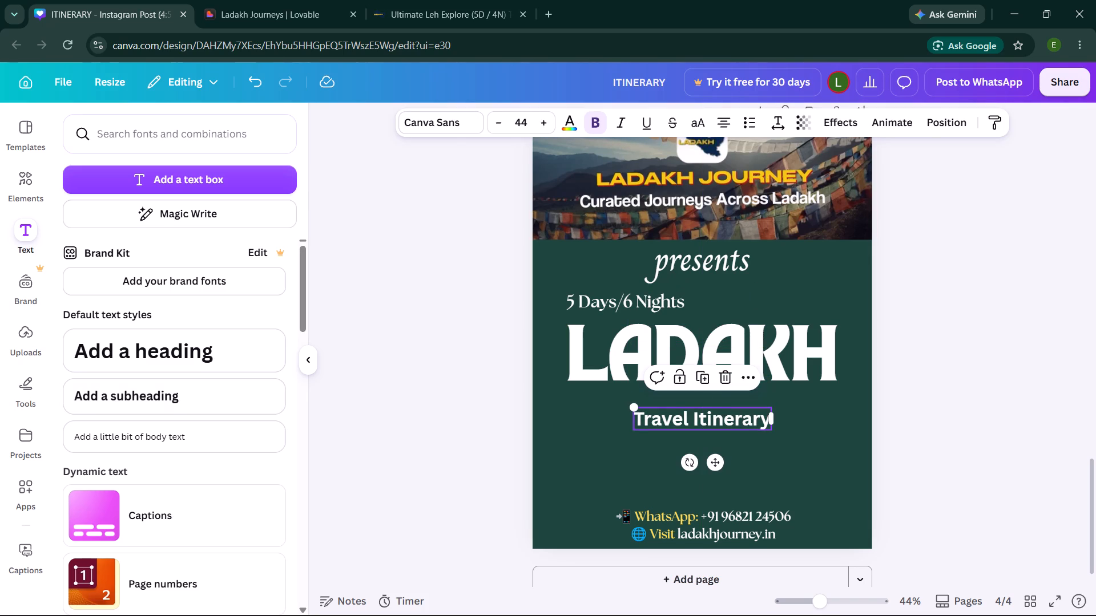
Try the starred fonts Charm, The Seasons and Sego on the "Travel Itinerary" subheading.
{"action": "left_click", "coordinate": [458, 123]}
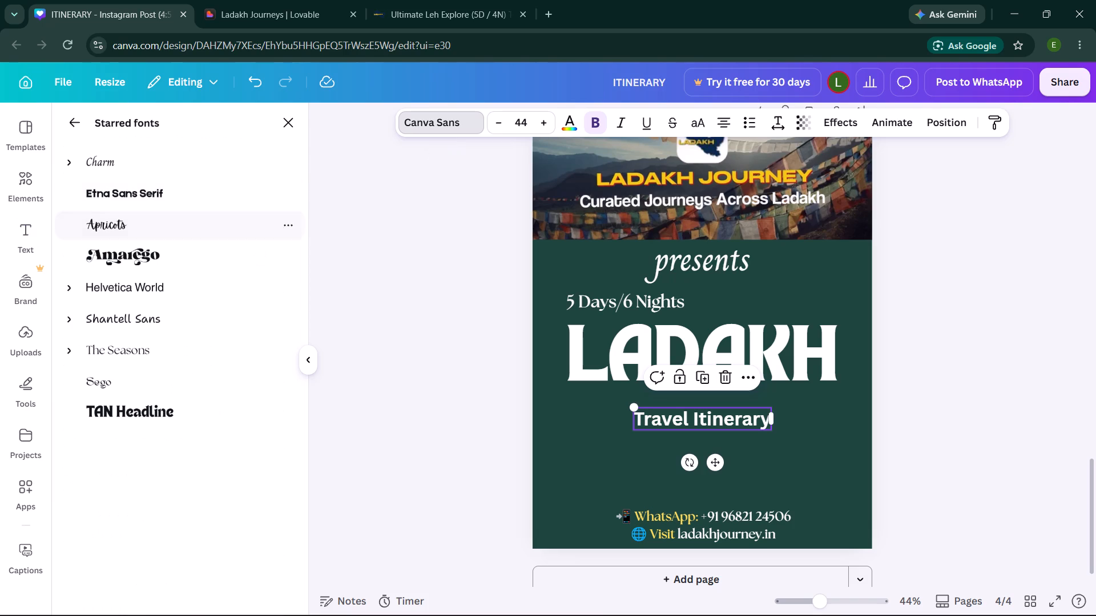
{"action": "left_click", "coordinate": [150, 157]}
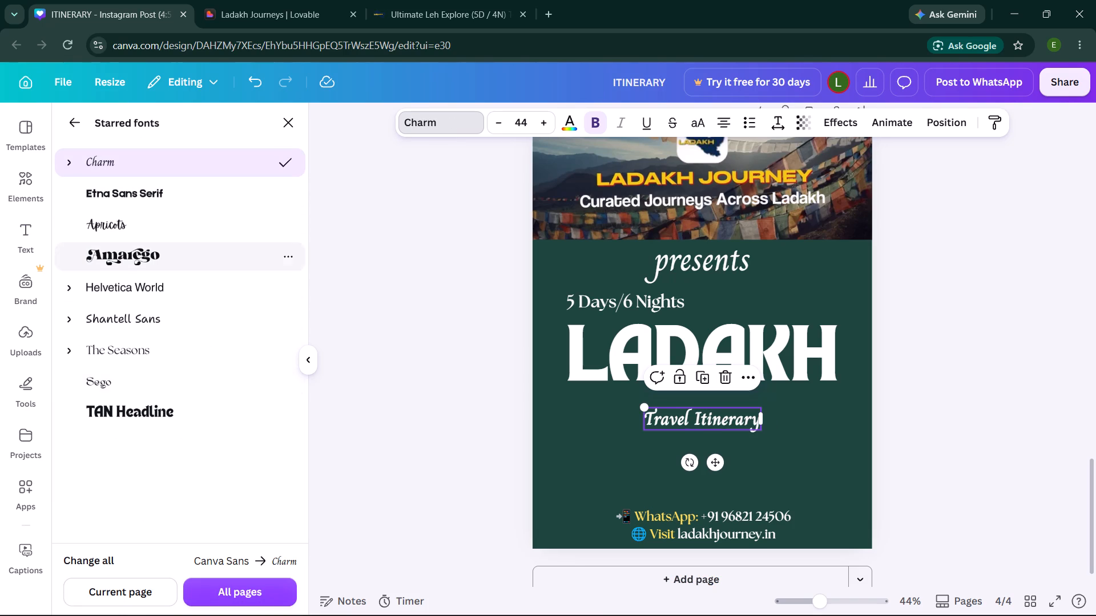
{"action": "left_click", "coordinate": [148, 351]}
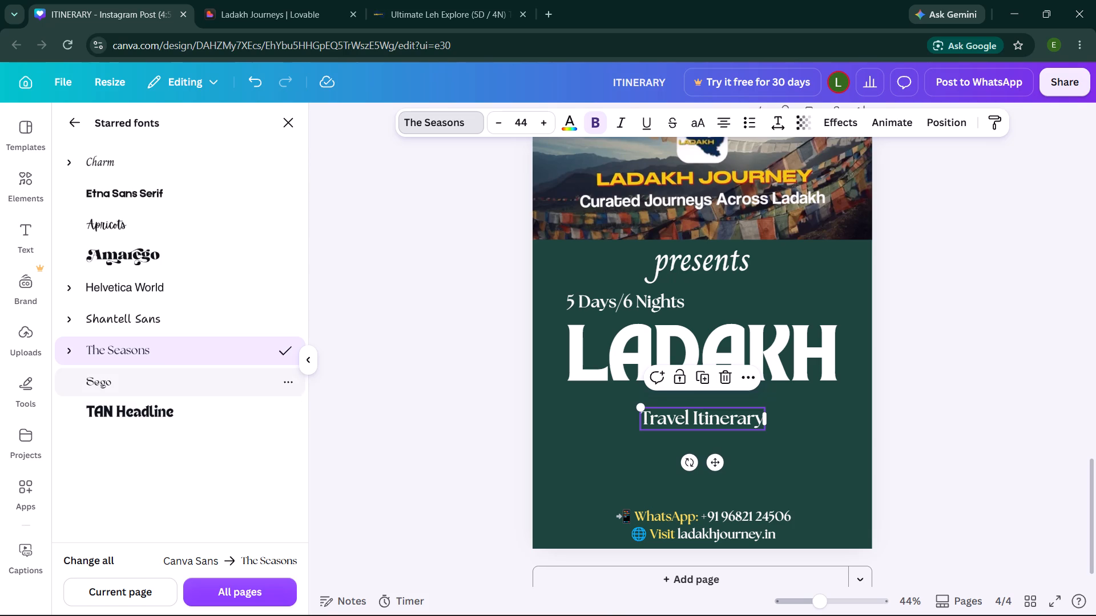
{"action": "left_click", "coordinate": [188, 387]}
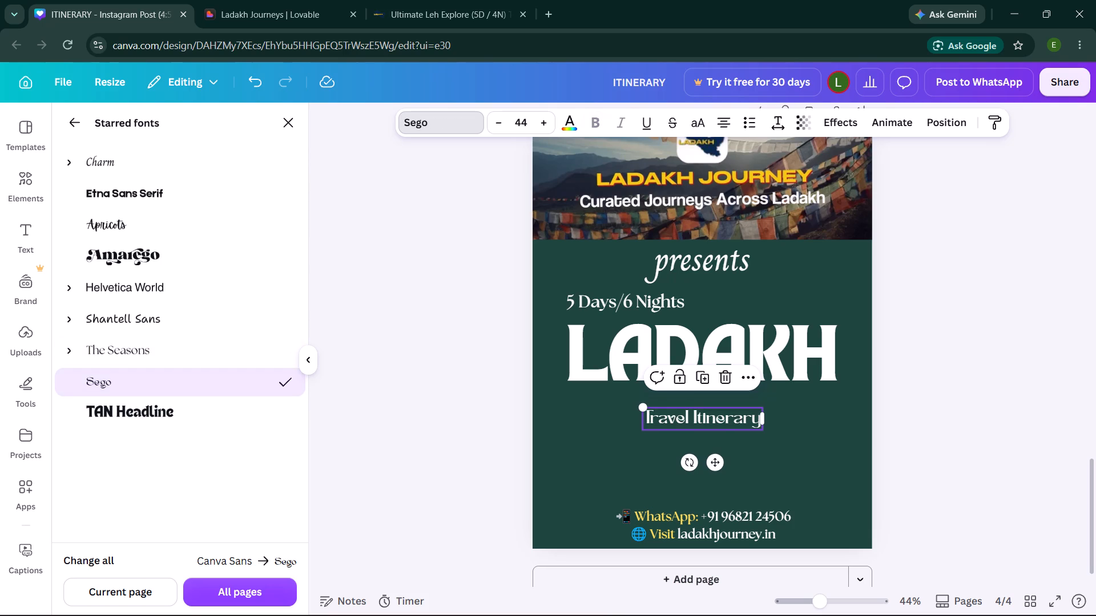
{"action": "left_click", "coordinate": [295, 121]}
Search the font combinations for calligraphy and place the "charlie & katie are engaged!" combination below "LADAKH".
{"action": "left_click", "coordinate": [196, 137]}
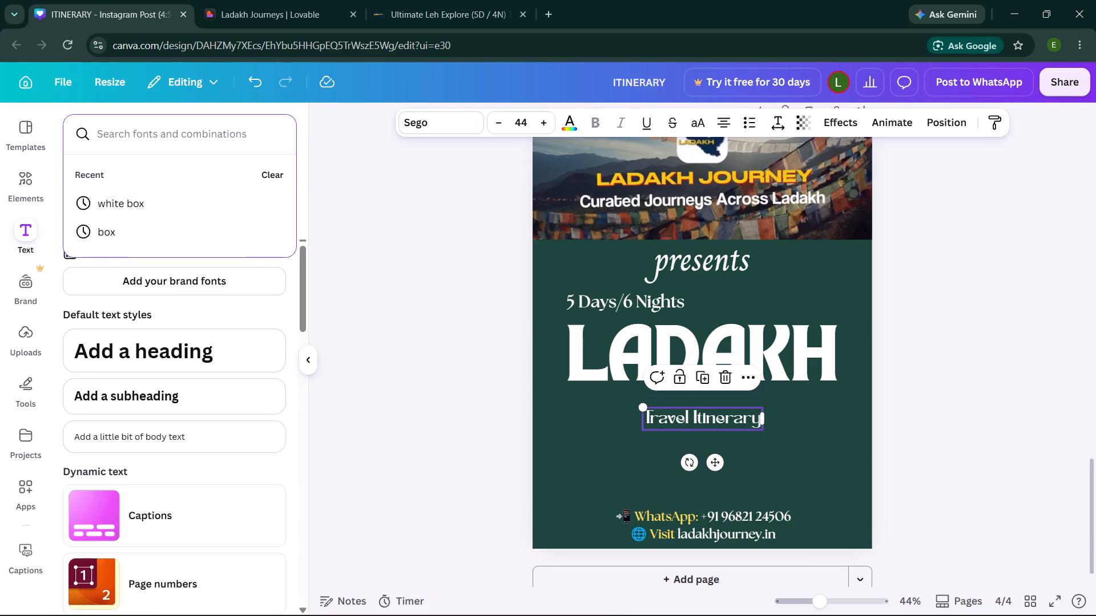
{"action": "type", "text": "calli"}
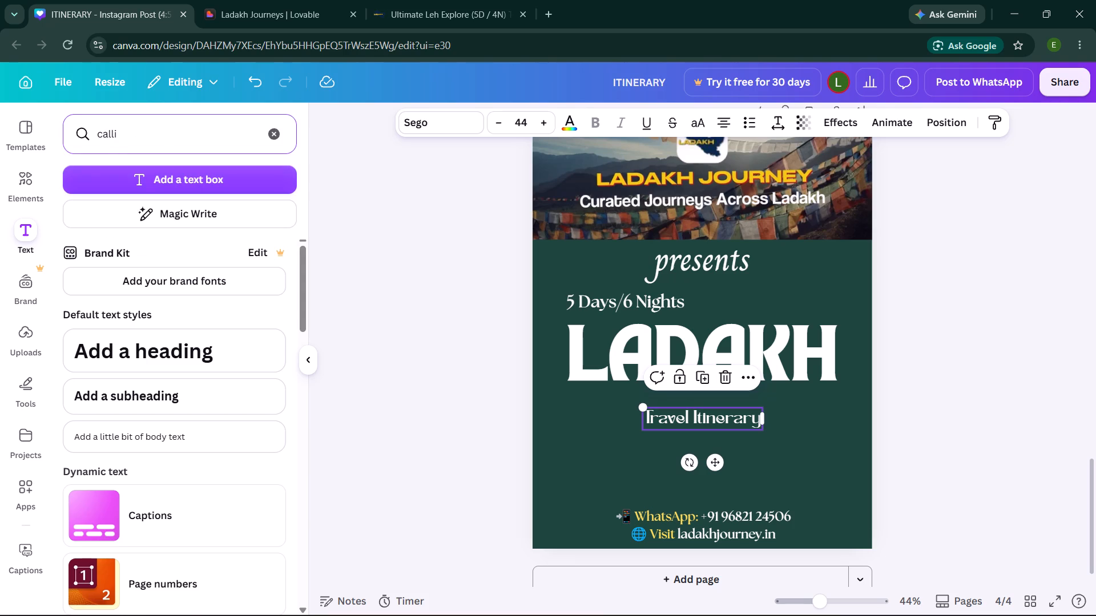
{"action": "type", "text": "graohy"}
{"action": "key", "text": "Return"}
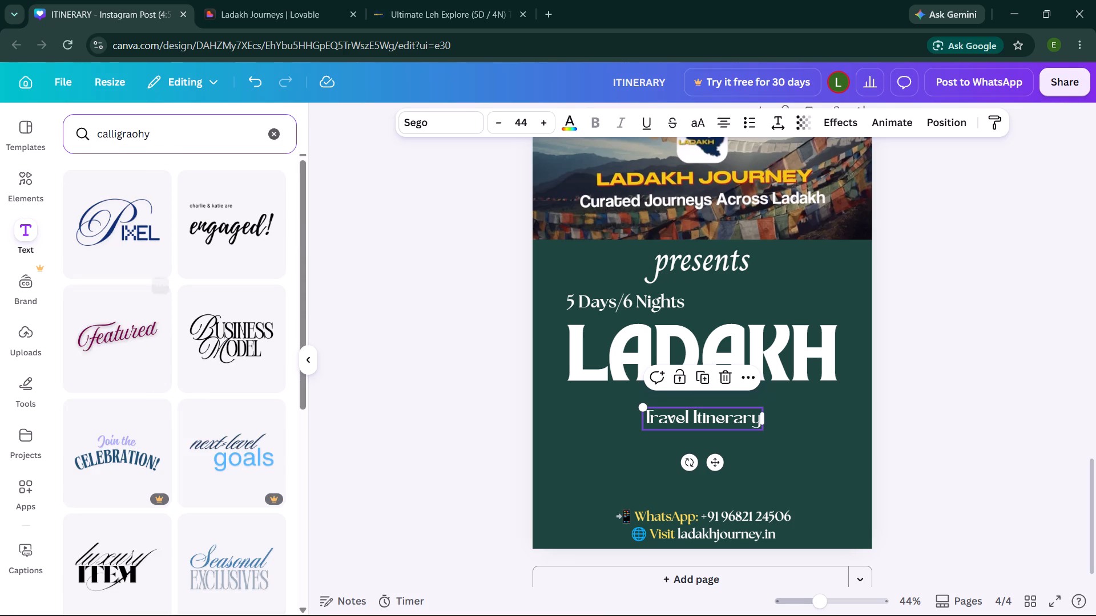
{"action": "scroll", "coordinate": [155, 393], "scroll_direction": "down", "scroll_amount": 1}
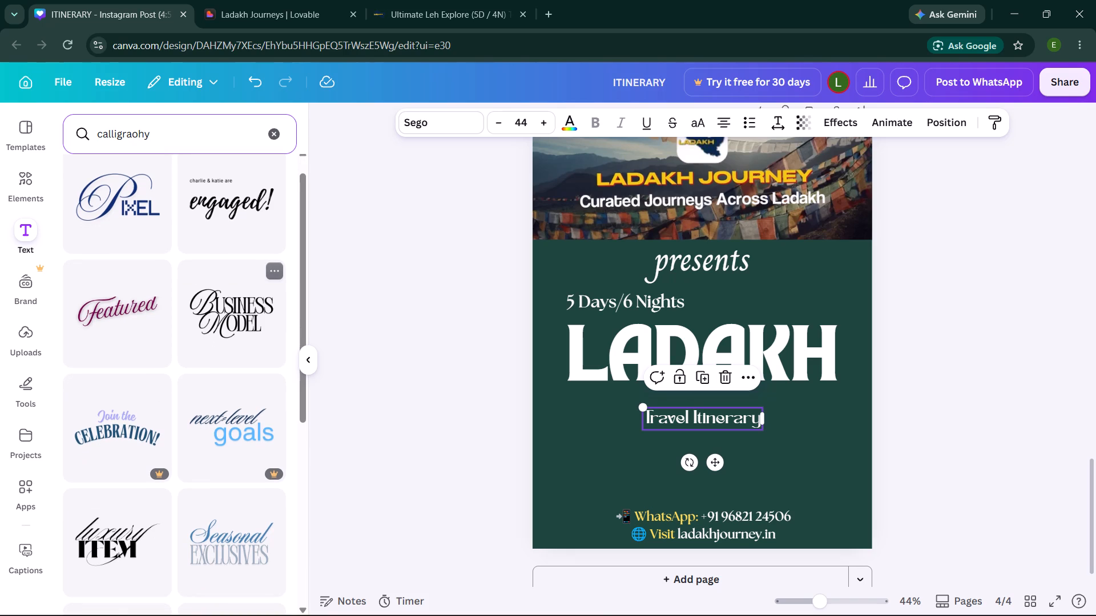
{"action": "left_click", "coordinate": [225, 218]}
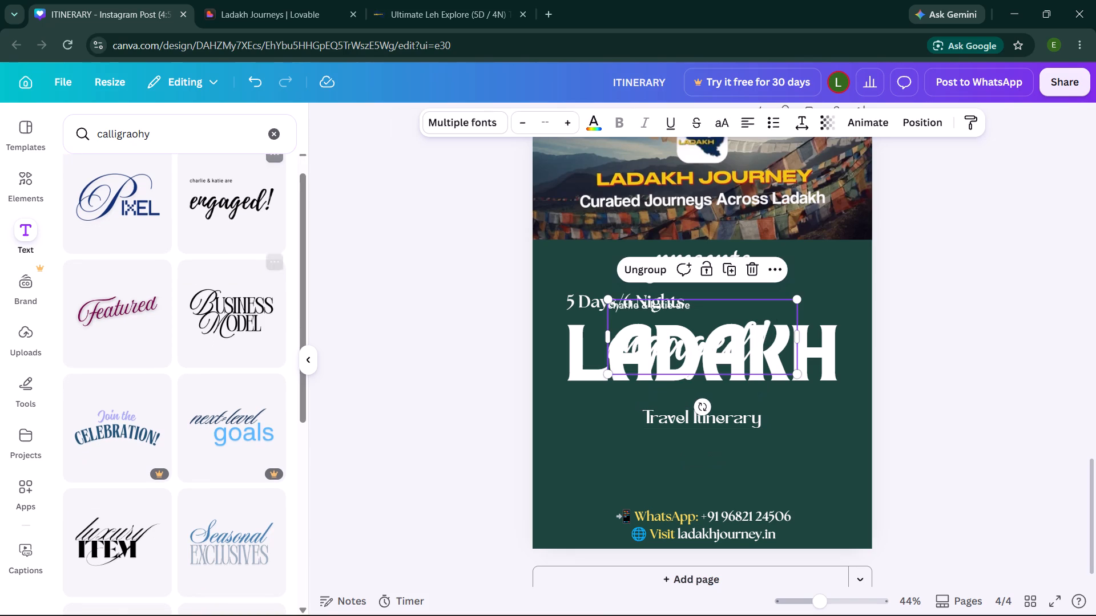
{"action": "left_click_drag", "start_coordinate": [667, 355], "coordinate": [673, 400]}
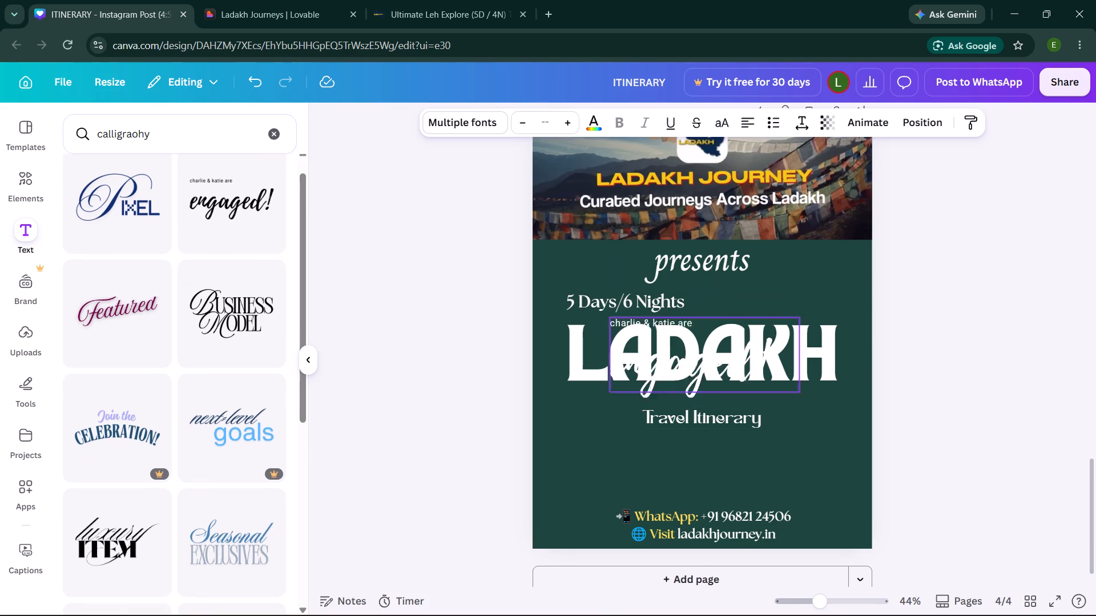
{"action": "left_click_drag", "start_coordinate": [673, 400], "coordinate": [678, 463]}
Replace the script word "engaged!" in the added combination with "Travel Itinerary".
{"action": "left_click", "coordinate": [707, 463]}
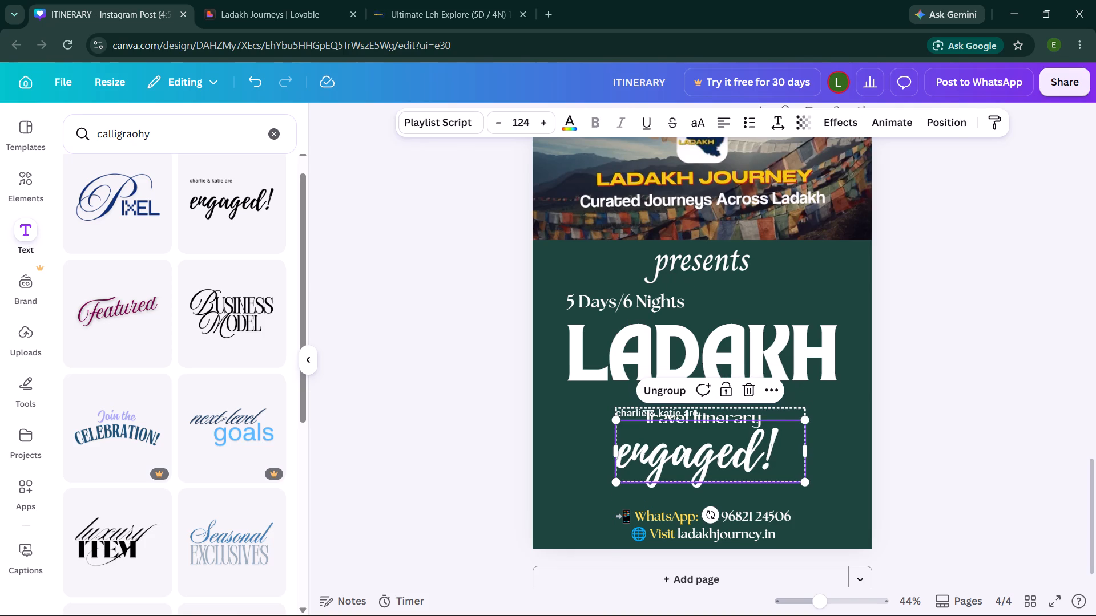
{"action": "left_click", "coordinate": [765, 464]}
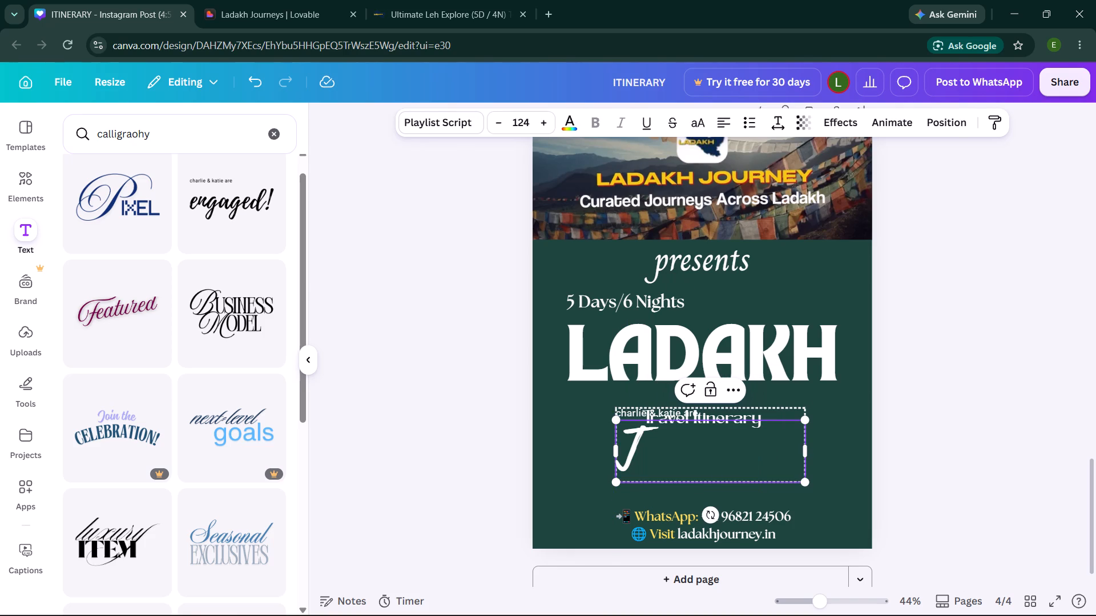
{"action": "type", "text": "rave"}
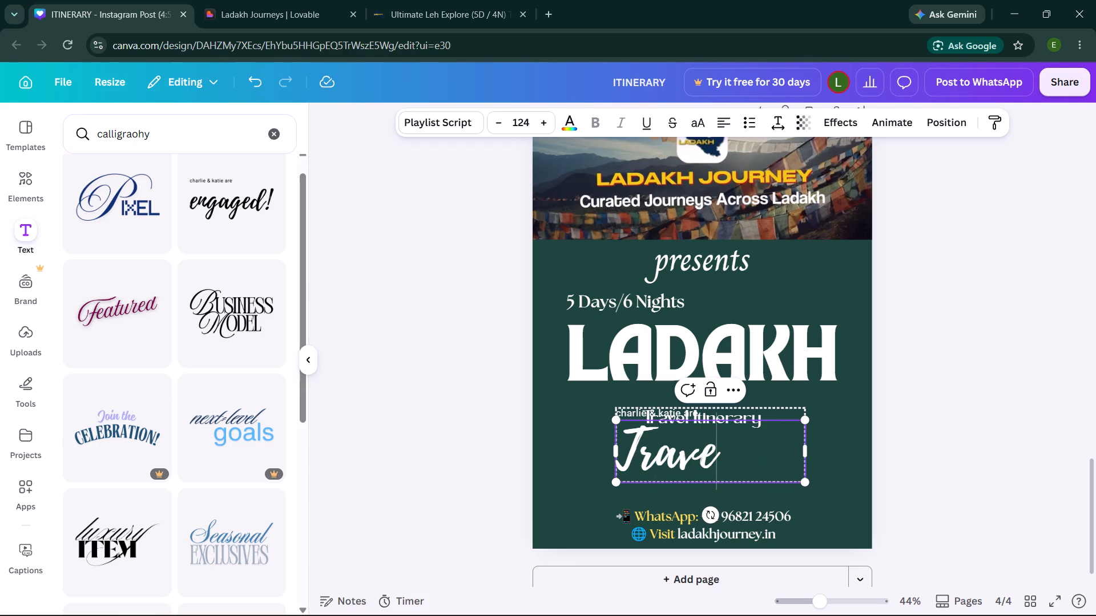
{"action": "type", "text": "l"}
{"action": "key", "text": "space"}
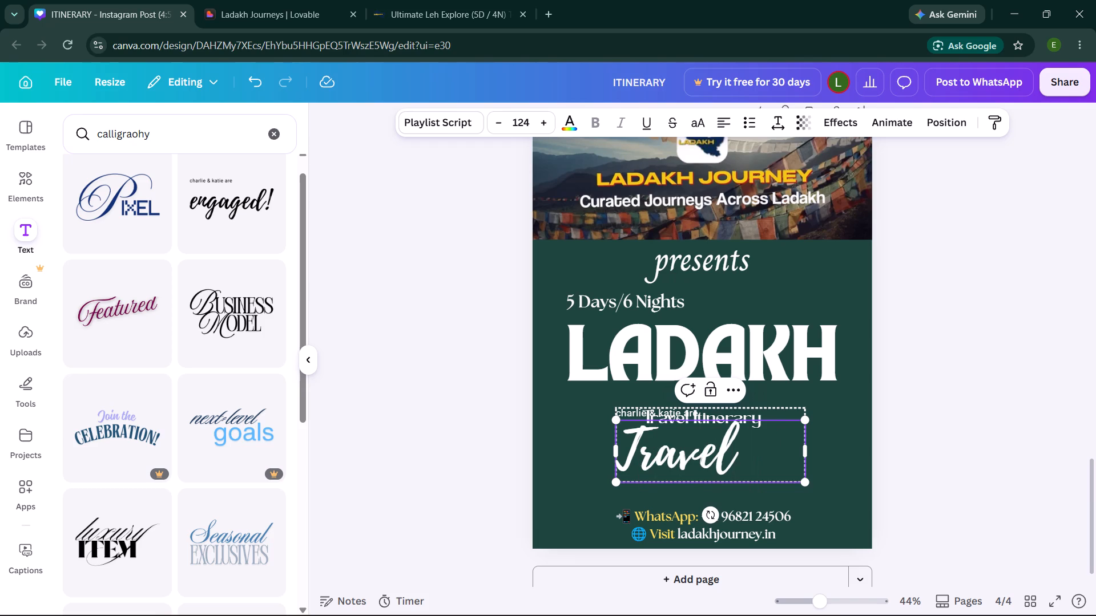
{"action": "type", "text": "tinerary"}
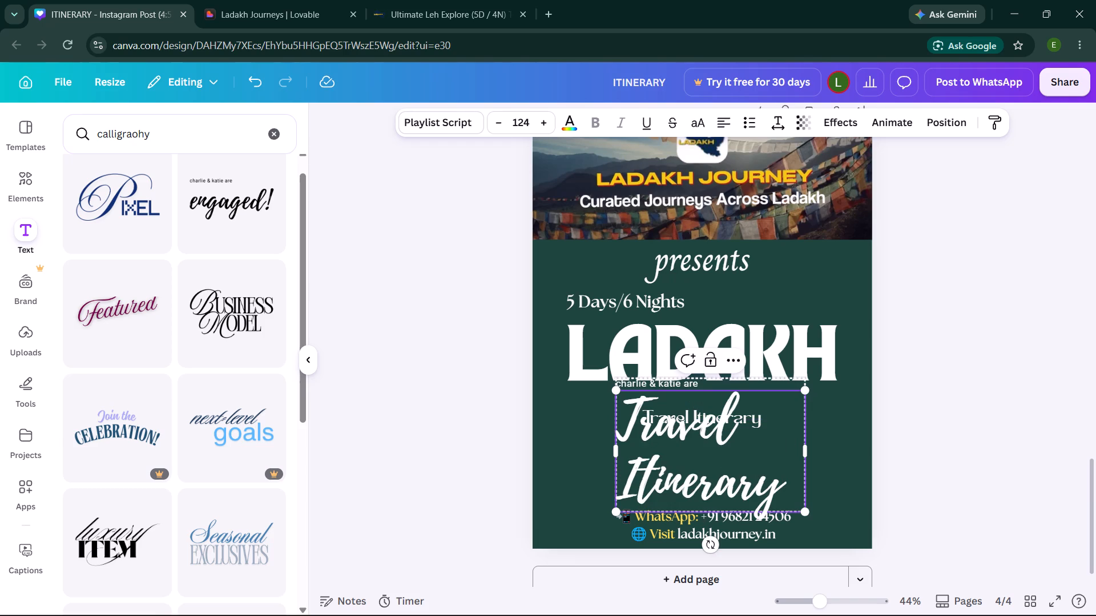
{"action": "left_click", "coordinate": [932, 451]}
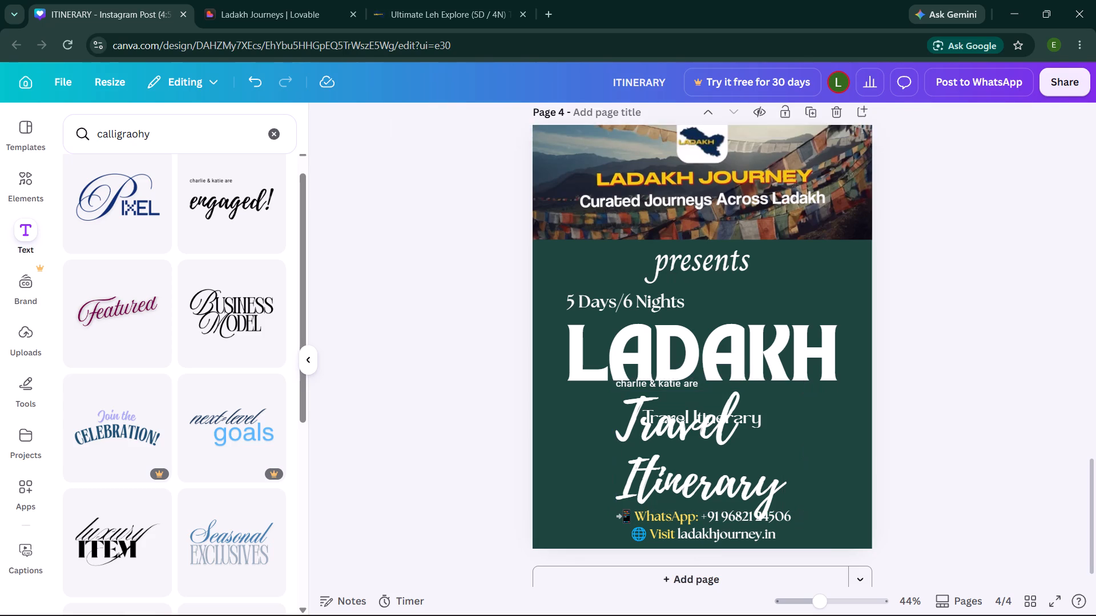
Shift the script text aside, delete the overlapping Sego "Travel Itinerary" subheading, and bring the script text back under "LADAKH".
{"action": "left_click_drag", "start_coordinate": [707, 444], "coordinate": [719, 448]}
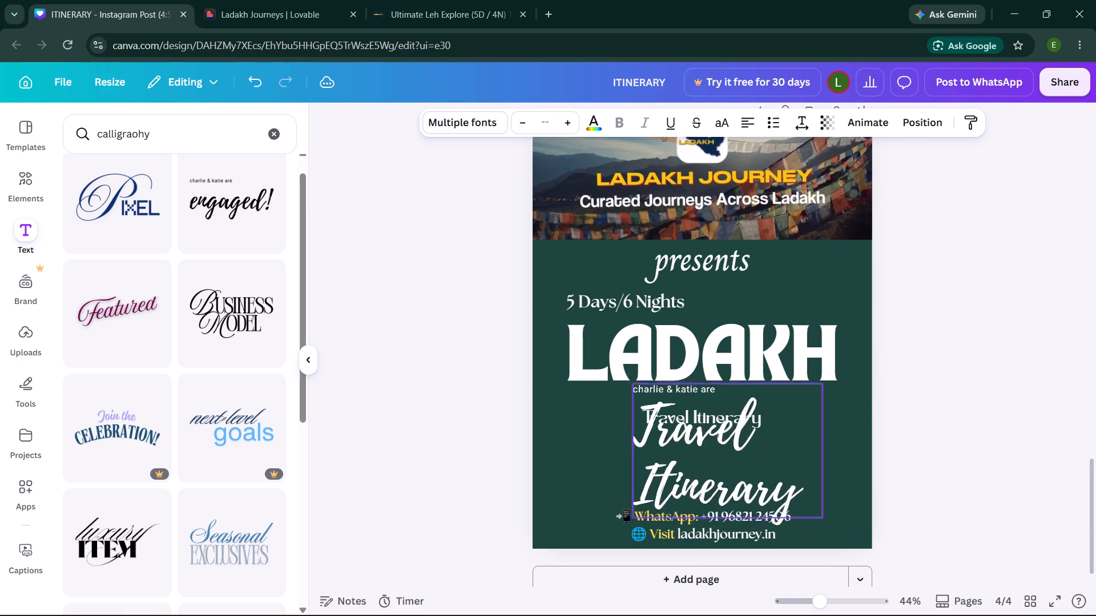
{"action": "left_click_drag", "start_coordinate": [719, 448], "coordinate": [609, 464]}
{"action": "left_click", "coordinate": [740, 415]}
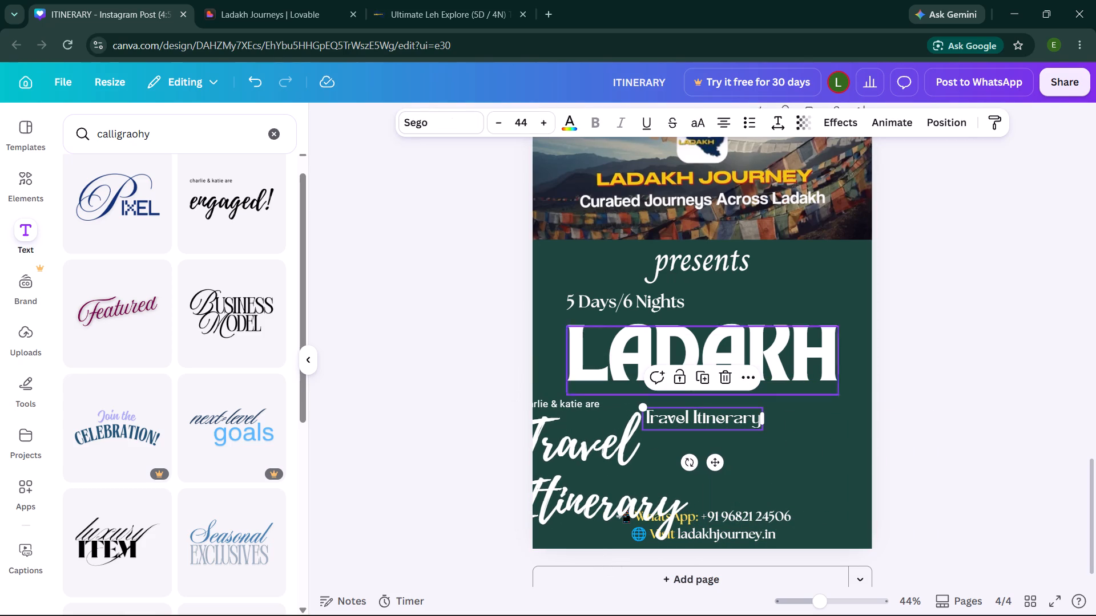
{"action": "left_click", "coordinate": [724, 370]}
{"action": "left_click_drag", "start_coordinate": [591, 463], "coordinate": [680, 452]}
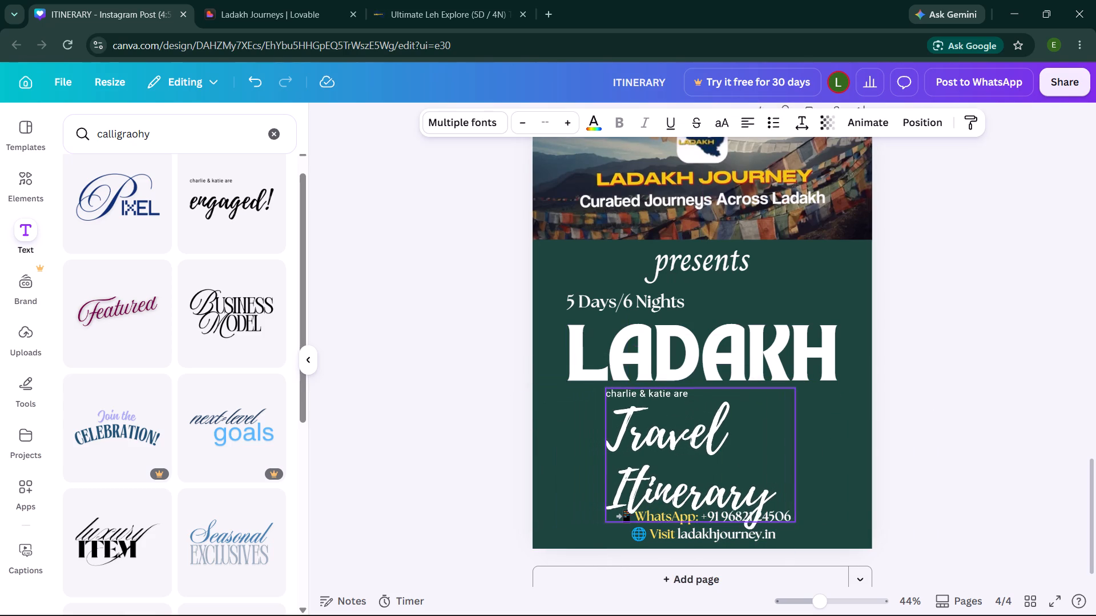
{"action": "left_click_drag", "start_coordinate": [680, 452], "coordinate": [682, 451]}
Clear the small "charlie & katie are" line above the script text.
{"action": "left_click", "coordinate": [697, 397]}
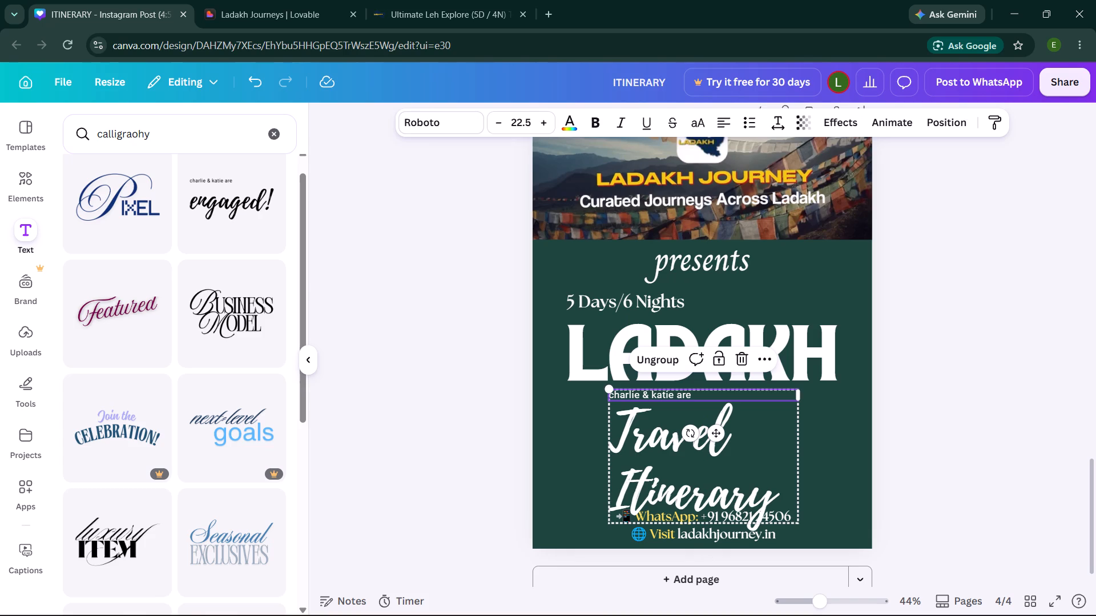
{"action": "left_click", "coordinate": [697, 397]}
{"action": "key", "text": "BackSpace"}
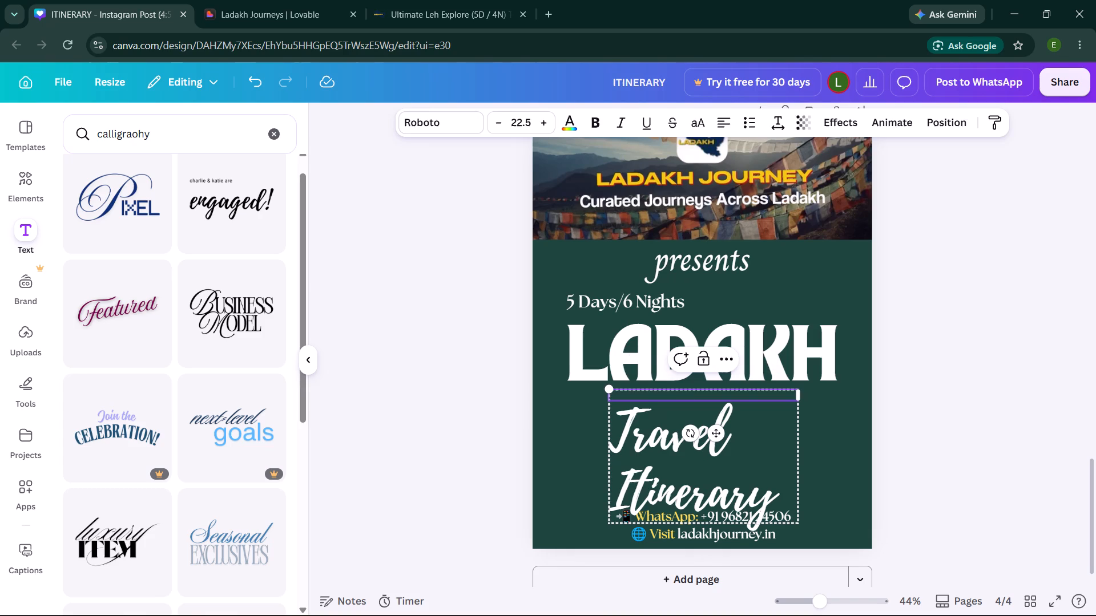
{"action": "left_click", "coordinate": [957, 396]}
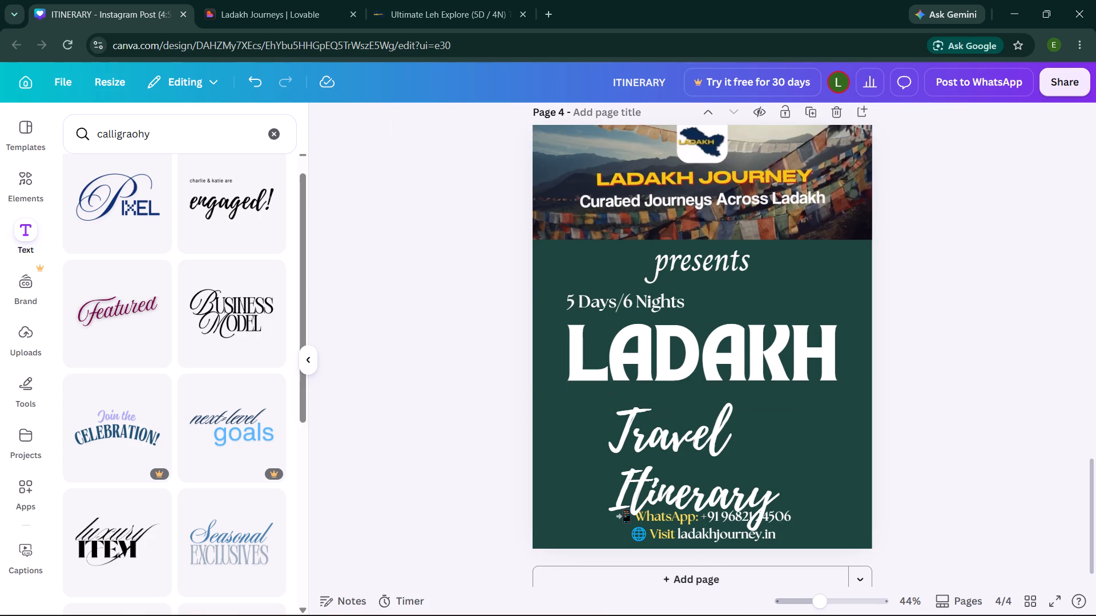
Shrink the script "Travel Itinerary" text and widen its box so both words fit on one line.
{"action": "left_click_drag", "start_coordinate": [712, 443], "coordinate": [715, 432]}
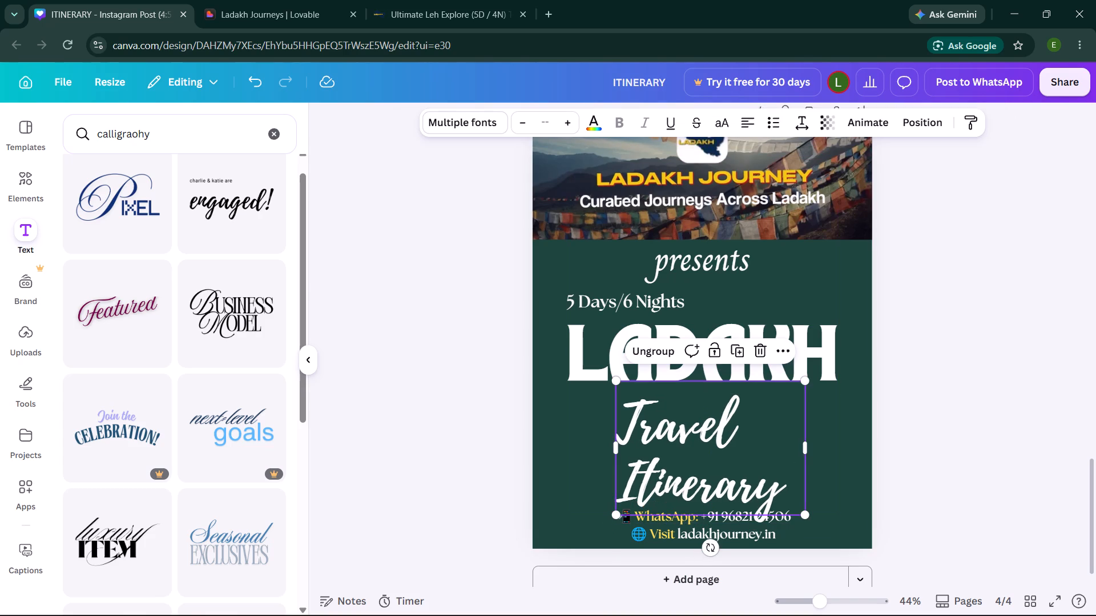
{"action": "left_click_drag", "start_coordinate": [808, 385], "coordinate": [752, 437]}
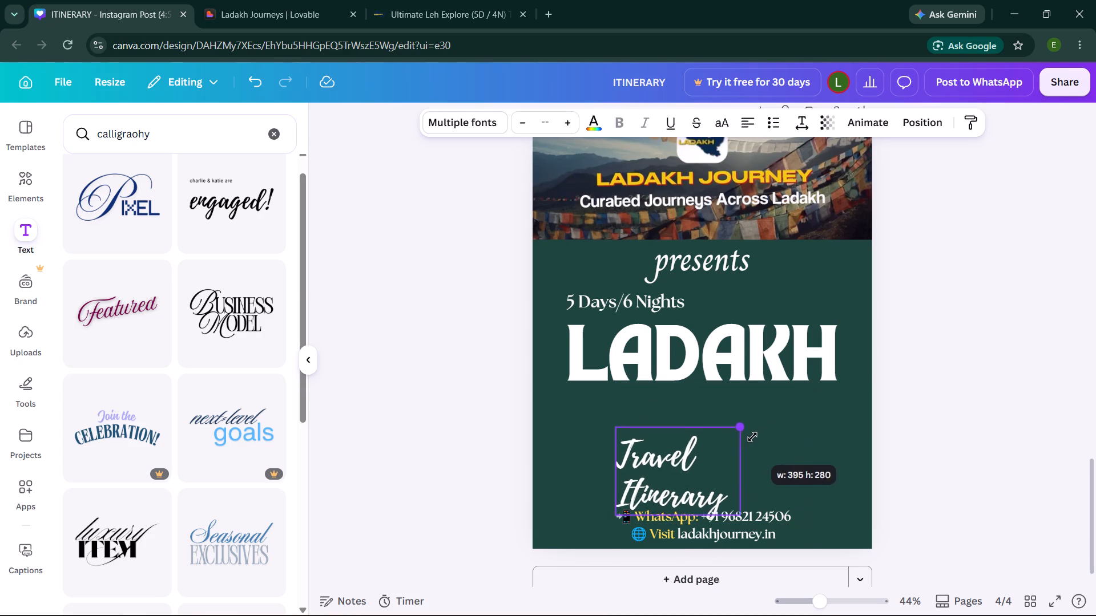
{"action": "left_click_drag", "start_coordinate": [752, 437], "coordinate": [764, 429]}
{"action": "left_click_drag", "start_coordinate": [756, 468], "coordinate": [821, 449]}
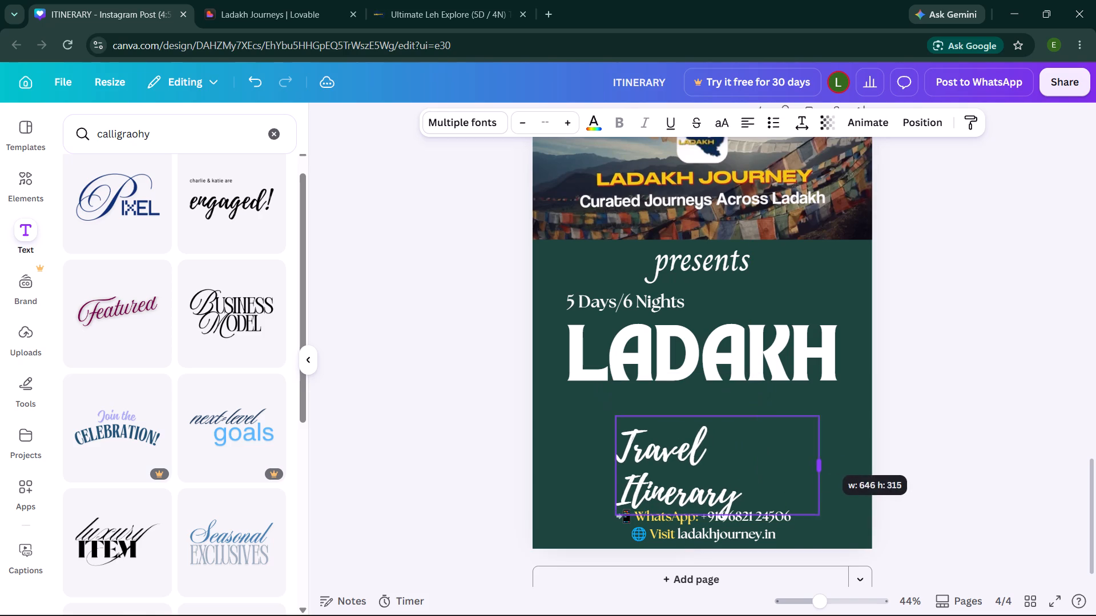
{"action": "left_click_drag", "start_coordinate": [821, 449], "coordinate": [870, 447]}
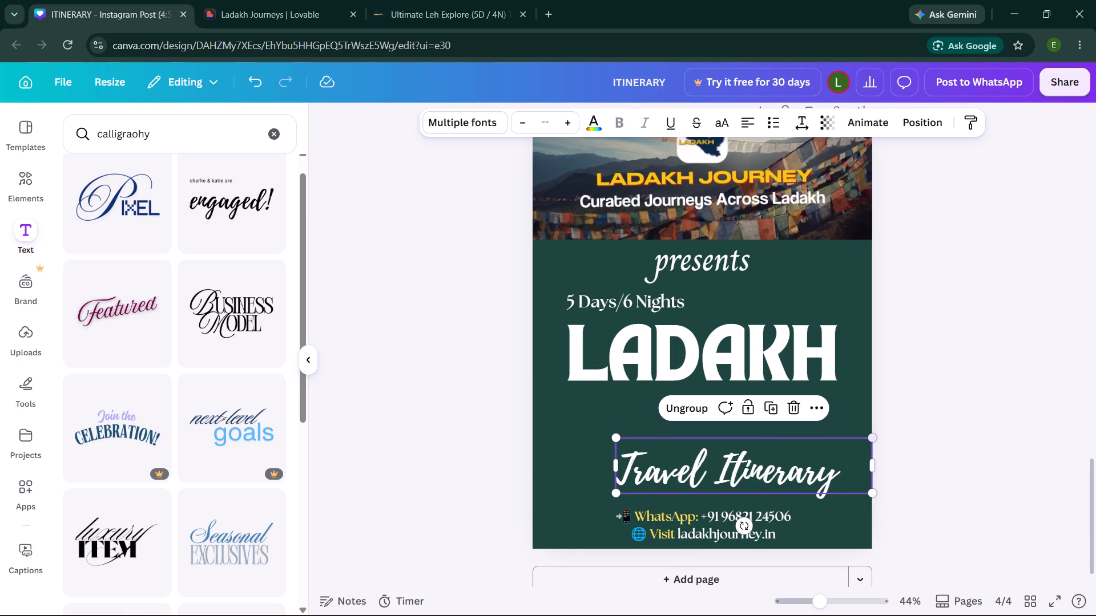
Narrow the "Travel Itinerary" box to its text and centre it horizontally between "LADAKH" and the contact lines, slightly nearer "LADAKH".
{"action": "left_click_drag", "start_coordinate": [815, 450], "coordinate": [782, 437]}
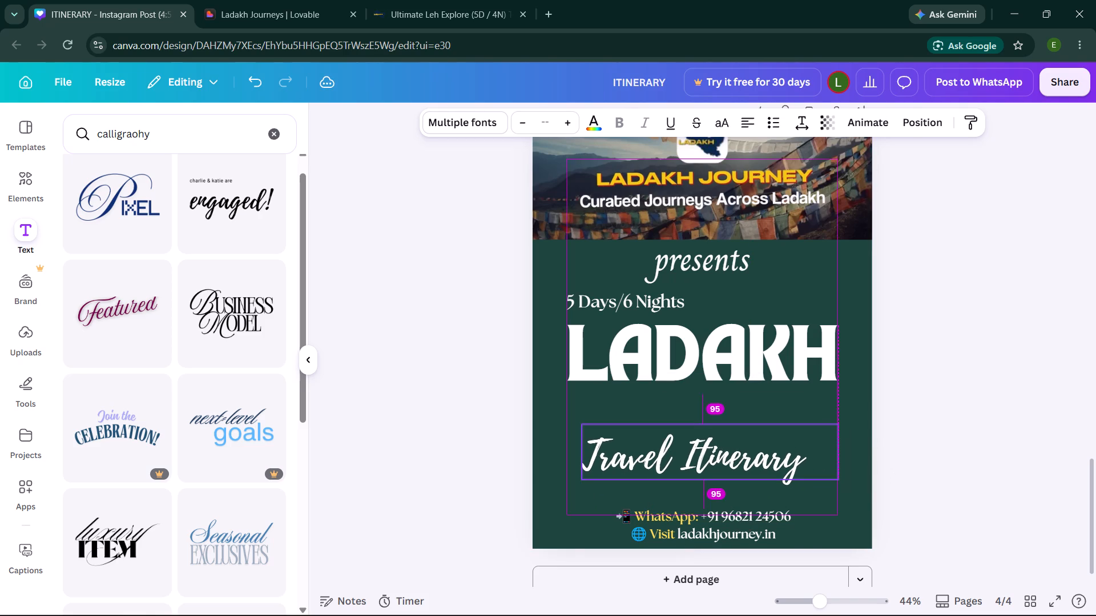
{"action": "left_click_drag", "start_coordinate": [782, 437], "coordinate": [773, 437]}
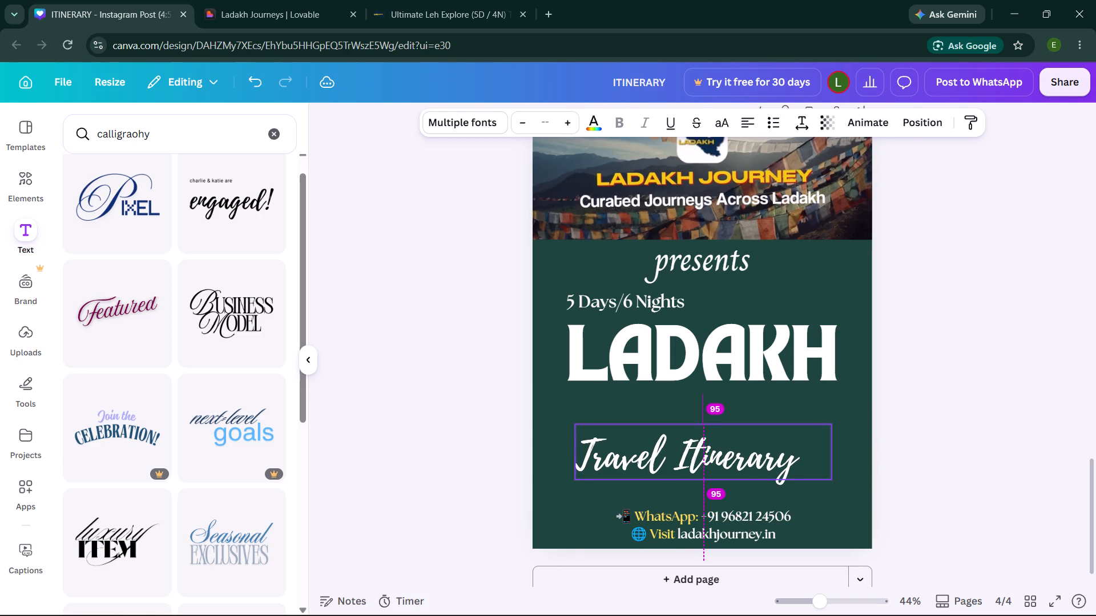
{"action": "left_click_drag", "start_coordinate": [773, 437], "coordinate": [774, 437]}
{"action": "left_click_drag", "start_coordinate": [832, 452], "coordinate": [820, 451]}
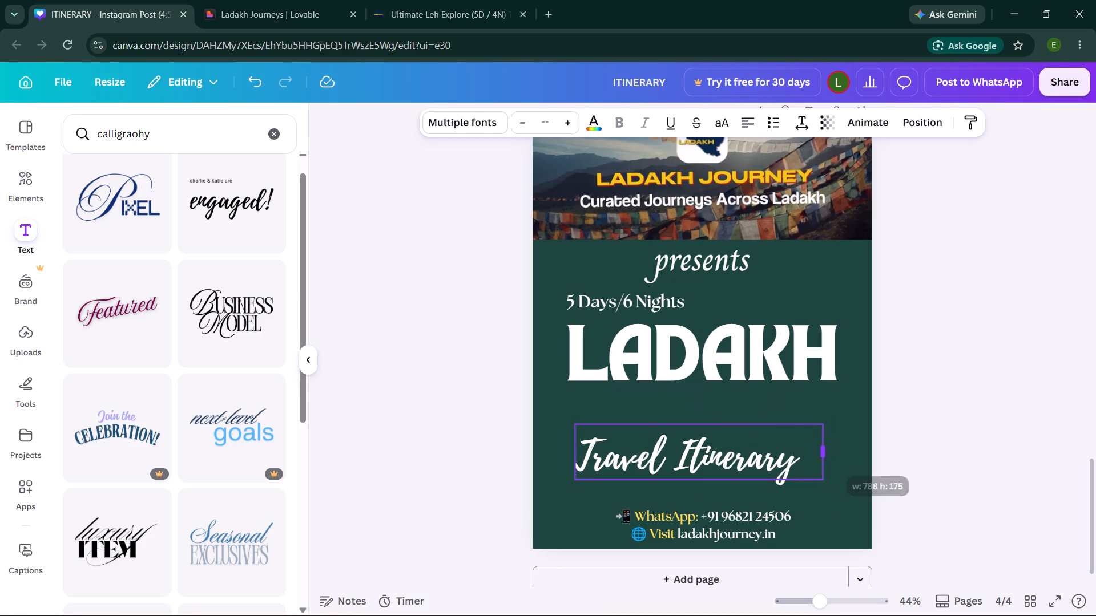
{"action": "left_click_drag", "start_coordinate": [820, 451], "coordinate": [803, 451]}
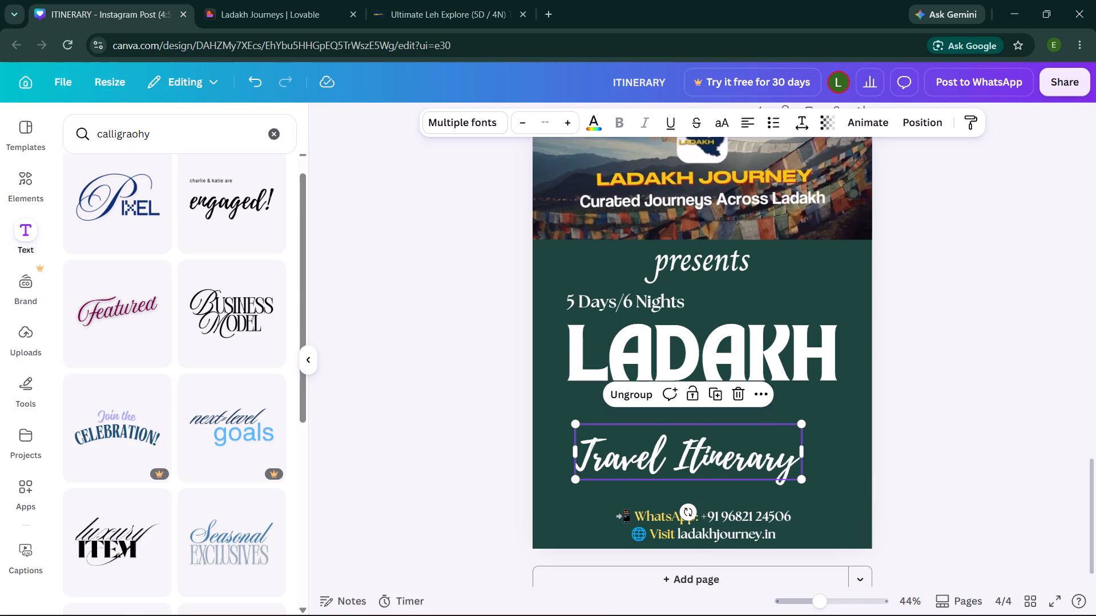
{"action": "left_click_drag", "start_coordinate": [711, 450], "coordinate": [723, 448]}
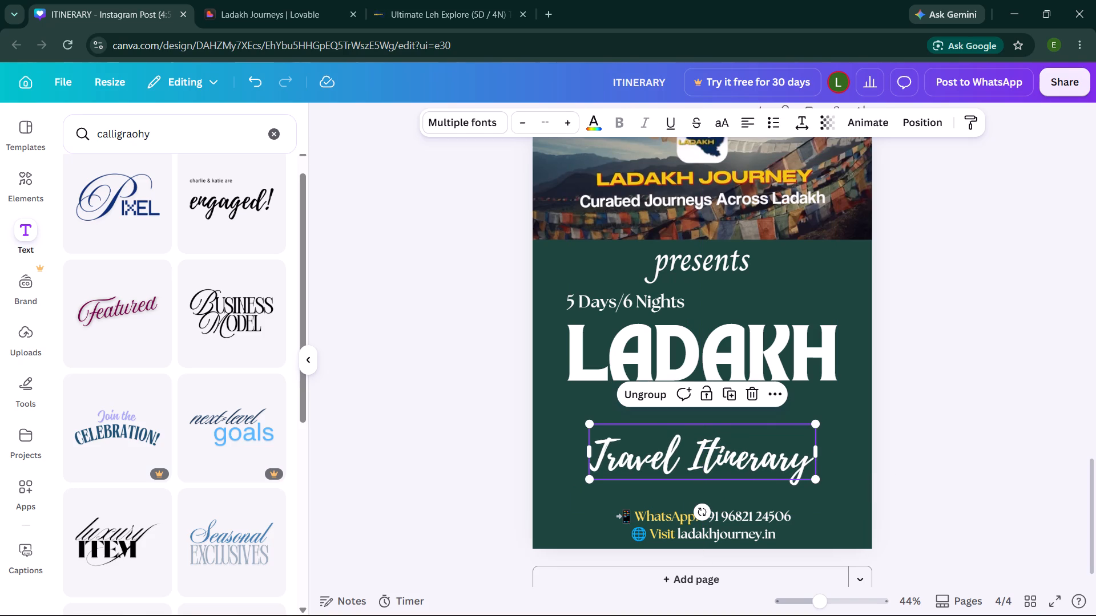
{"action": "left_click_drag", "start_coordinate": [749, 449], "coordinate": [746, 439]}
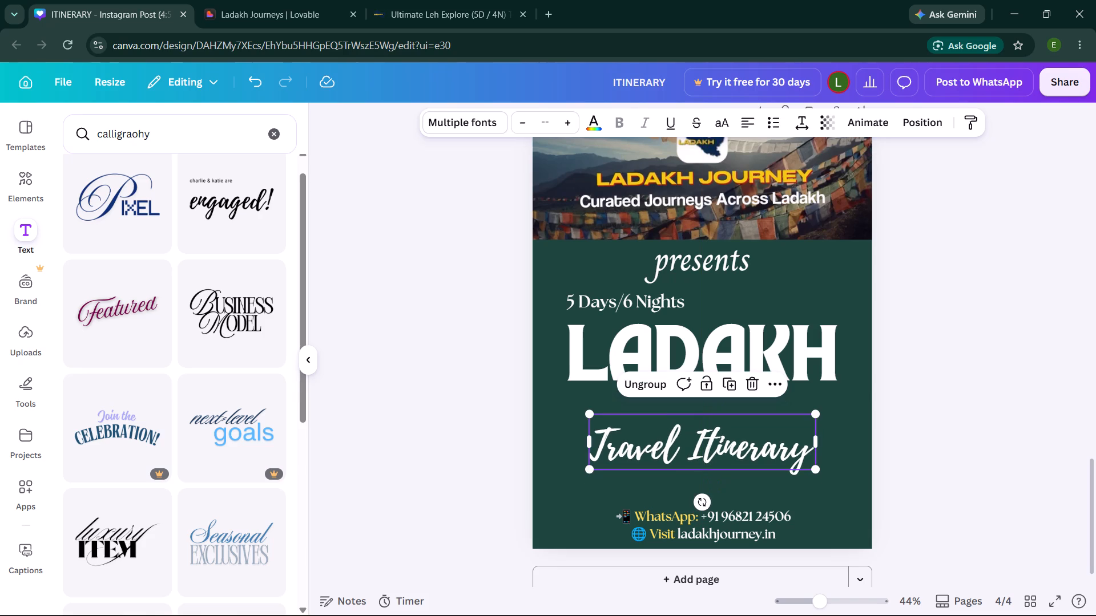
Nudge the WhatsApp and website contact lines slightly up from the bottom edge of page 4.
{"action": "left_click_drag", "start_coordinate": [727, 524], "coordinate": [728, 517]}
{"action": "left_click", "coordinate": [950, 439]}
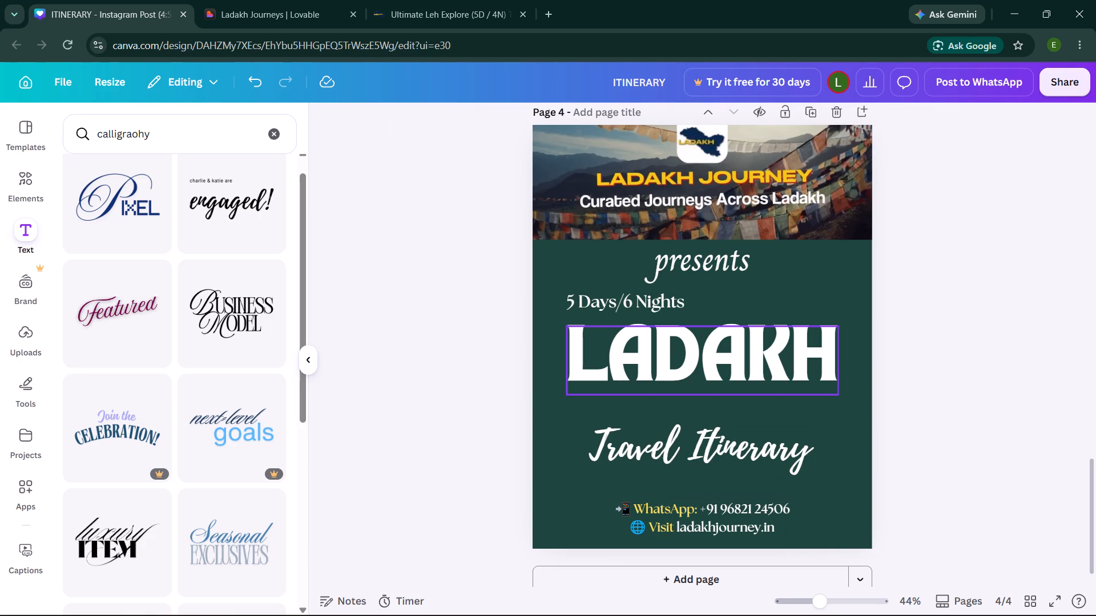
Nudge "LADAKH" and the "5 Days/6 Nights" line slightly down, away from "presents".
{"action": "left_click", "coordinate": [796, 371]}
{"action": "left_click", "coordinate": [949, 334]}
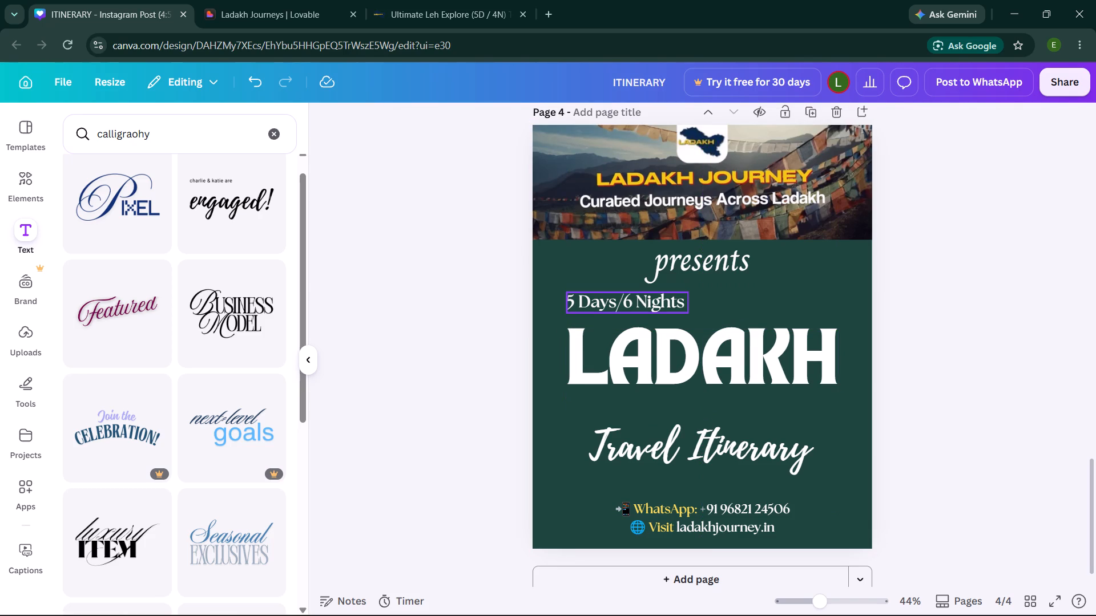
{"action": "left_click_drag", "start_coordinate": [655, 304], "coordinate": [655, 309]}
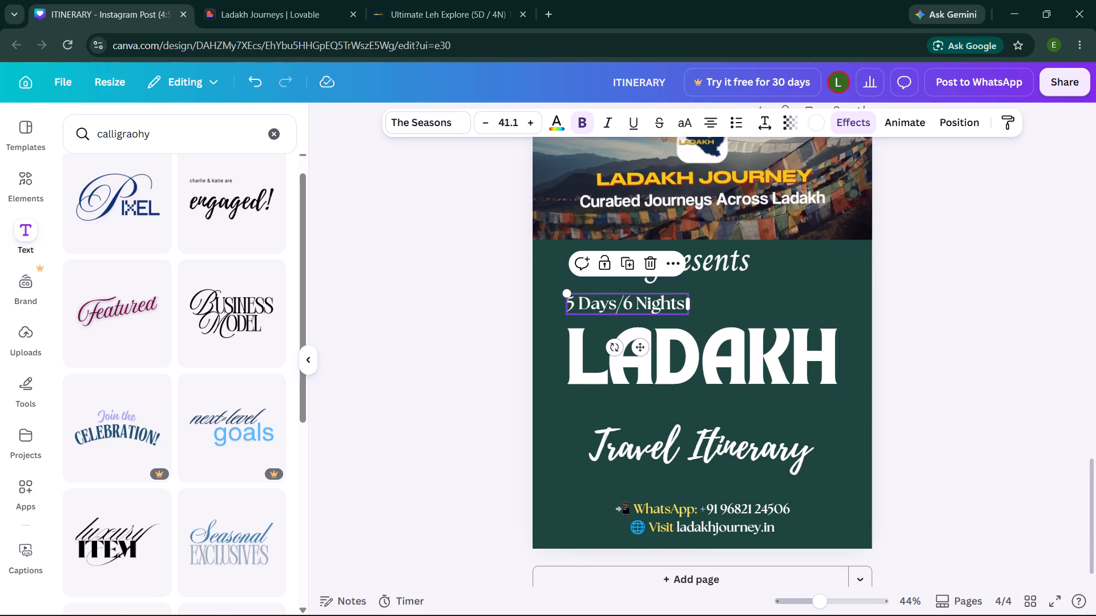
{"action": "left_click", "coordinate": [969, 444]}
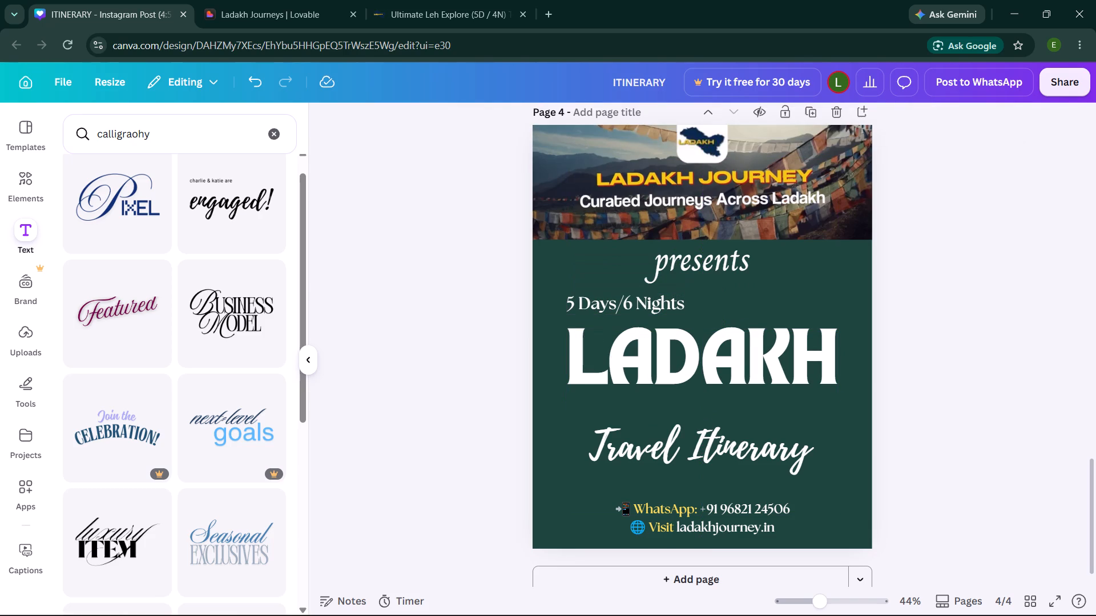
{"action": "left_click", "coordinate": [406, 270]}
Browse the uploaded images and add the sunlit mountain valley photo to page 4.
{"action": "left_click", "coordinate": [26, 333]}
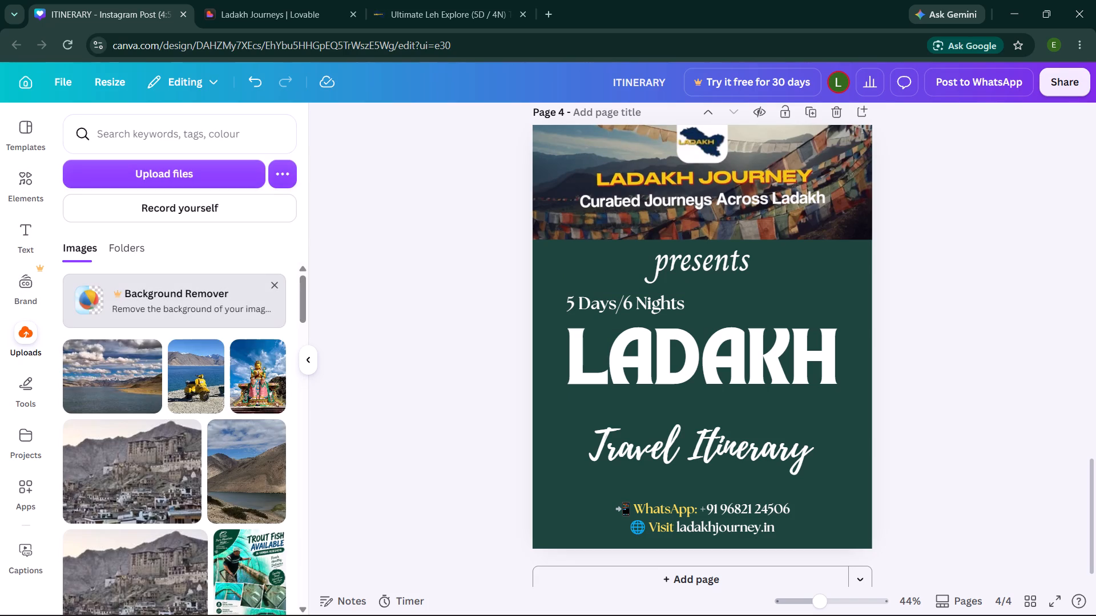
{"action": "scroll", "coordinate": [165, 513], "scroll_direction": "down", "scroll_amount": 4}
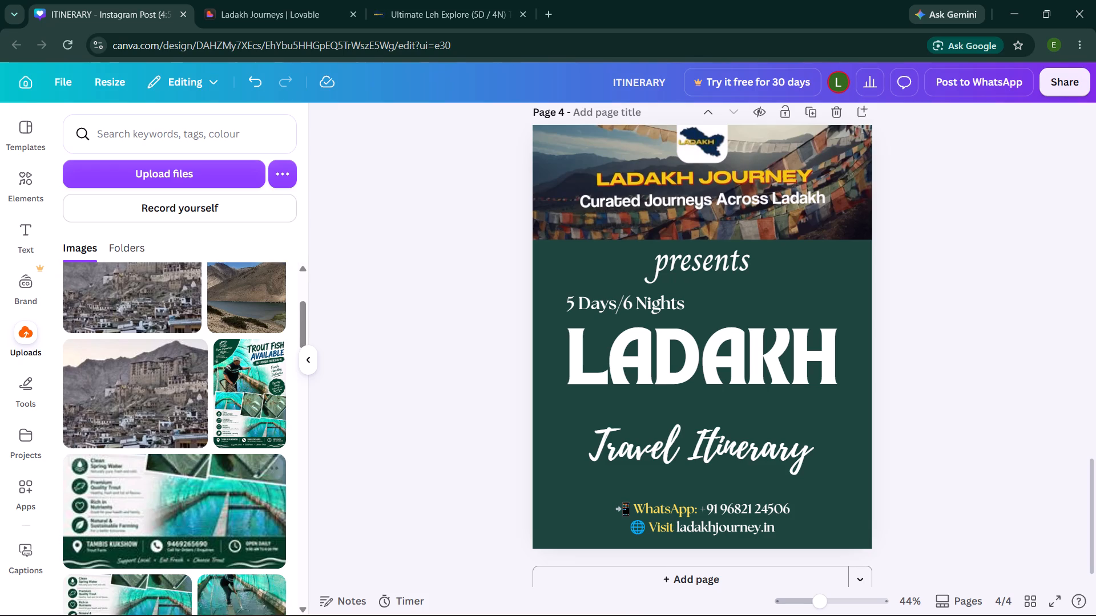
{"action": "scroll", "coordinate": [165, 513], "scroll_direction": "down", "scroll_amount": 5}
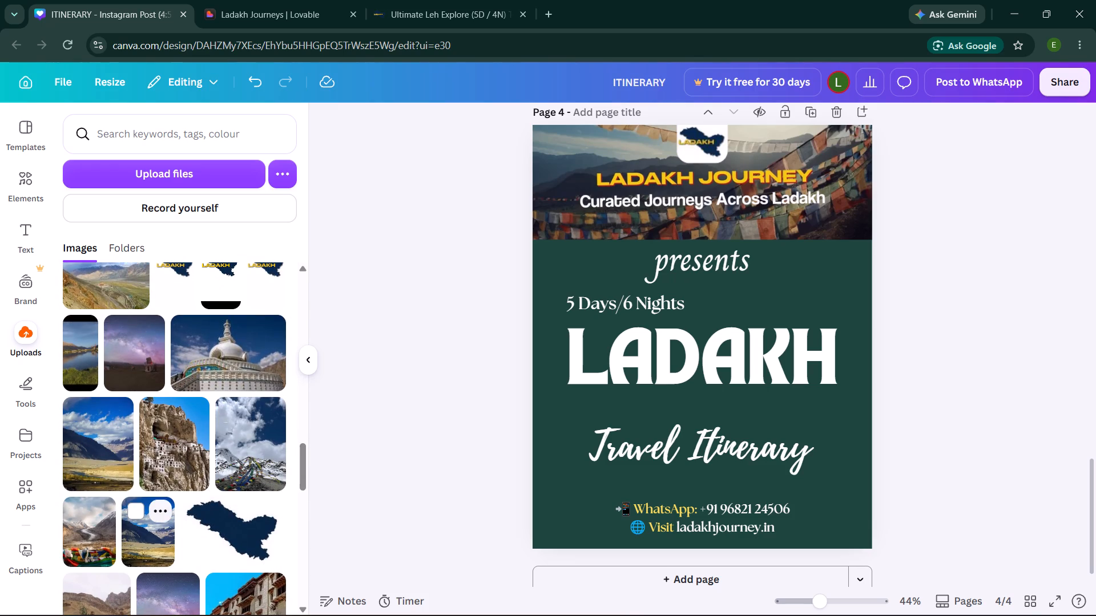
{"action": "scroll", "coordinate": [165, 513], "scroll_direction": "down", "scroll_amount": 3}
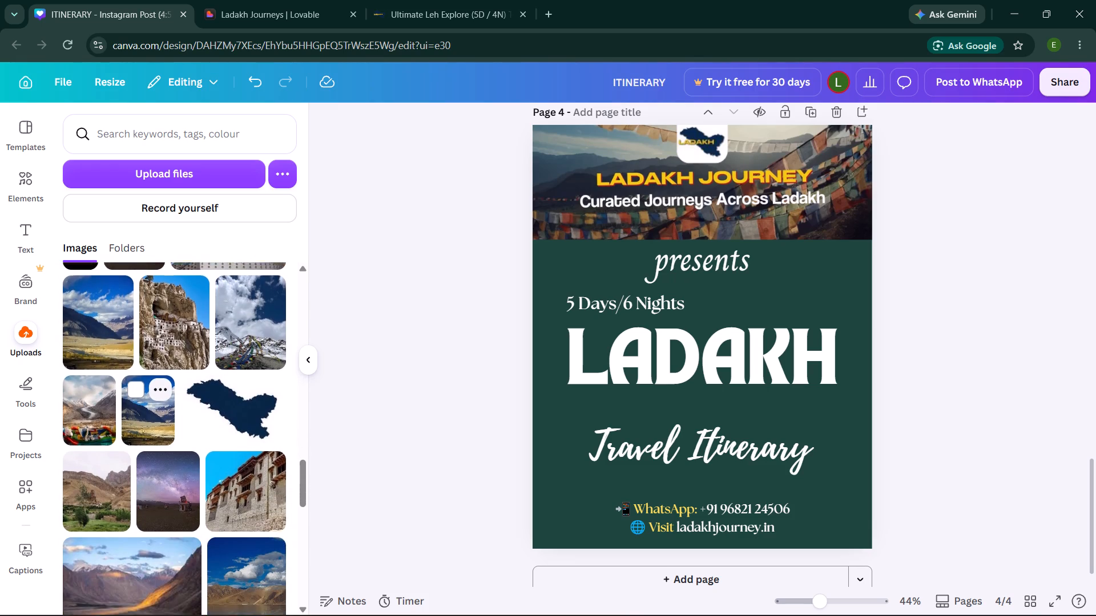
{"action": "scroll", "coordinate": [165, 513], "scroll_direction": "down", "scroll_amount": 4}
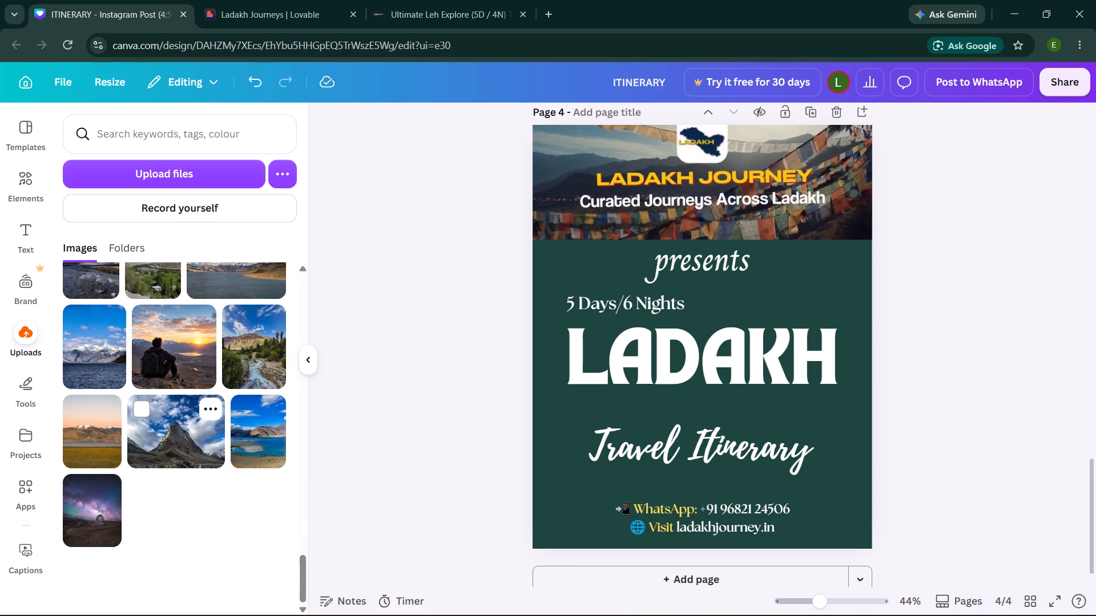
{"action": "scroll", "coordinate": [167, 447], "scroll_direction": "up", "scroll_amount": 5}
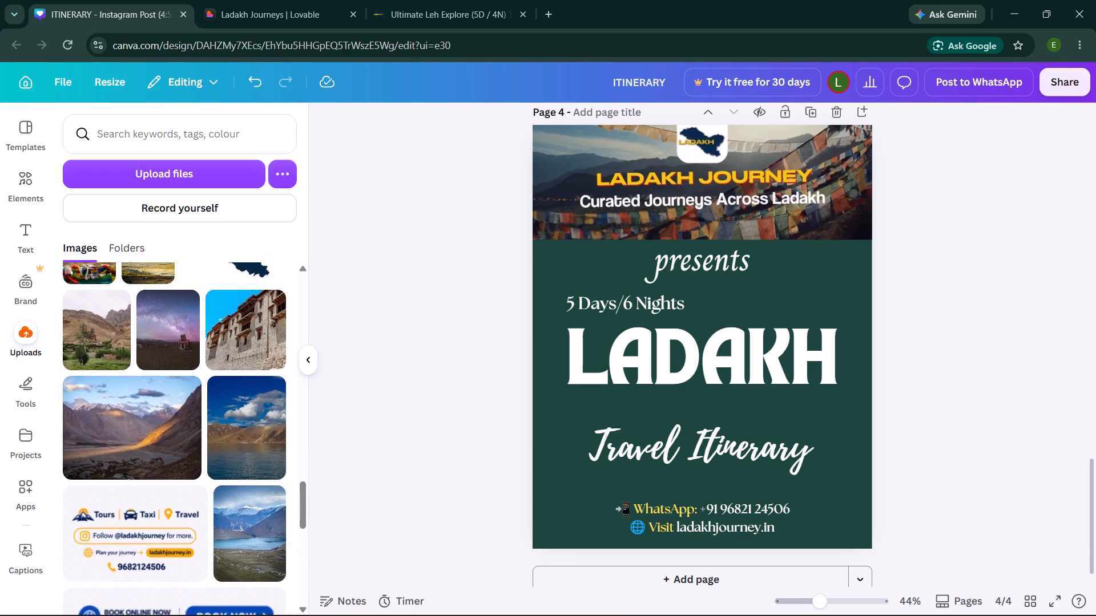
{"action": "scroll", "coordinate": [167, 447], "scroll_direction": "up", "scroll_amount": 2}
{"action": "scroll", "coordinate": [167, 447], "scroll_direction": "down", "scroll_amount": 1}
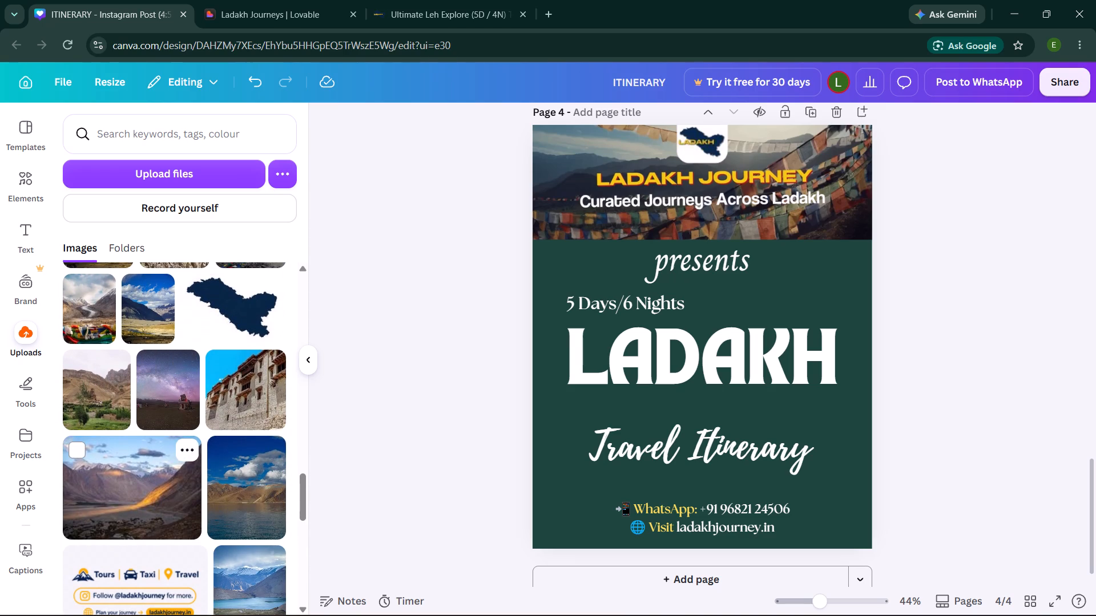
{"action": "scroll", "coordinate": [167, 447], "scroll_direction": "down", "scroll_amount": 2}
{"action": "left_click", "coordinate": [151, 497]}
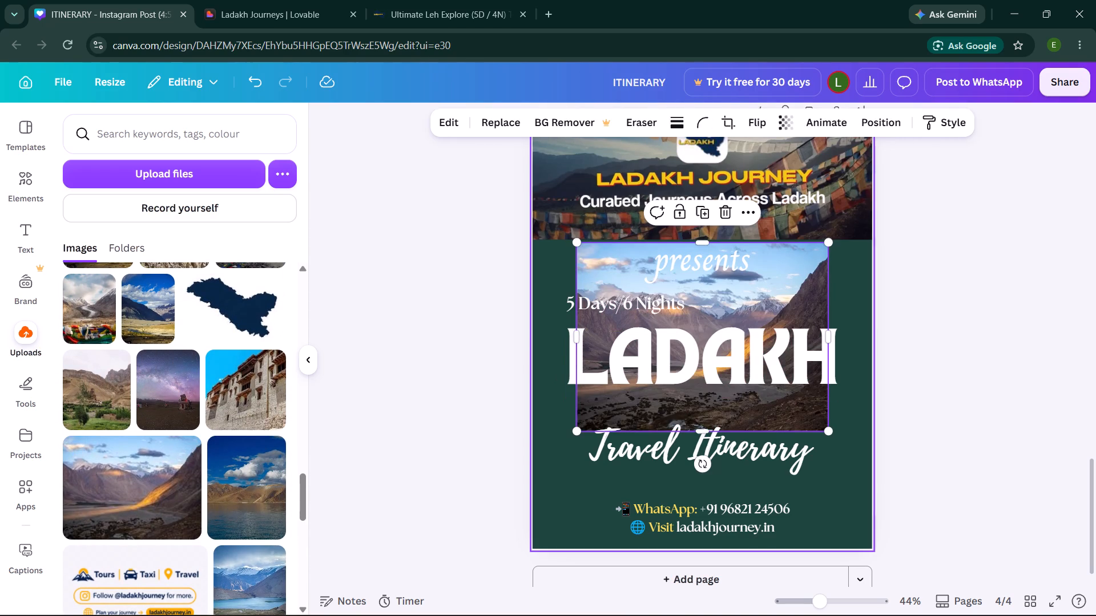
Enlarge and crop the valley photo to fill the full page width from the header banner down to the page's bottom edge.
{"action": "left_click_drag", "start_coordinate": [829, 434], "coordinate": [860, 518]}
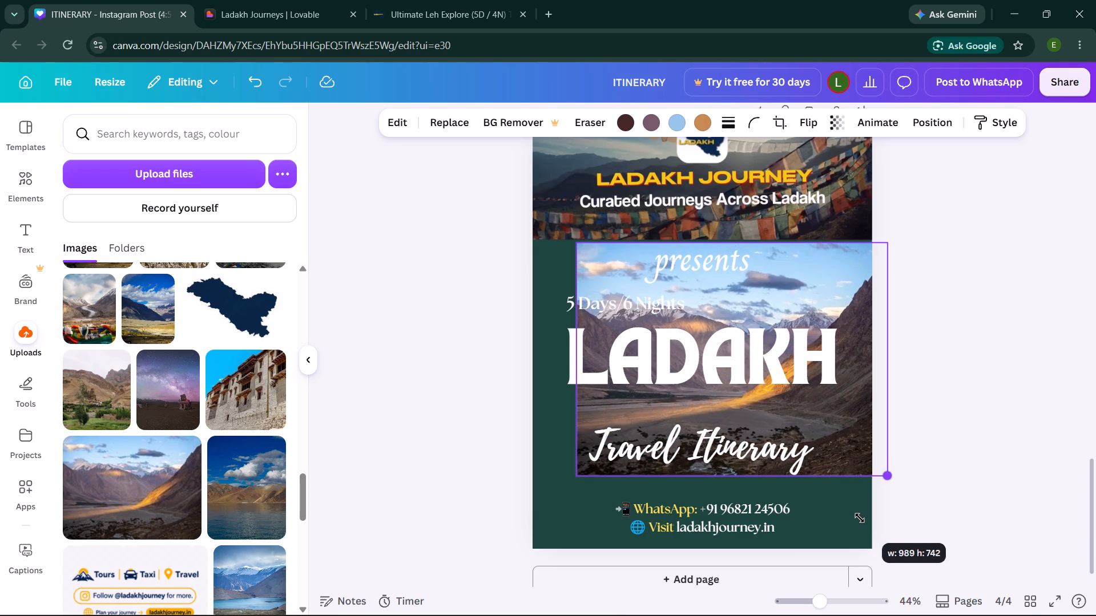
{"action": "left_click_drag", "start_coordinate": [860, 518], "coordinate": [860, 519]}
{"action": "left_click_drag", "start_coordinate": [827, 412], "coordinate": [799, 452]}
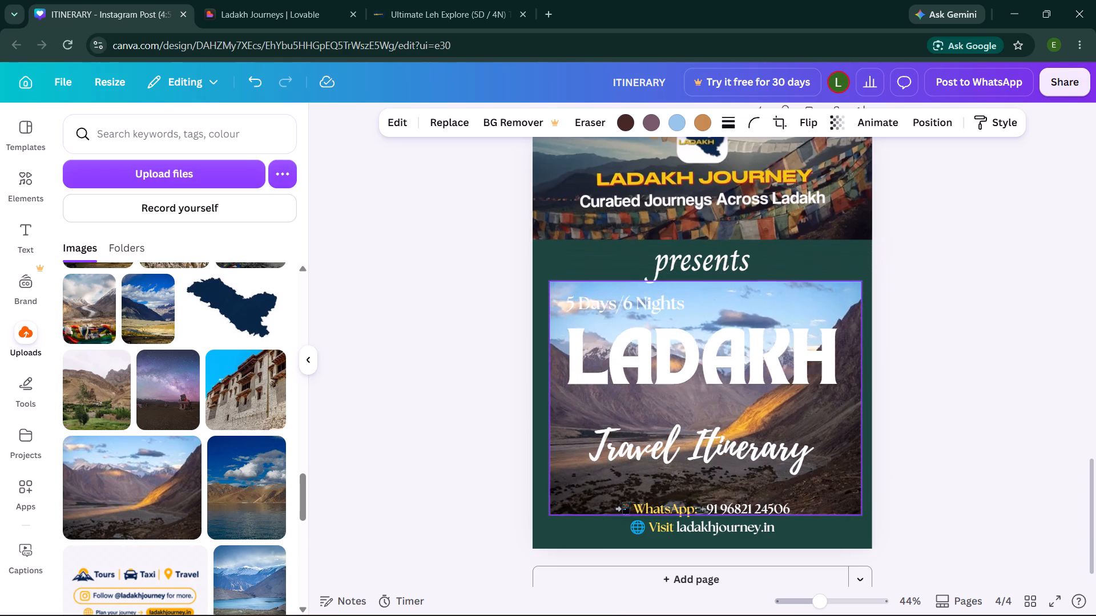
{"action": "left_click_drag", "start_coordinate": [799, 452], "coordinate": [797, 483]}
{"action": "left_click_drag", "start_coordinate": [857, 313], "coordinate": [860, 300]}
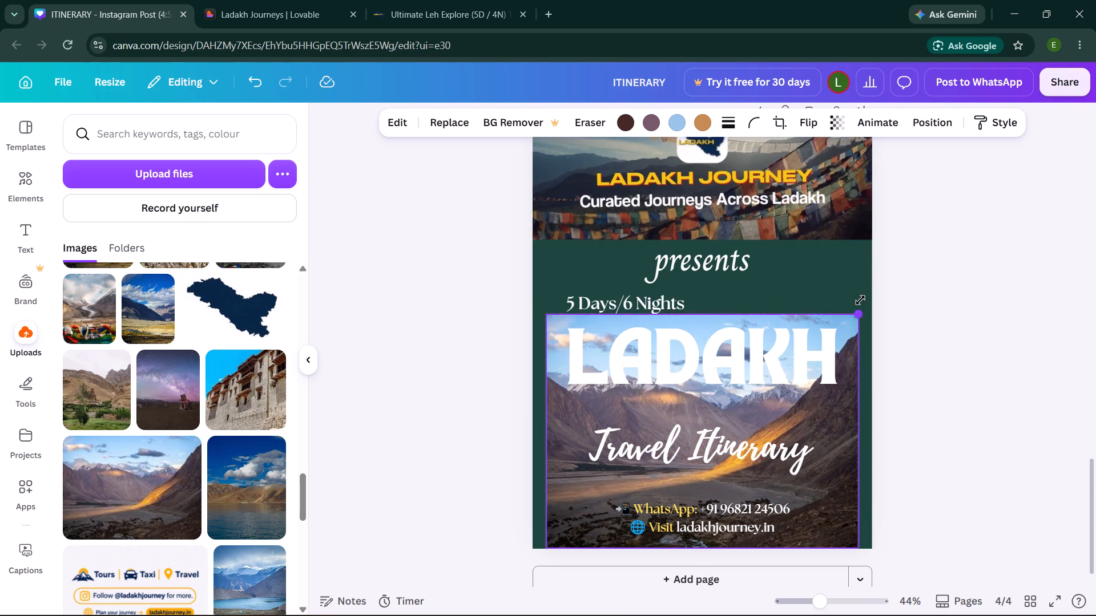
{"action": "left_click_drag", "start_coordinate": [860, 300], "coordinate": [914, 175]}
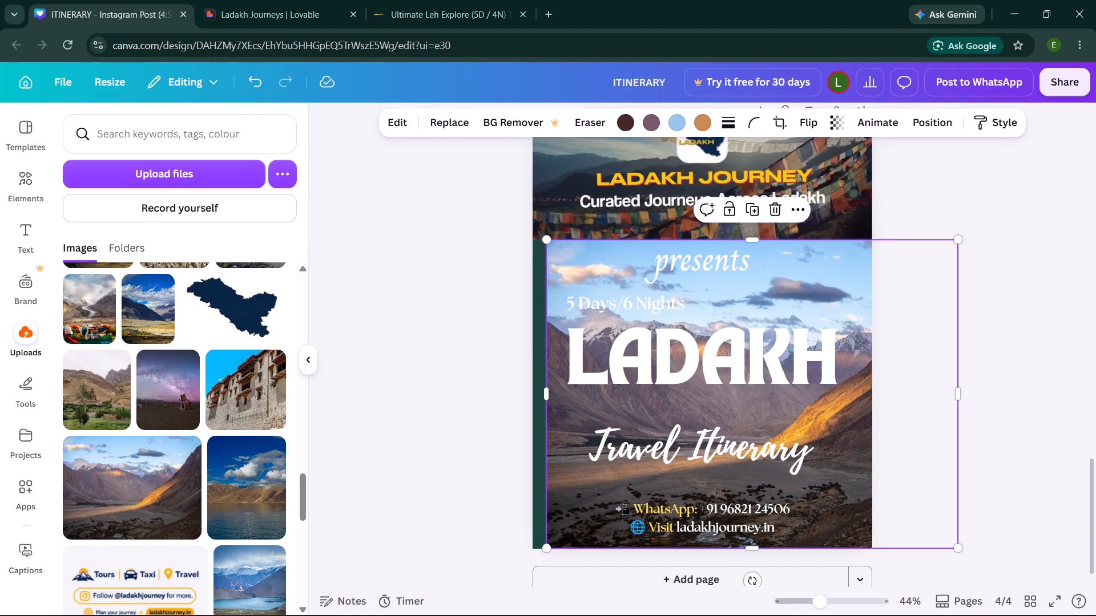
{"action": "left_click_drag", "start_coordinate": [543, 398], "coordinate": [534, 395]}
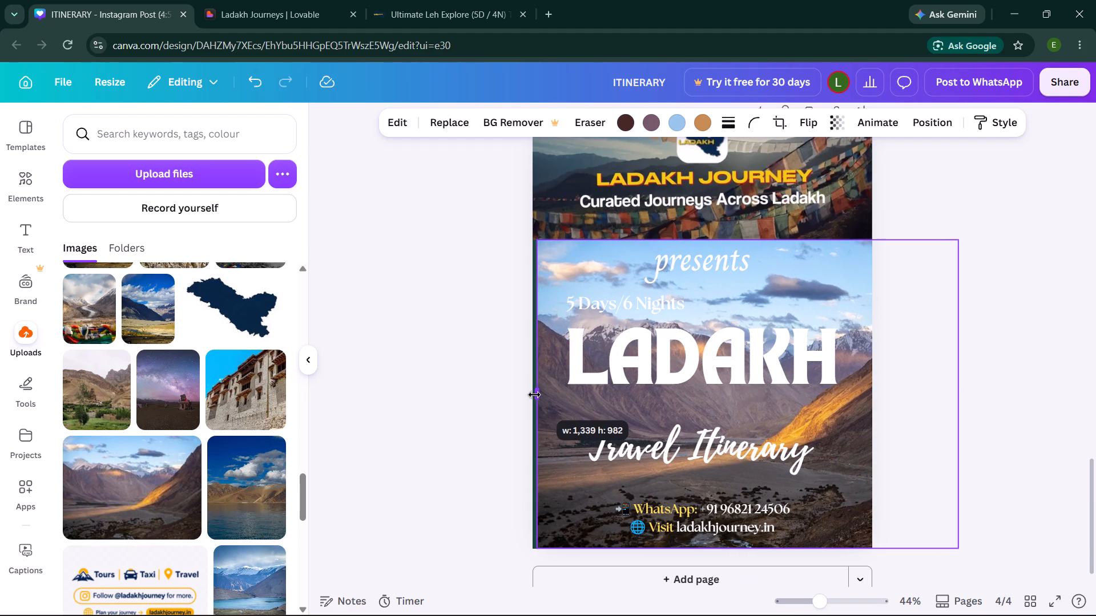
{"action": "left_click_drag", "start_coordinate": [534, 395], "coordinate": [529, 395]}
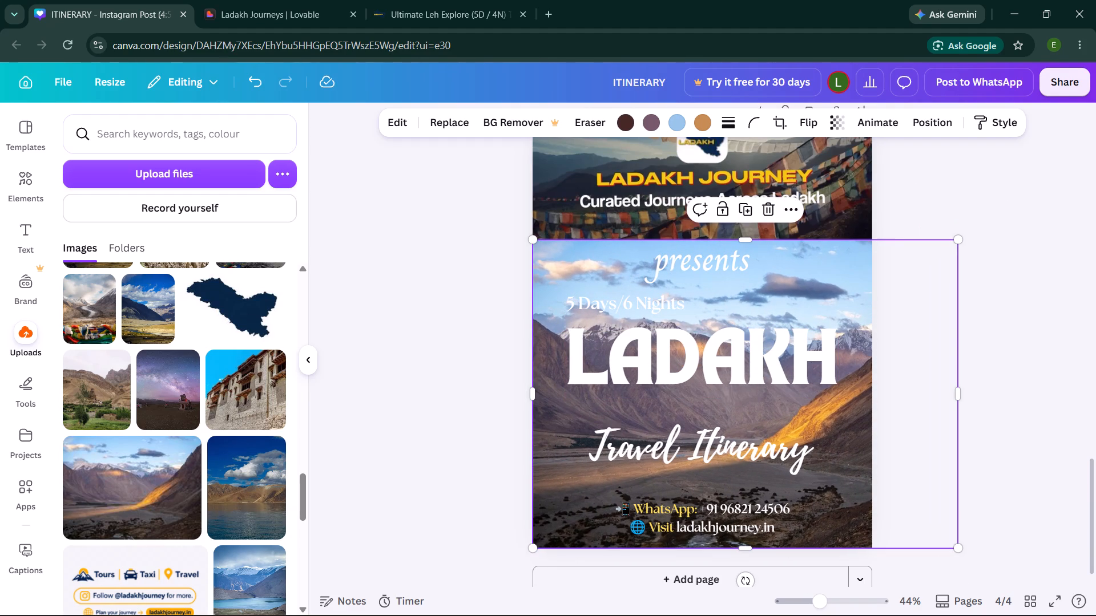
{"action": "left_click_drag", "start_coordinate": [957, 391], "coordinate": [876, 394]}
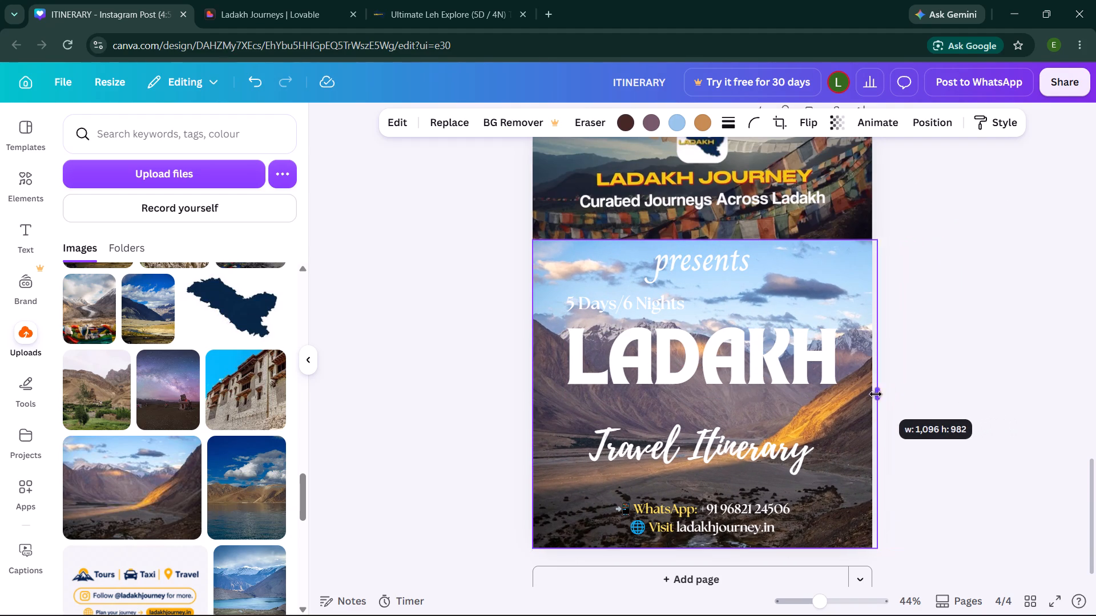
{"action": "left_click_drag", "start_coordinate": [876, 394], "coordinate": [870, 394]}
{"action": "left_click", "coordinate": [925, 380]}
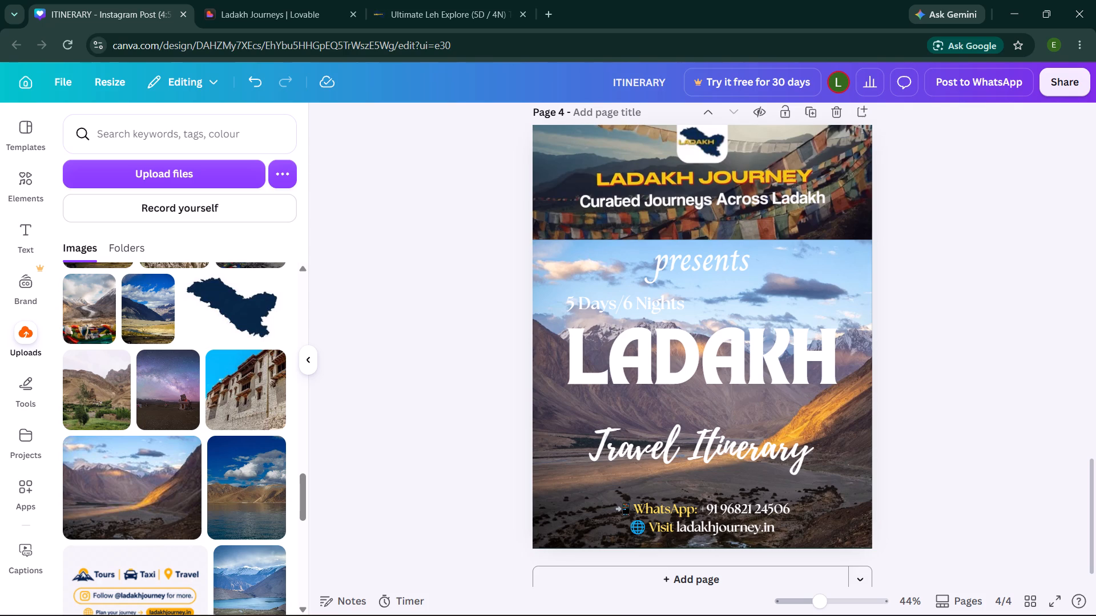
Replace the valley photo with the uploaded snowy mountain photo with prayer flags in the foreground.
{"action": "left_click", "coordinate": [845, 294]}
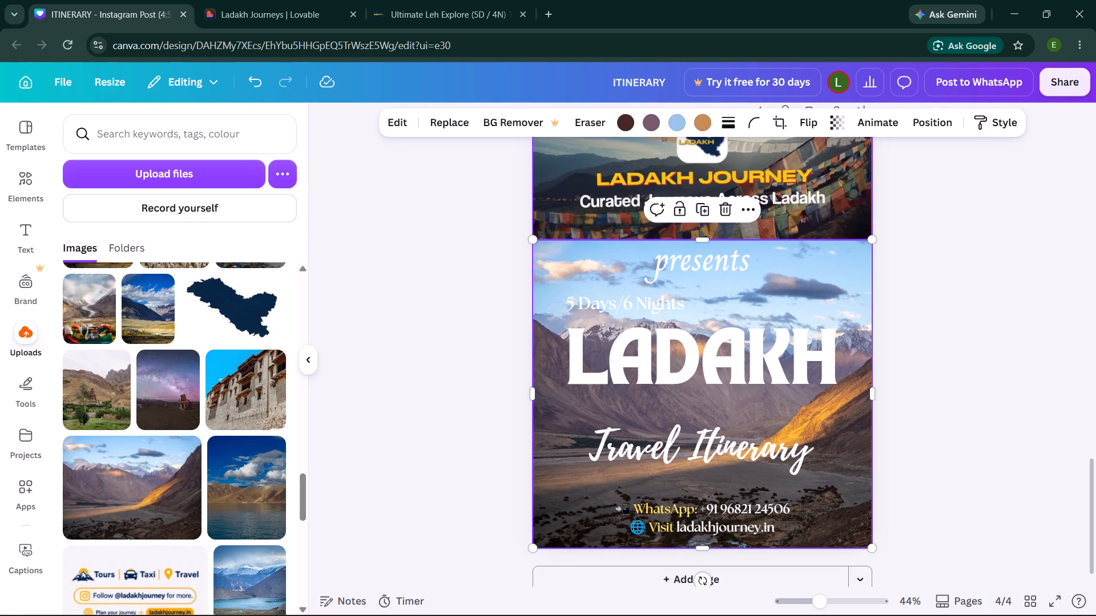
{"action": "left_click", "coordinate": [457, 123]}
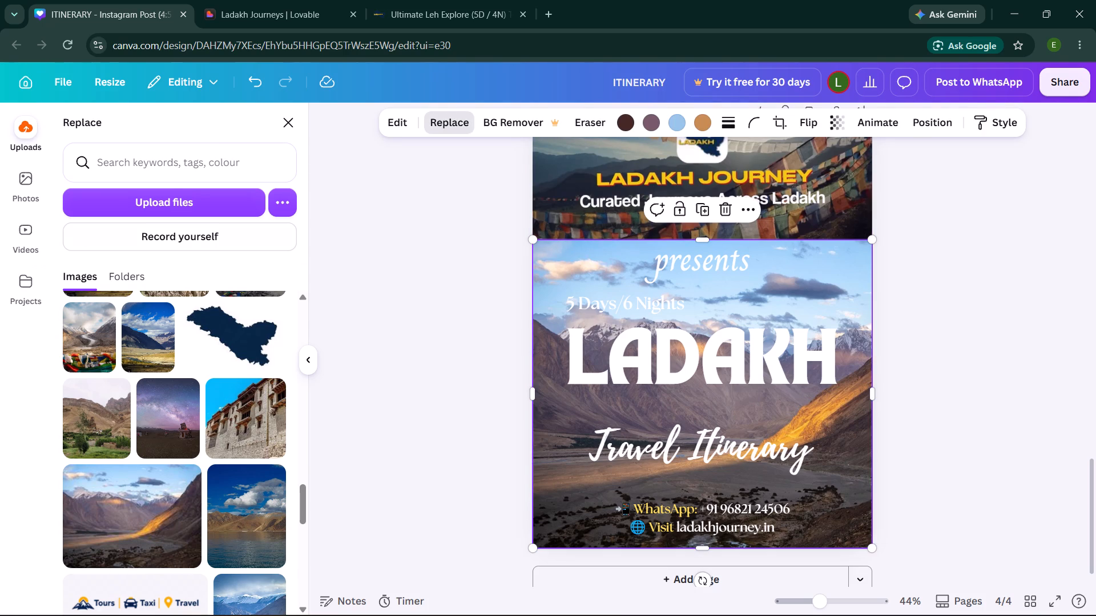
{"action": "scroll", "coordinate": [175, 386], "scroll_direction": "up", "scroll_amount": 1}
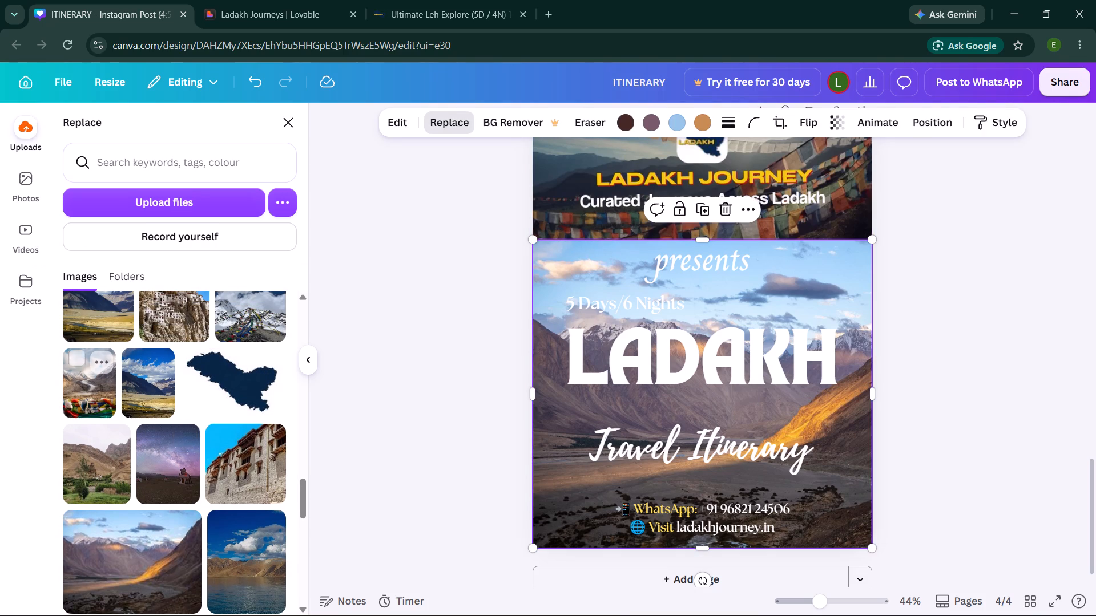
{"action": "left_click", "coordinate": [80, 400]}
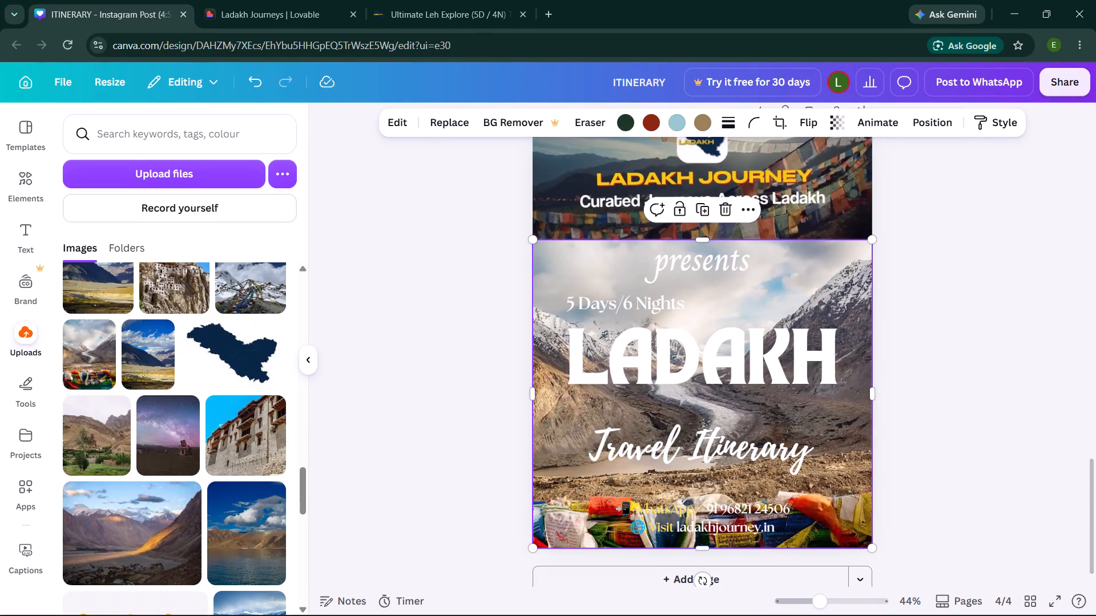
Apply a black Echo effect to the "5 Days/6 Nights" line with direction -65 and offset 72.
{"action": "left_click", "coordinate": [664, 309]}
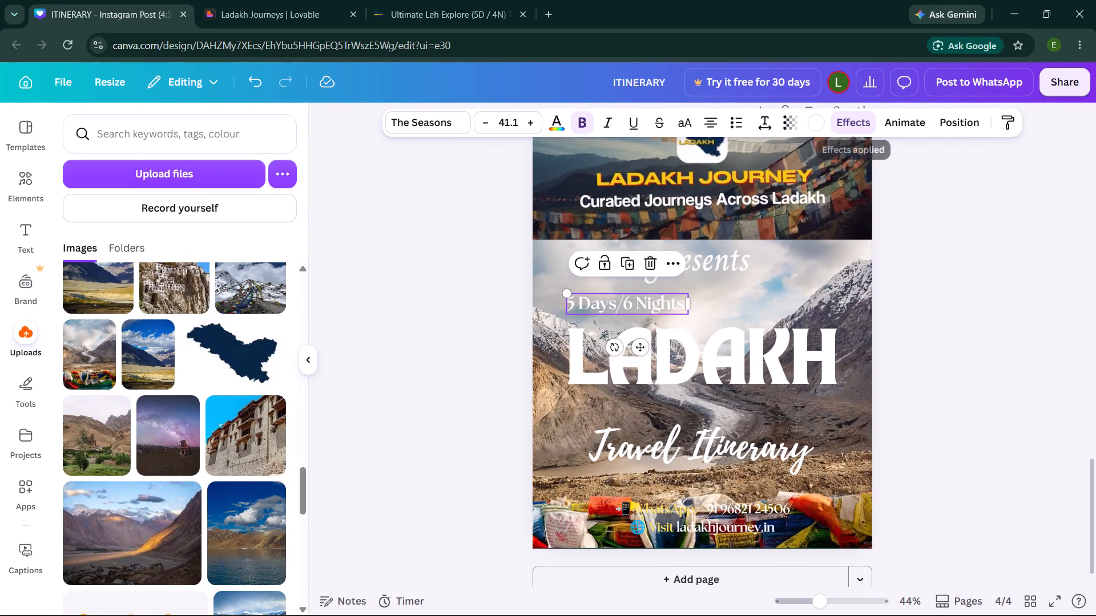
{"action": "left_click", "coordinate": [864, 119]}
{"action": "scroll", "coordinate": [199, 269], "scroll_direction": "up", "scroll_amount": 3}
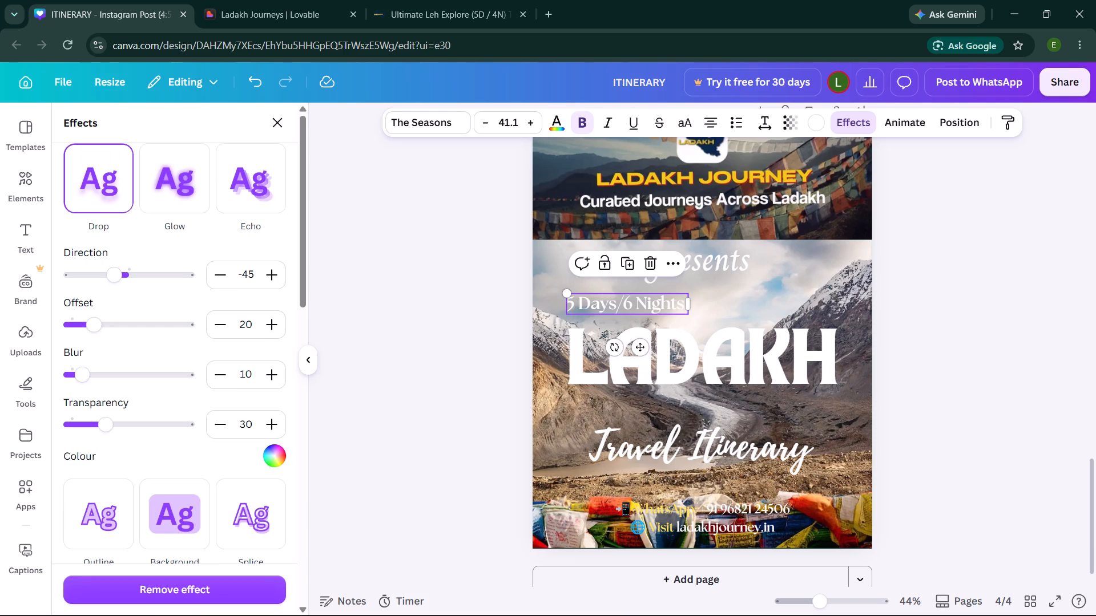
{"action": "left_click", "coordinate": [171, 191]}
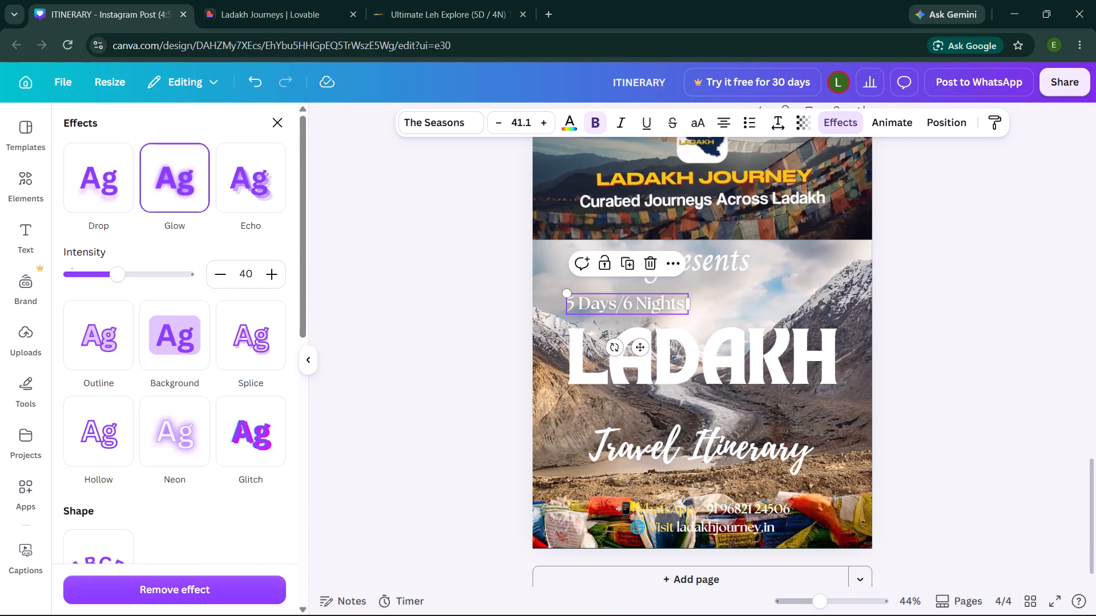
{"action": "left_click", "coordinate": [283, 187]}
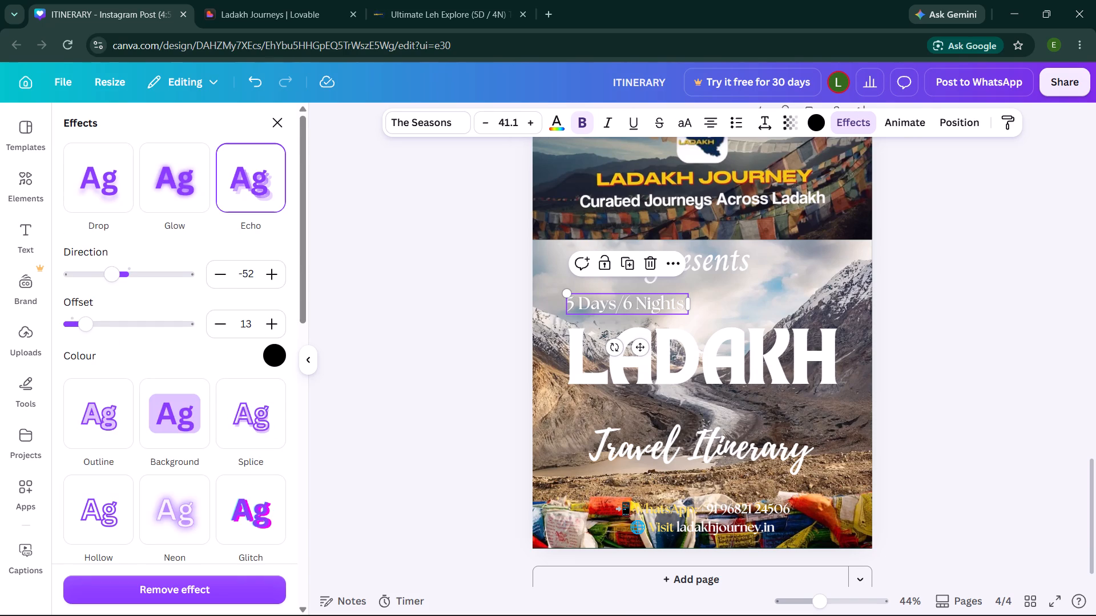
{"action": "left_click_drag", "start_coordinate": [119, 279], "coordinate": [199, 292]}
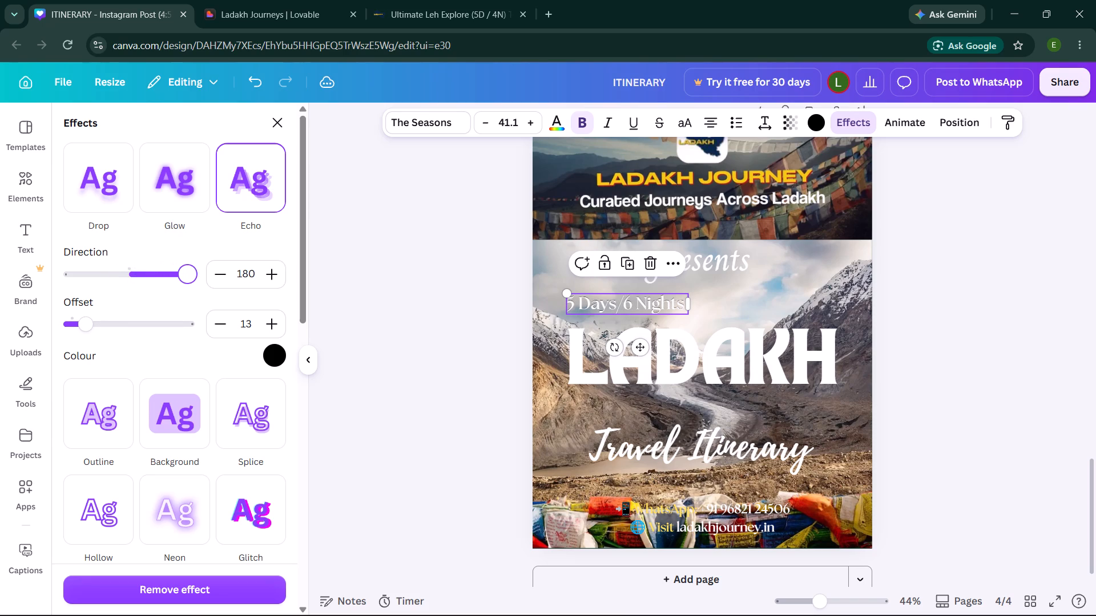
{"action": "left_click_drag", "start_coordinate": [199, 292], "coordinate": [54, 306]}
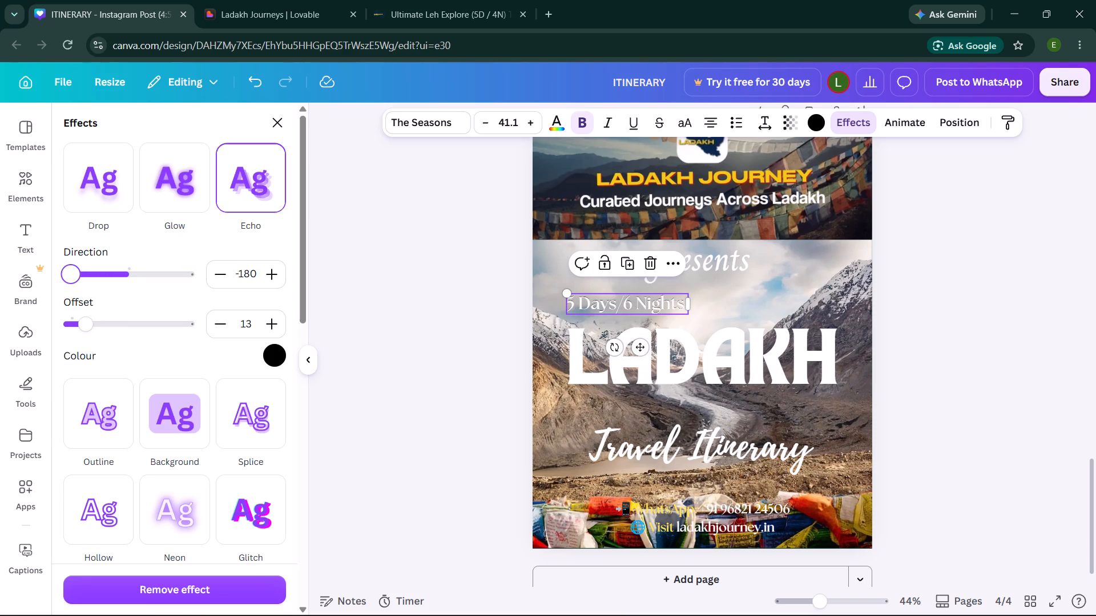
{"action": "left_click_drag", "start_coordinate": [54, 306], "coordinate": [107, 317]}
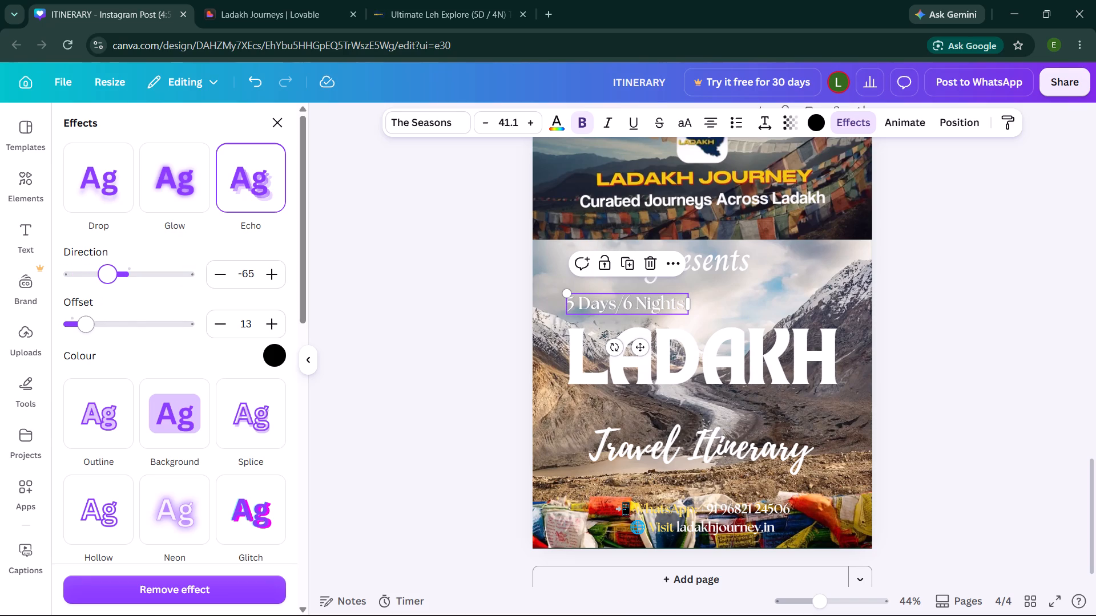
{"action": "left_click_drag", "start_coordinate": [87, 330], "coordinate": [188, 358]}
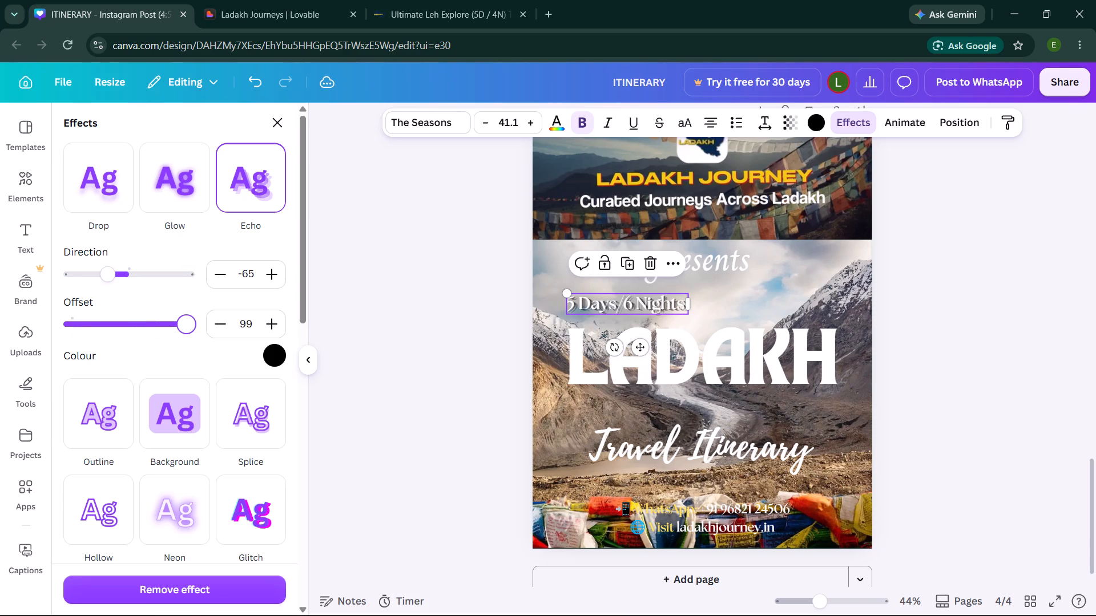
{"action": "left_click_drag", "start_coordinate": [188, 358], "coordinate": [166, 362]}
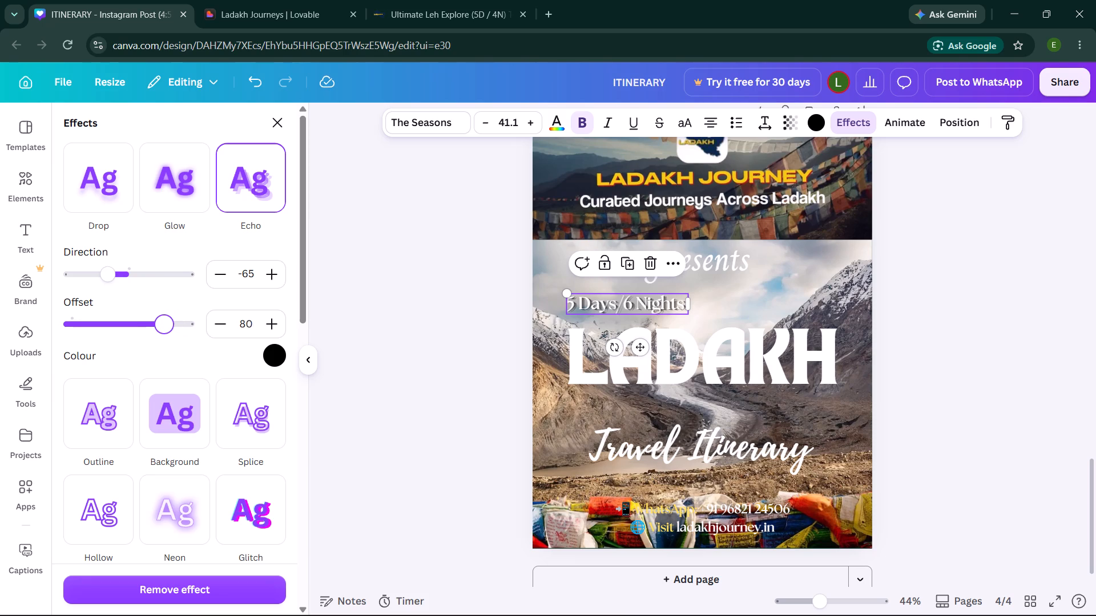
{"action": "left_click_drag", "start_coordinate": [166, 362], "coordinate": [156, 366]}
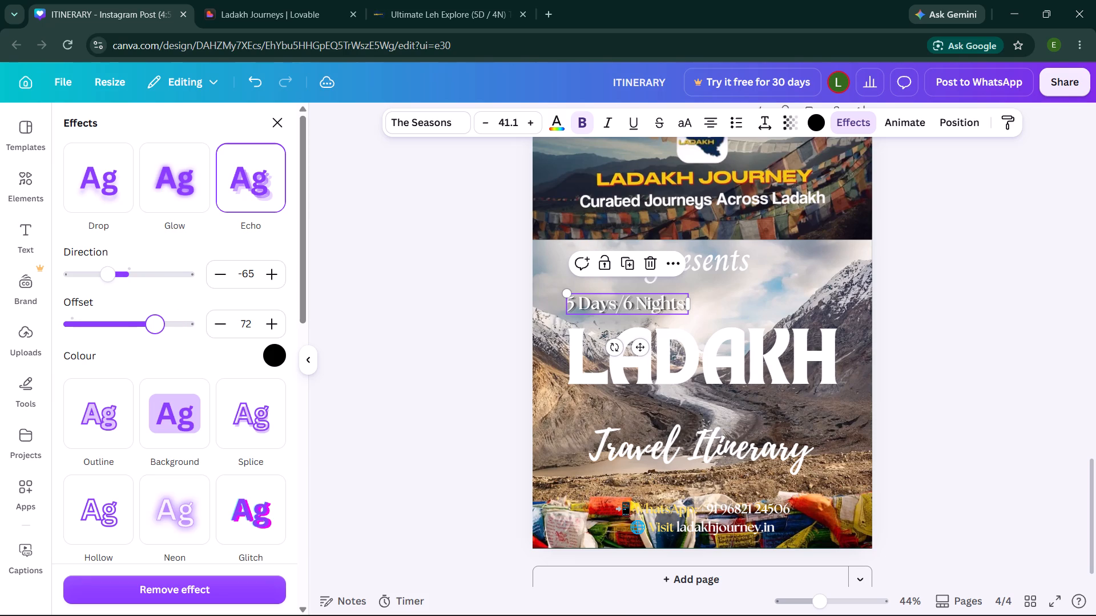
Apply a black Echo effect to the "LADAKH" title with direction -52 and a much larger offset than the default.
{"action": "left_click", "coordinate": [680, 387]}
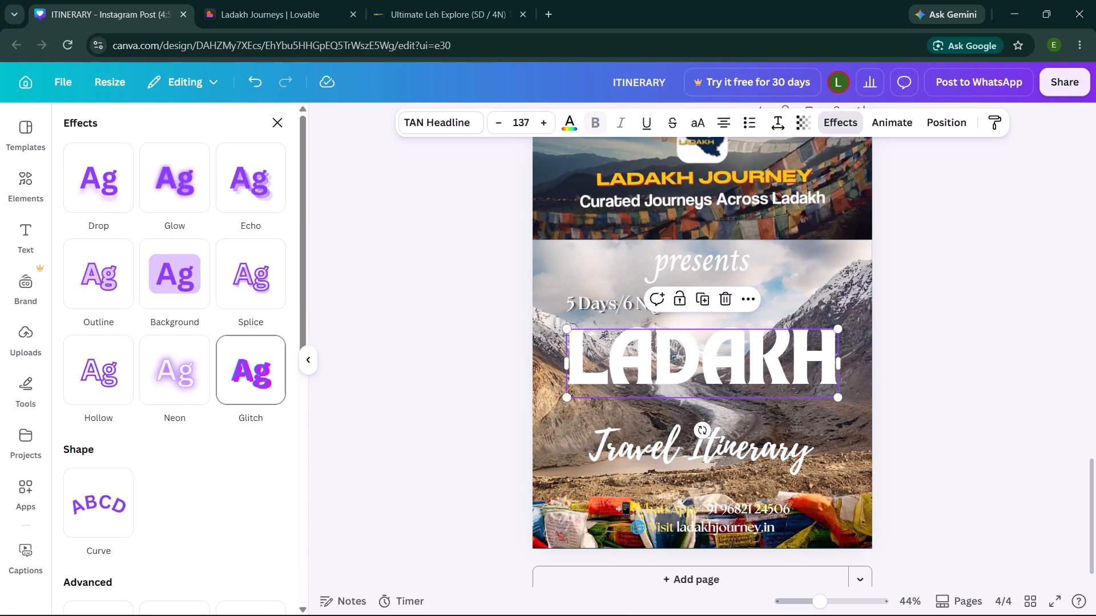
{"action": "left_click", "coordinate": [266, 192]}
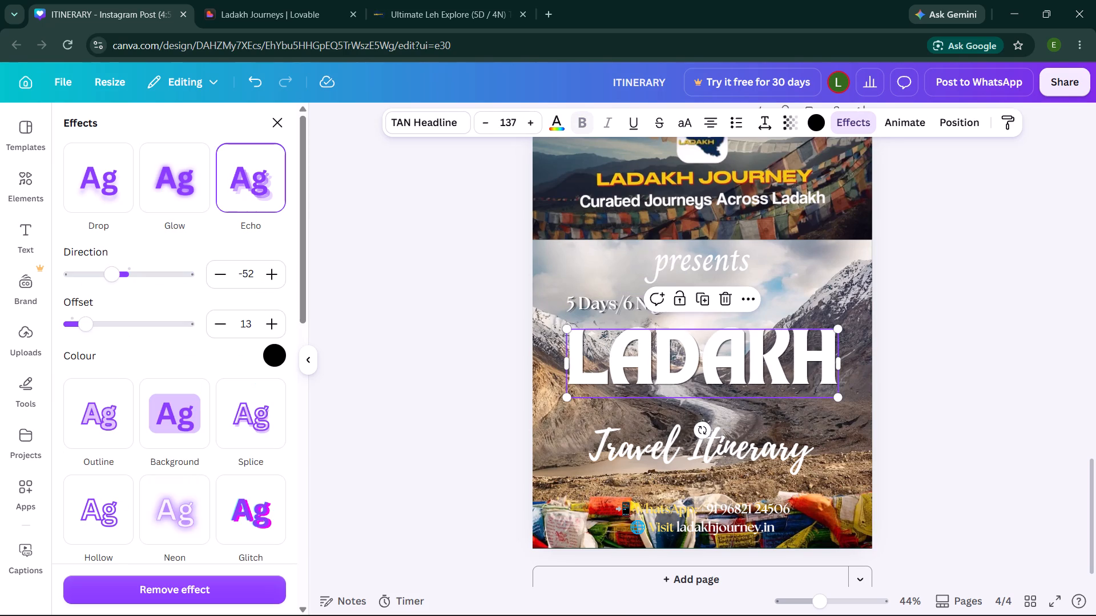
{"action": "left_click_drag", "start_coordinate": [84, 328], "coordinate": [156, 331]}
Nudge the "Travel Itinerary" text slightly up, closer to "LADAKH".
{"action": "left_click", "coordinate": [619, 443]}
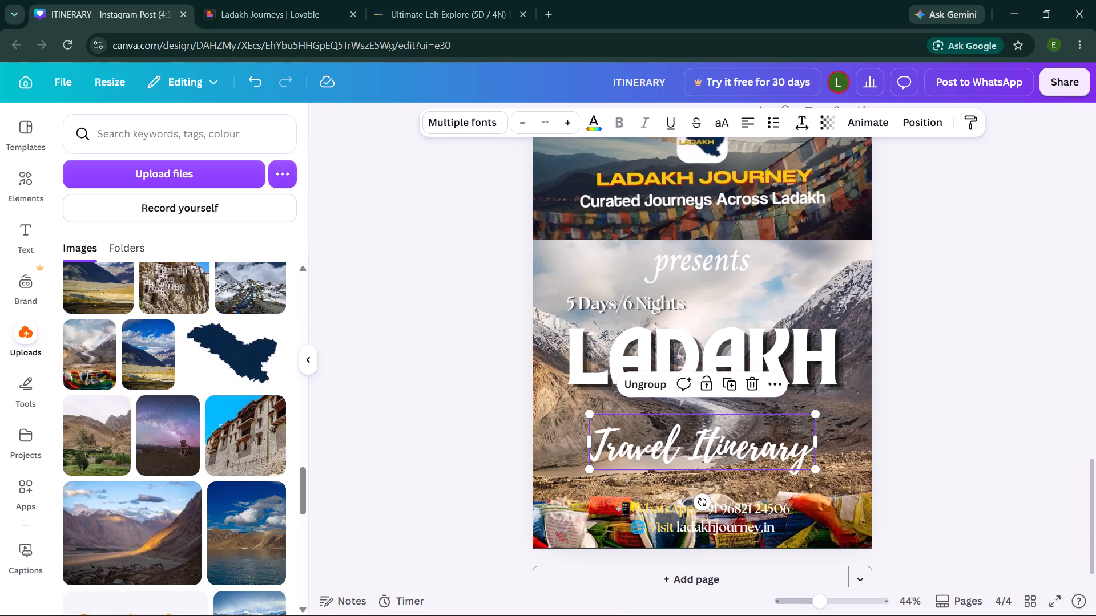
{"action": "left_click_drag", "start_coordinate": [701, 454], "coordinate": [702, 447]}
{"action": "left_click", "coordinate": [921, 404]}
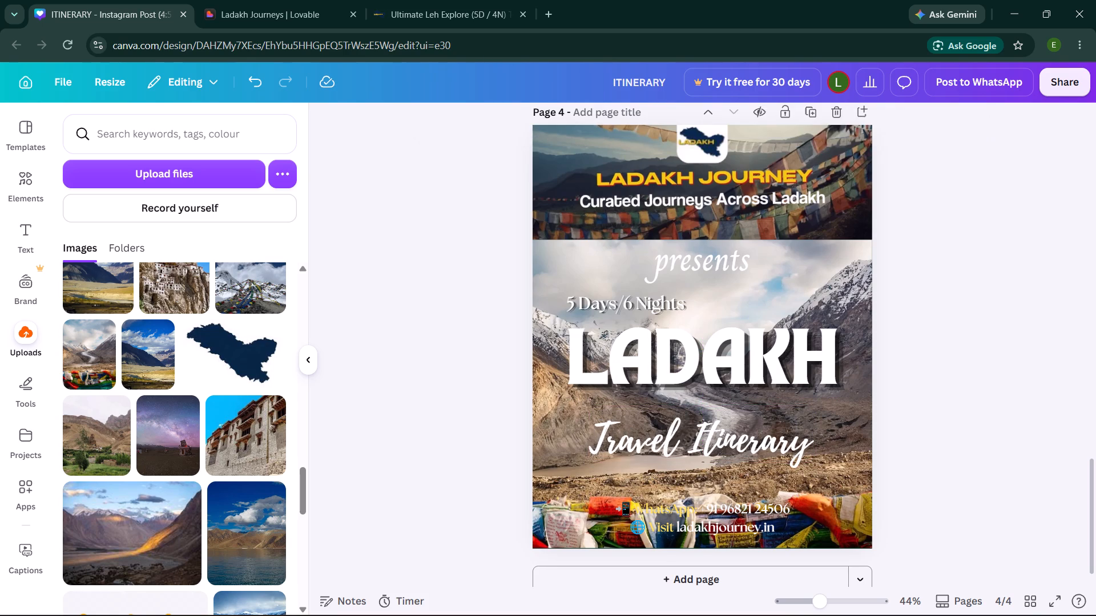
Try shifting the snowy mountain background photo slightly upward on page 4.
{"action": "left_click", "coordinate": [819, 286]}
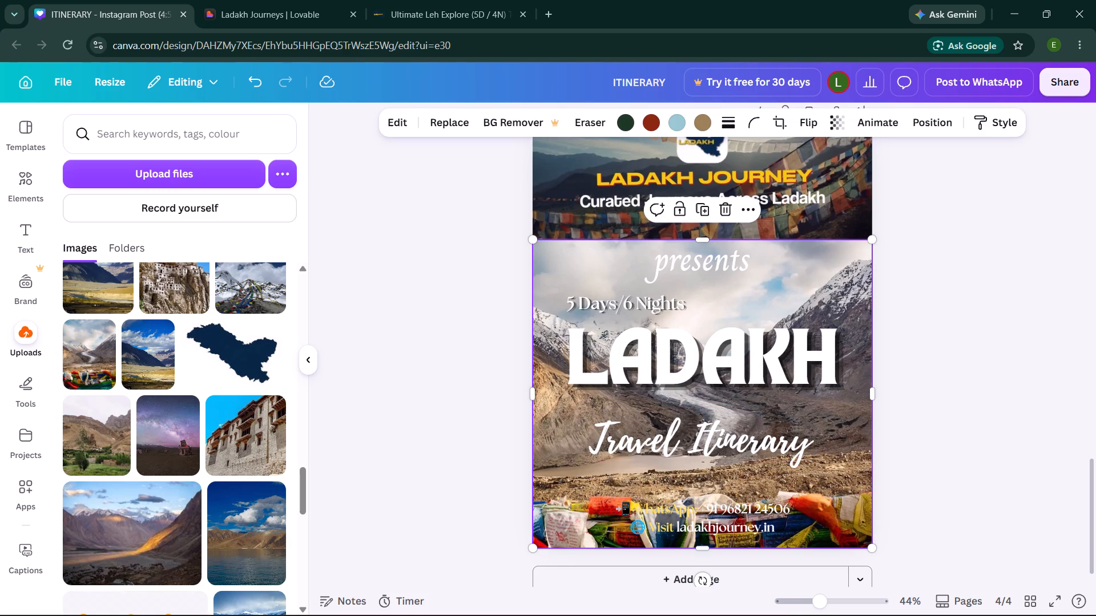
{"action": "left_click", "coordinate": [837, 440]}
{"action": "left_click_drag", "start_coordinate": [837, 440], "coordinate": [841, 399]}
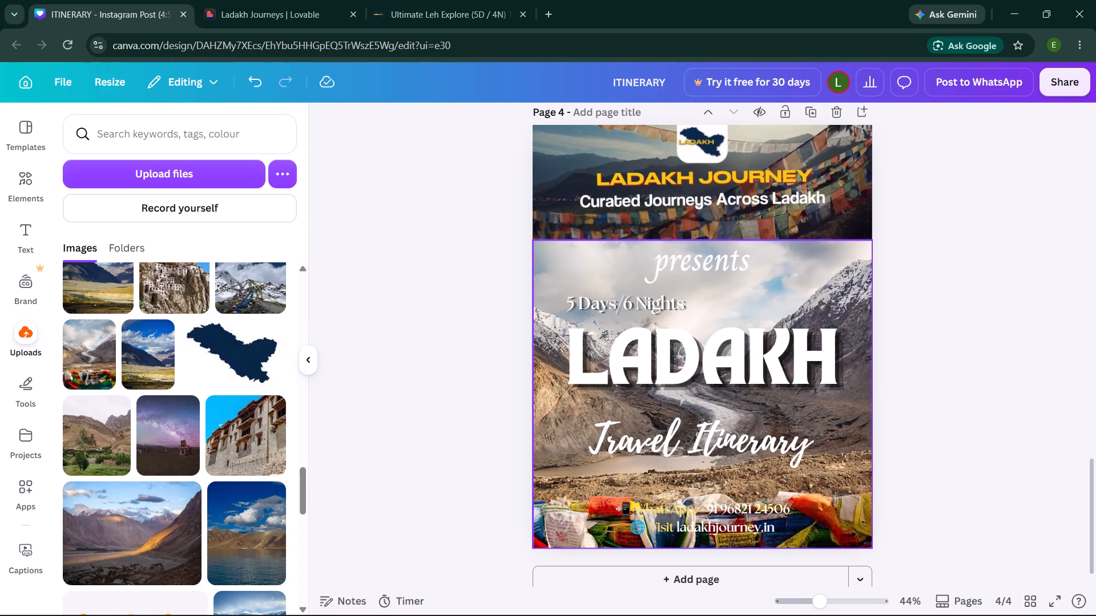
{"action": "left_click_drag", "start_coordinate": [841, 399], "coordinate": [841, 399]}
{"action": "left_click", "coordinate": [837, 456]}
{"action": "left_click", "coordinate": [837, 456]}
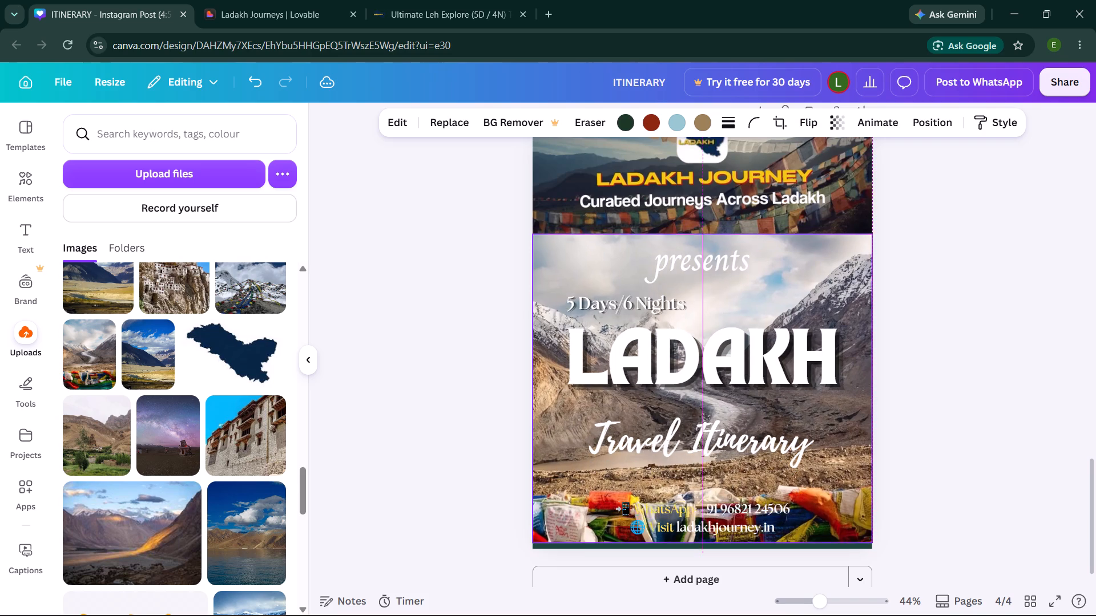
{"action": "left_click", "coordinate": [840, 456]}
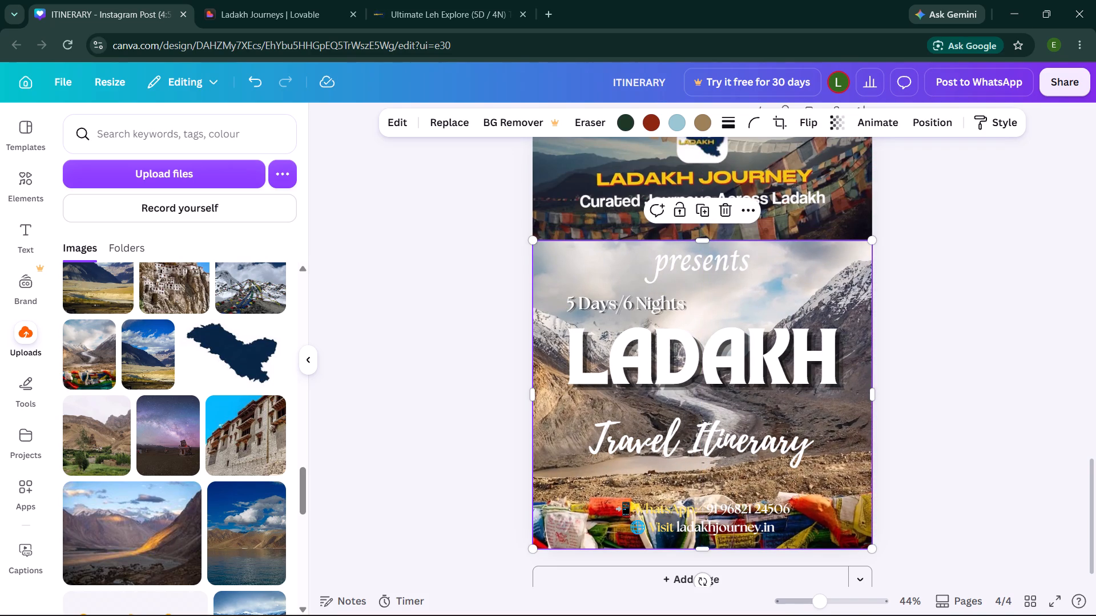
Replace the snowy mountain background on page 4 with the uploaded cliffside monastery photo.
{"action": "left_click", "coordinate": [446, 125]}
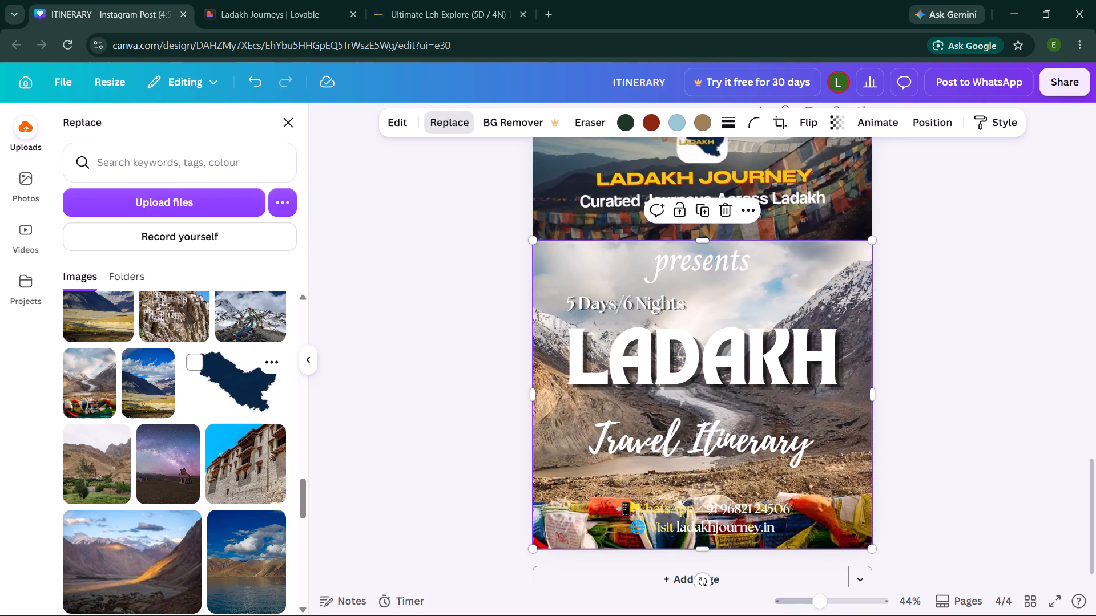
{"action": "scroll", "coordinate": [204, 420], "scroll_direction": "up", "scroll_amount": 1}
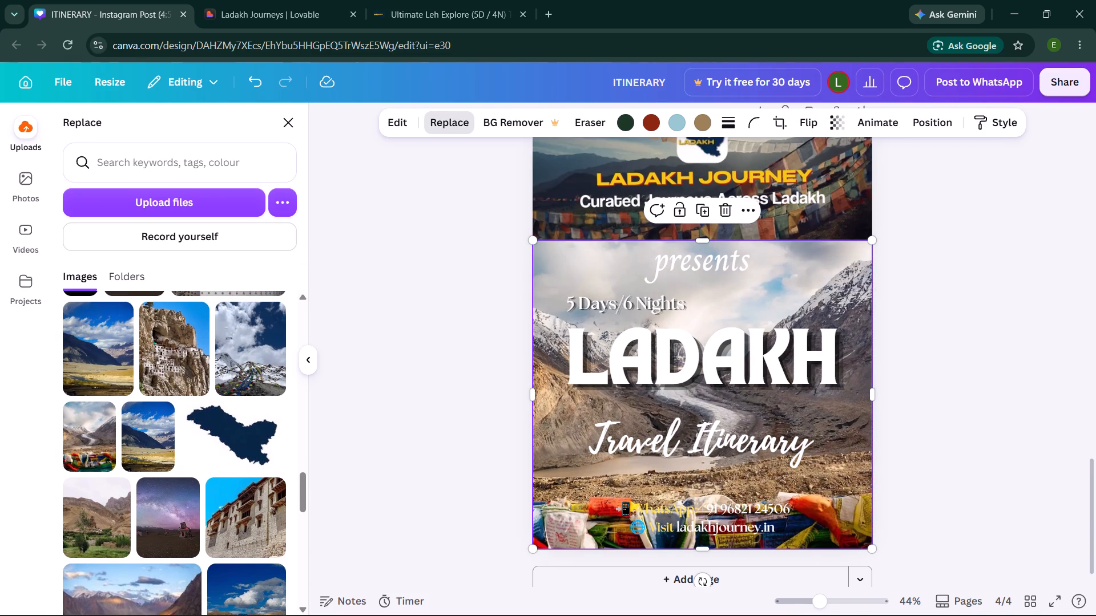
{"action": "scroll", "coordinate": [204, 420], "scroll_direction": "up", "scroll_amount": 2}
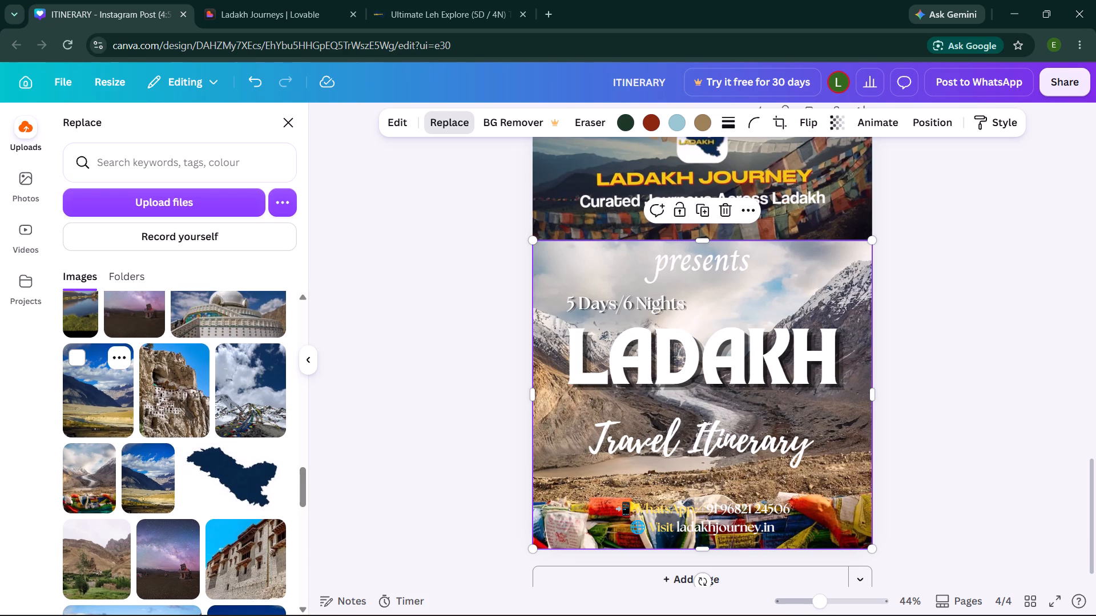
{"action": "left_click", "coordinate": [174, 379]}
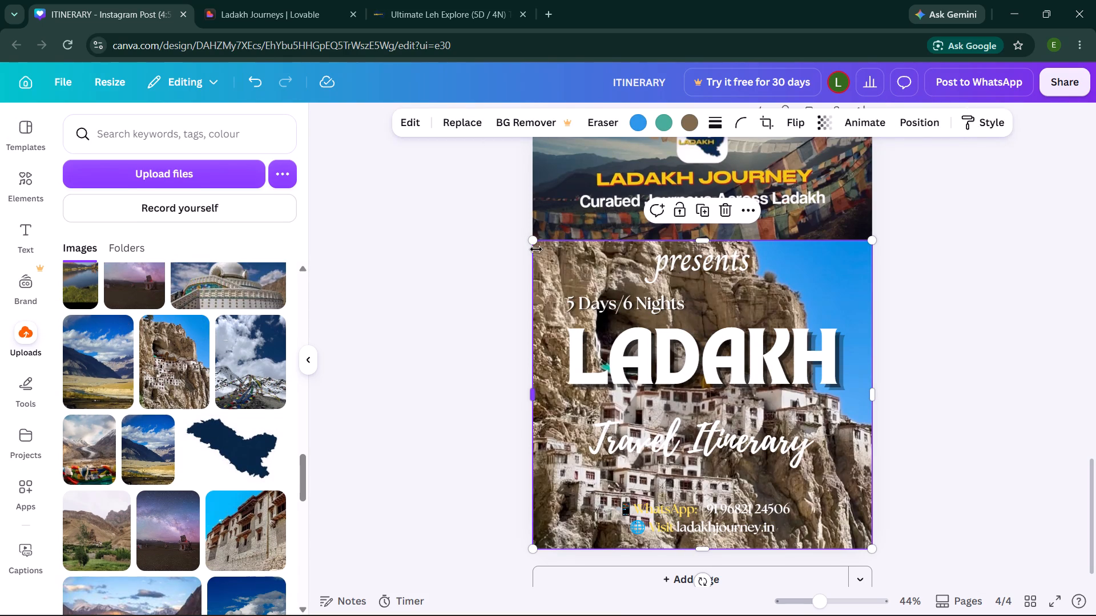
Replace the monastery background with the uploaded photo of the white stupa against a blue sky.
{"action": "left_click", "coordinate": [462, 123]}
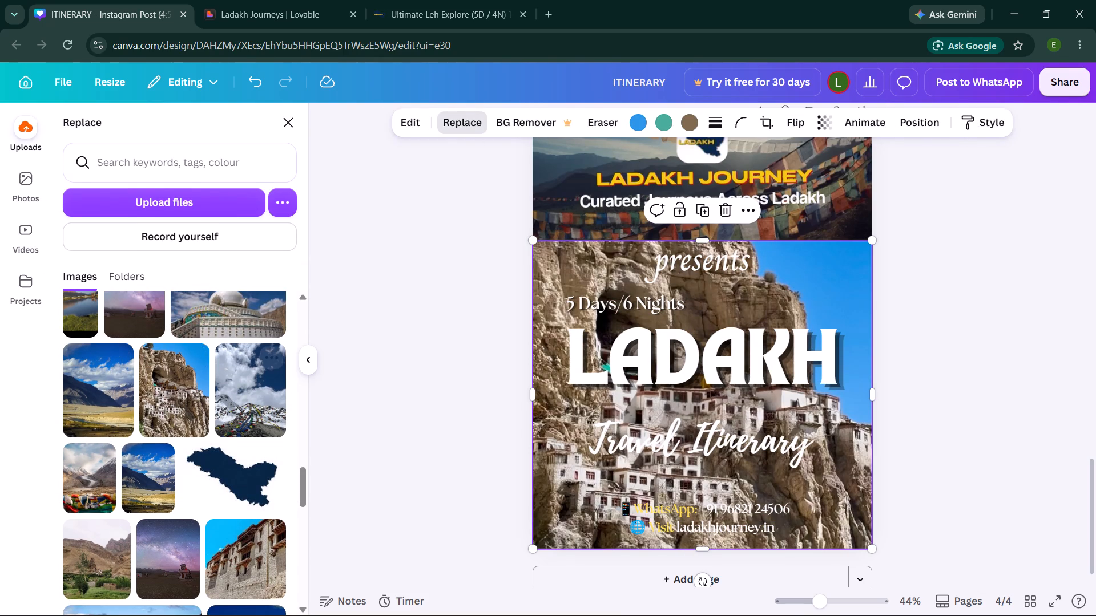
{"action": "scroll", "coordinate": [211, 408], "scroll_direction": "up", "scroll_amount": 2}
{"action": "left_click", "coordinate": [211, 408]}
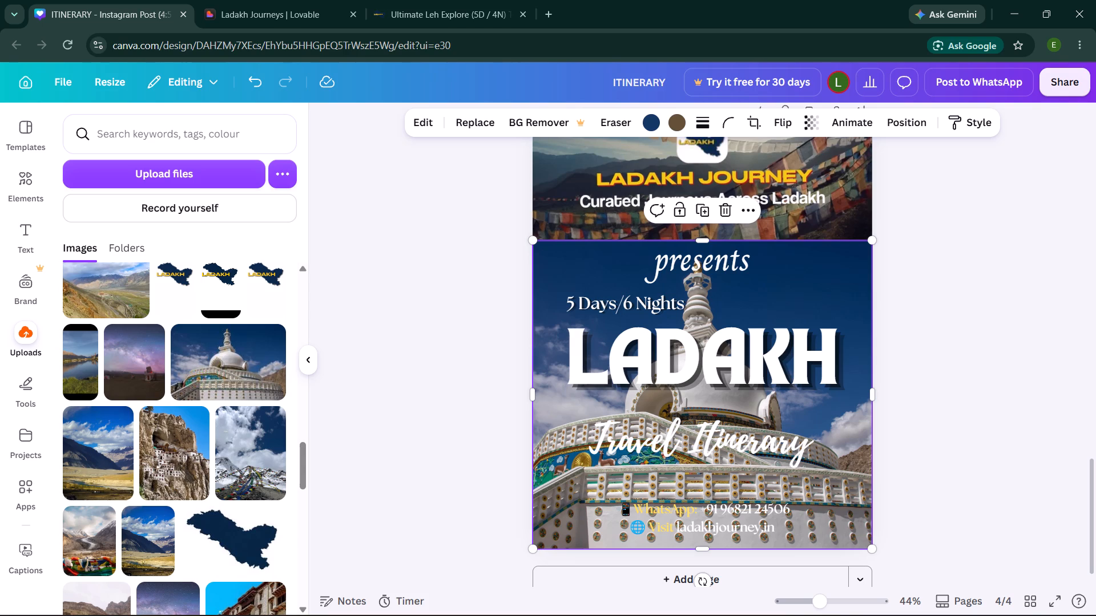
Browse the uploaded images and replace the stupa background with the brown mountain slope and lake photo.
{"action": "scroll", "coordinate": [211, 408], "scroll_direction": "up", "scroll_amount": 1}
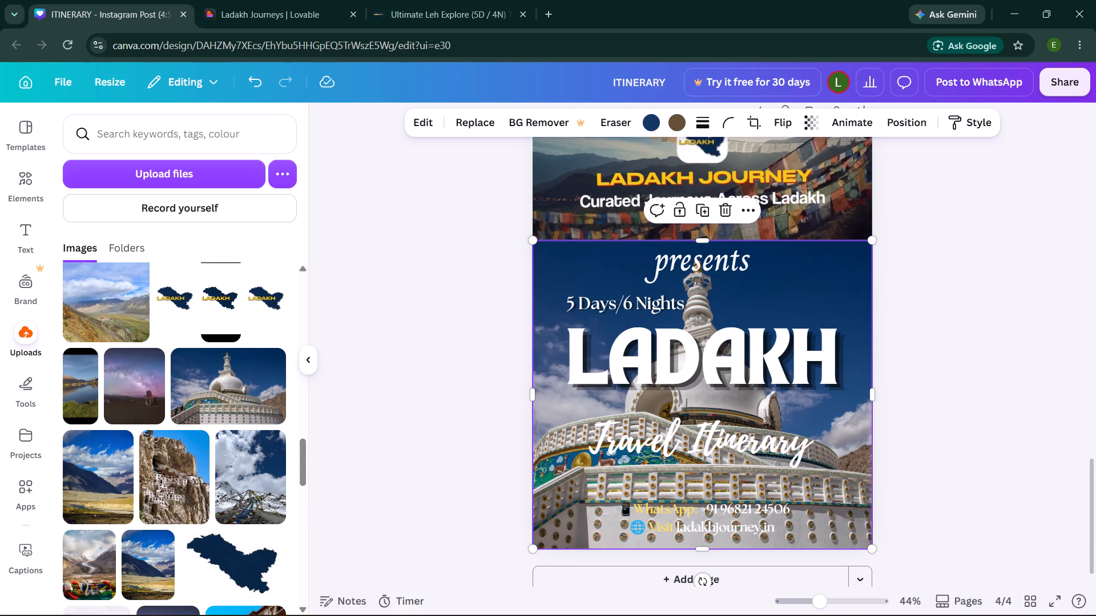
{"action": "scroll", "coordinate": [211, 408], "scroll_direction": "up", "scroll_amount": 1}
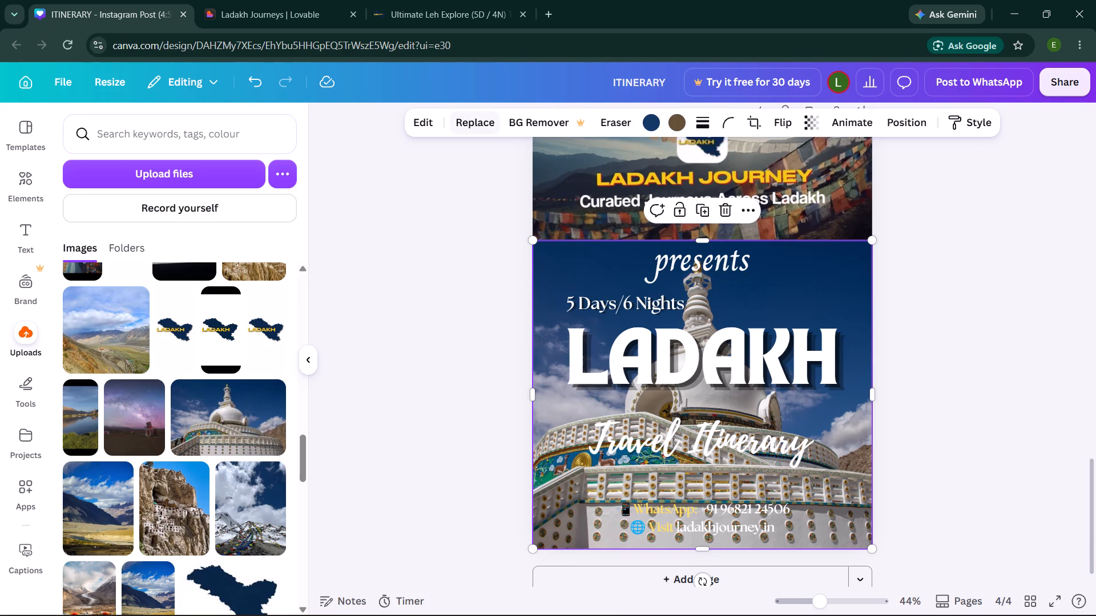
{"action": "left_click", "coordinate": [471, 124]}
{"action": "scroll", "coordinate": [212, 359], "scroll_direction": "up", "scroll_amount": 2}
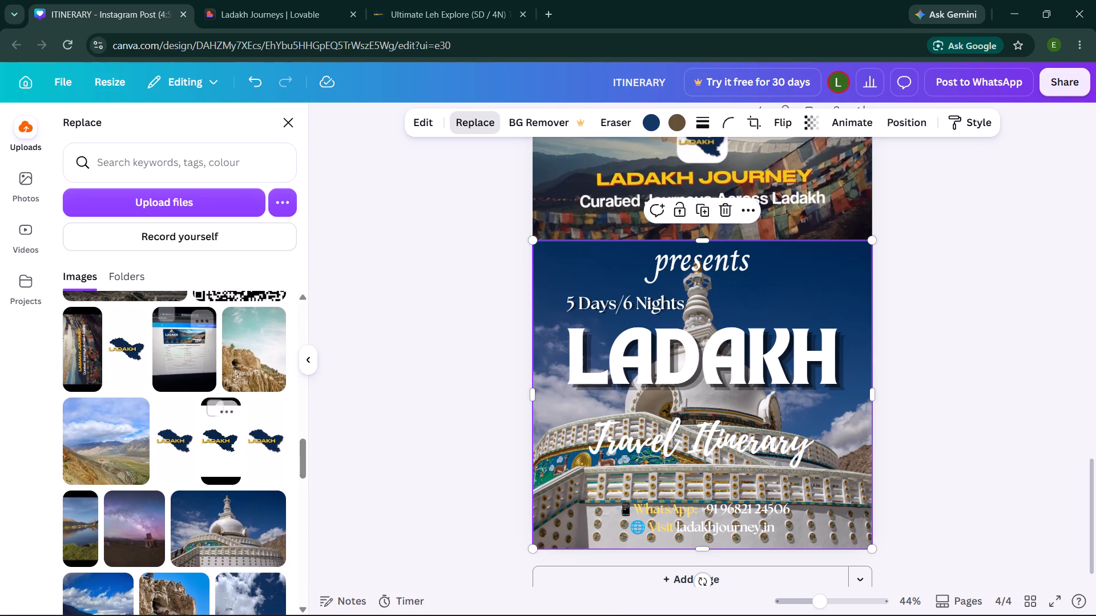
{"action": "scroll", "coordinate": [212, 359], "scroll_direction": "up", "scroll_amount": 5}
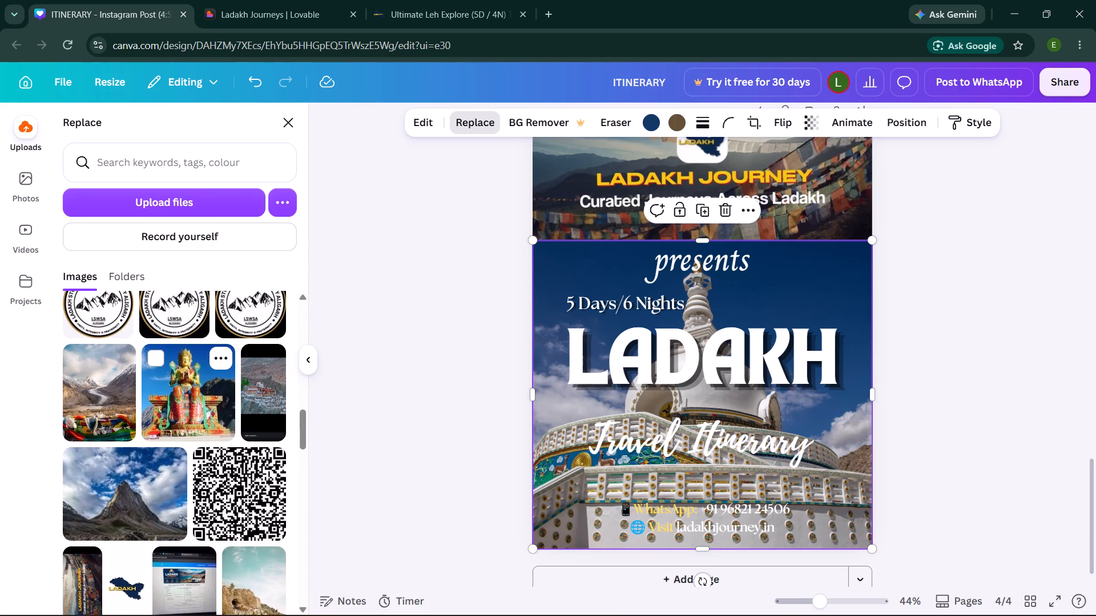
{"action": "scroll", "coordinate": [212, 359], "scroll_direction": "up", "scroll_amount": 1}
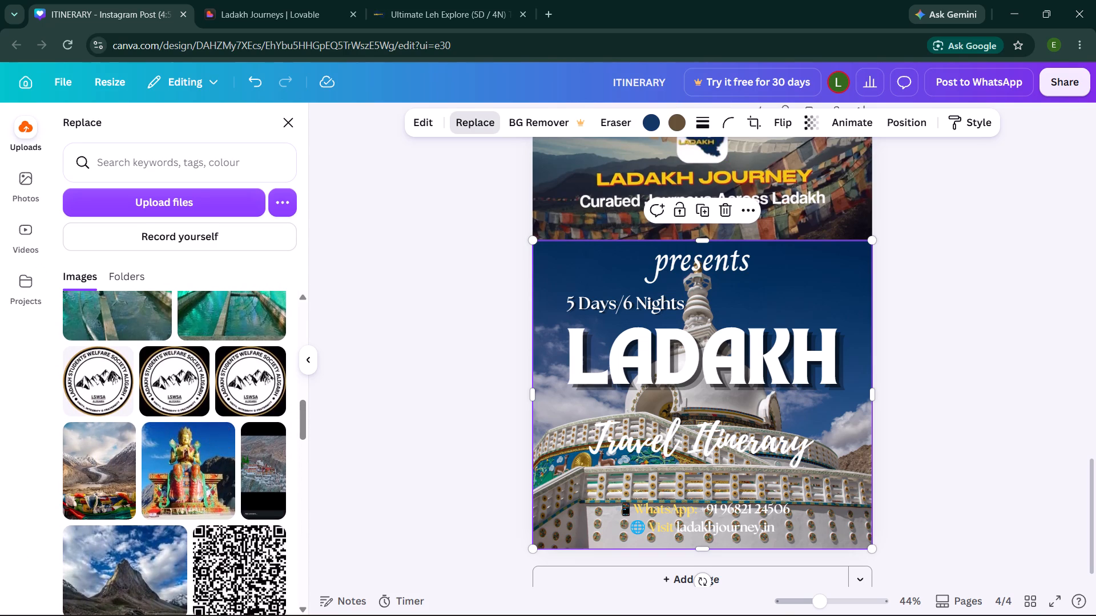
{"action": "scroll", "coordinate": [212, 359], "scroll_direction": "up", "scroll_amount": 1}
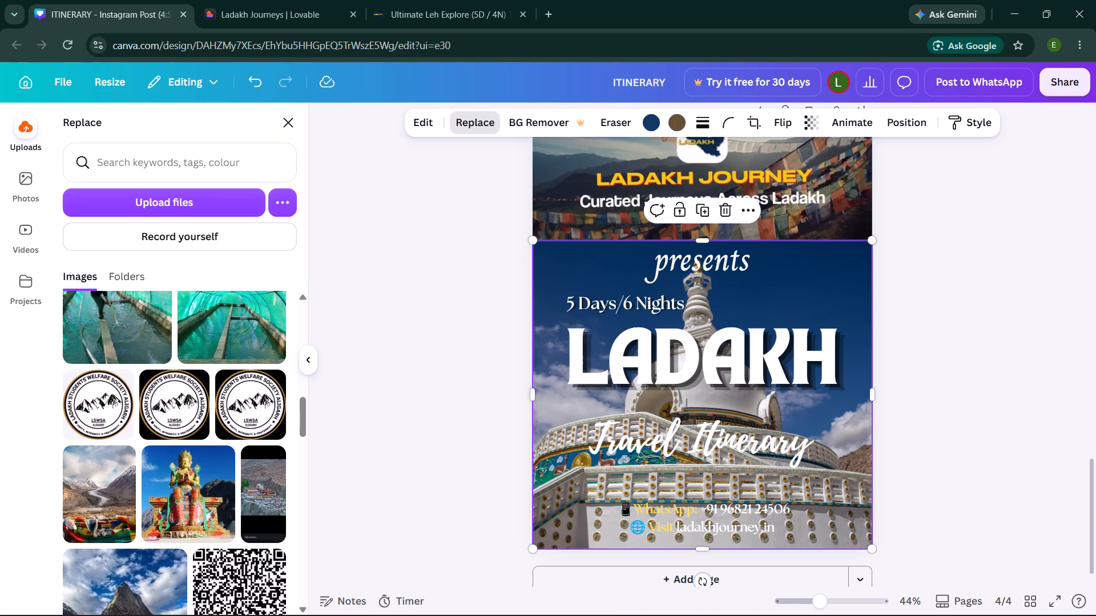
{"action": "scroll", "coordinate": [212, 359], "scroll_direction": "up", "scroll_amount": 4}
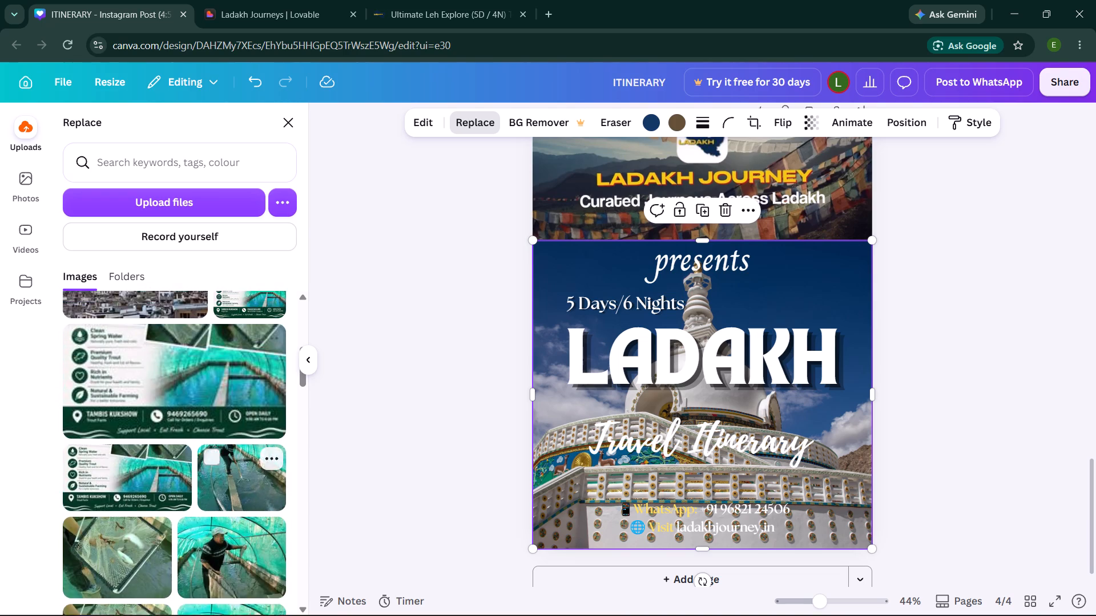
{"action": "scroll", "coordinate": [212, 359], "scroll_direction": "up", "scroll_amount": 2}
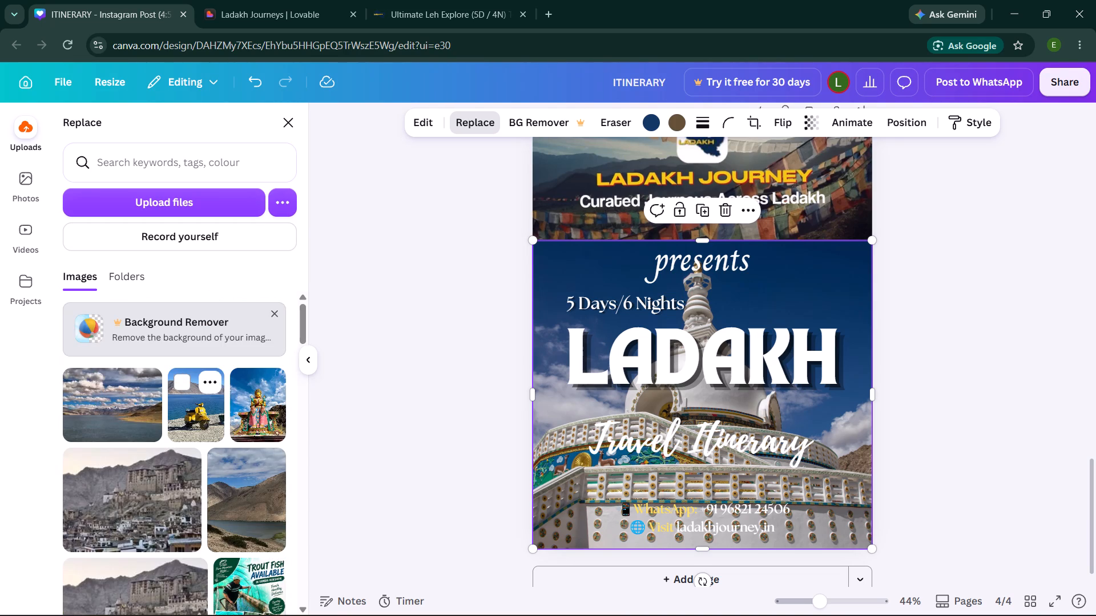
{"action": "left_click", "coordinate": [247, 529]}
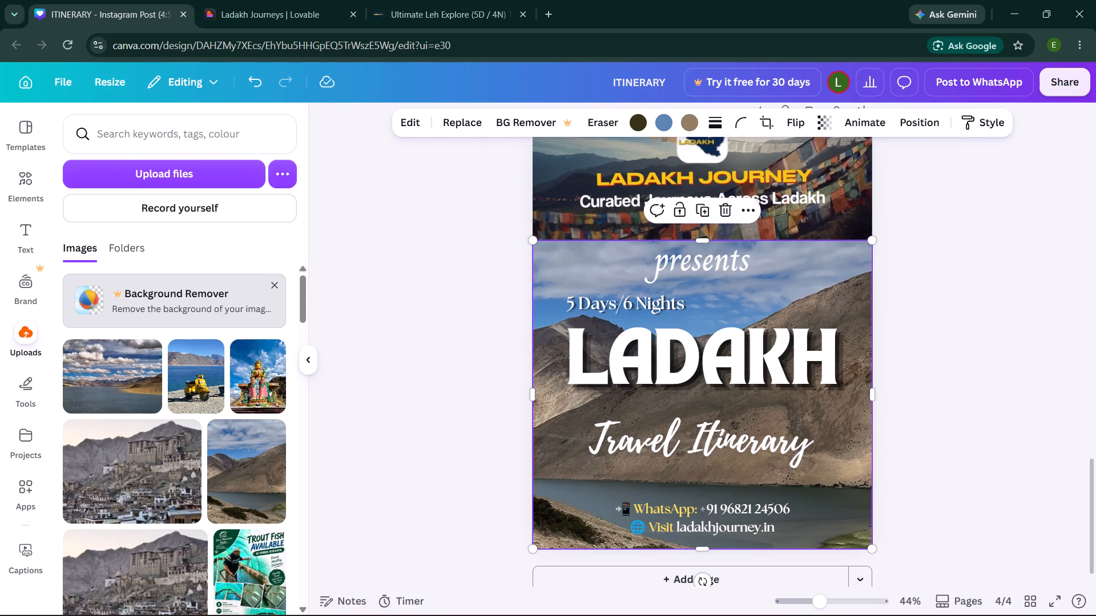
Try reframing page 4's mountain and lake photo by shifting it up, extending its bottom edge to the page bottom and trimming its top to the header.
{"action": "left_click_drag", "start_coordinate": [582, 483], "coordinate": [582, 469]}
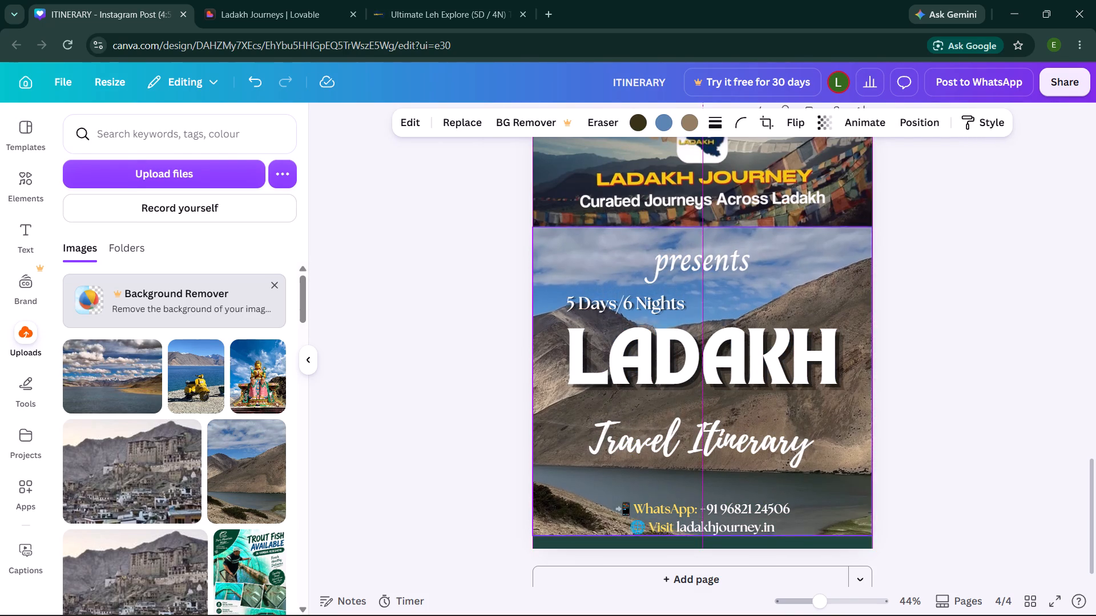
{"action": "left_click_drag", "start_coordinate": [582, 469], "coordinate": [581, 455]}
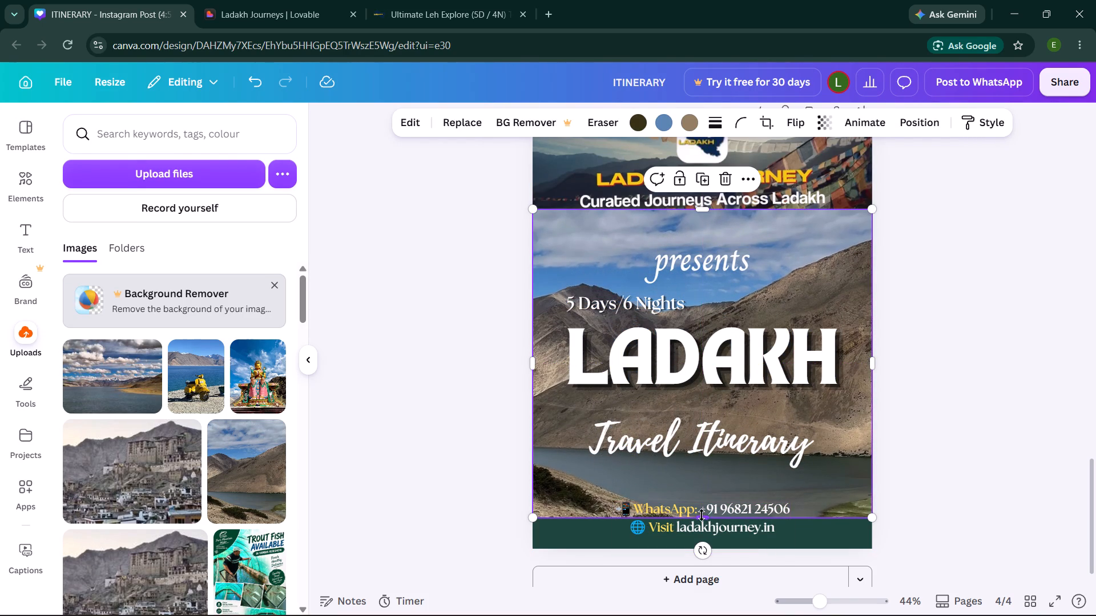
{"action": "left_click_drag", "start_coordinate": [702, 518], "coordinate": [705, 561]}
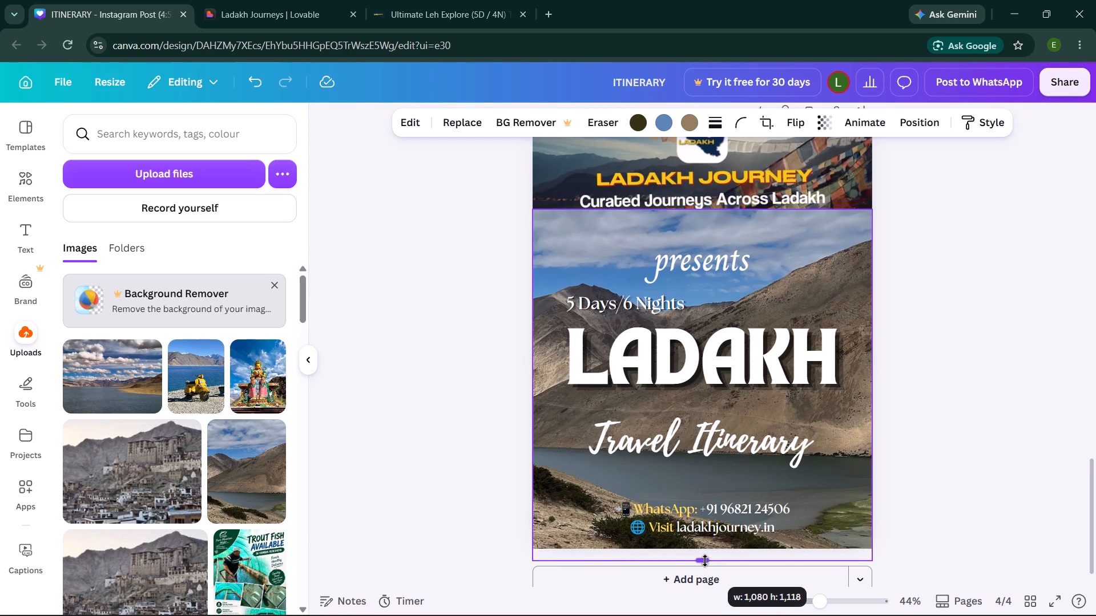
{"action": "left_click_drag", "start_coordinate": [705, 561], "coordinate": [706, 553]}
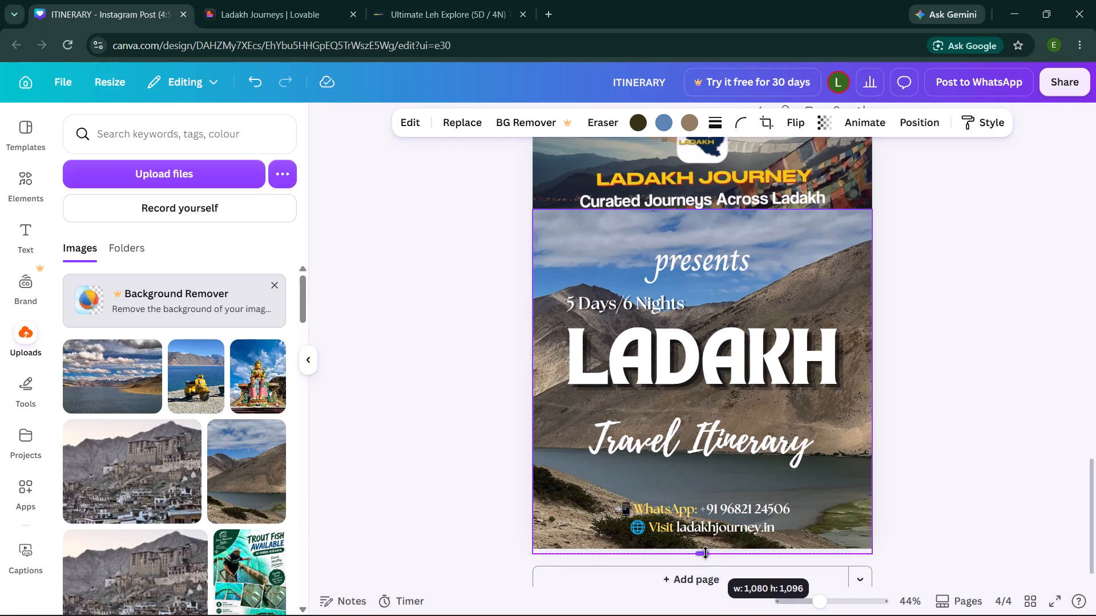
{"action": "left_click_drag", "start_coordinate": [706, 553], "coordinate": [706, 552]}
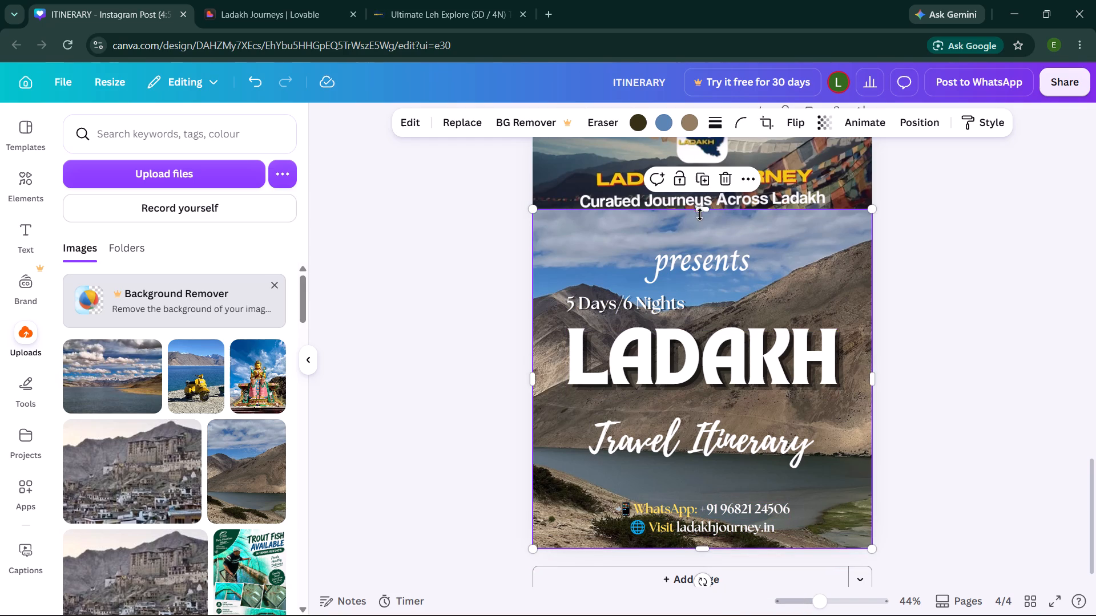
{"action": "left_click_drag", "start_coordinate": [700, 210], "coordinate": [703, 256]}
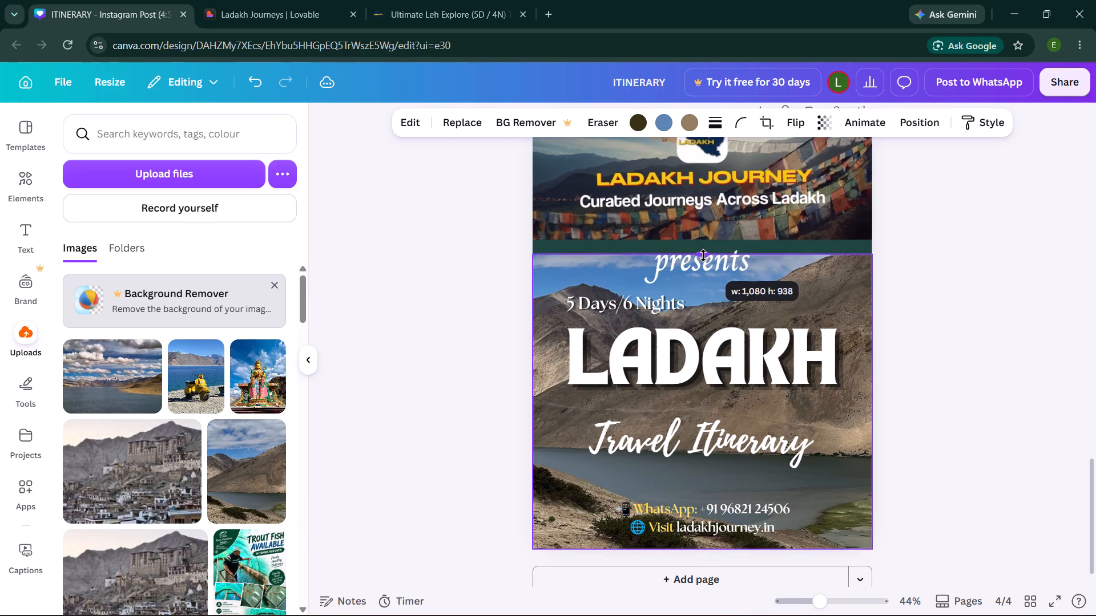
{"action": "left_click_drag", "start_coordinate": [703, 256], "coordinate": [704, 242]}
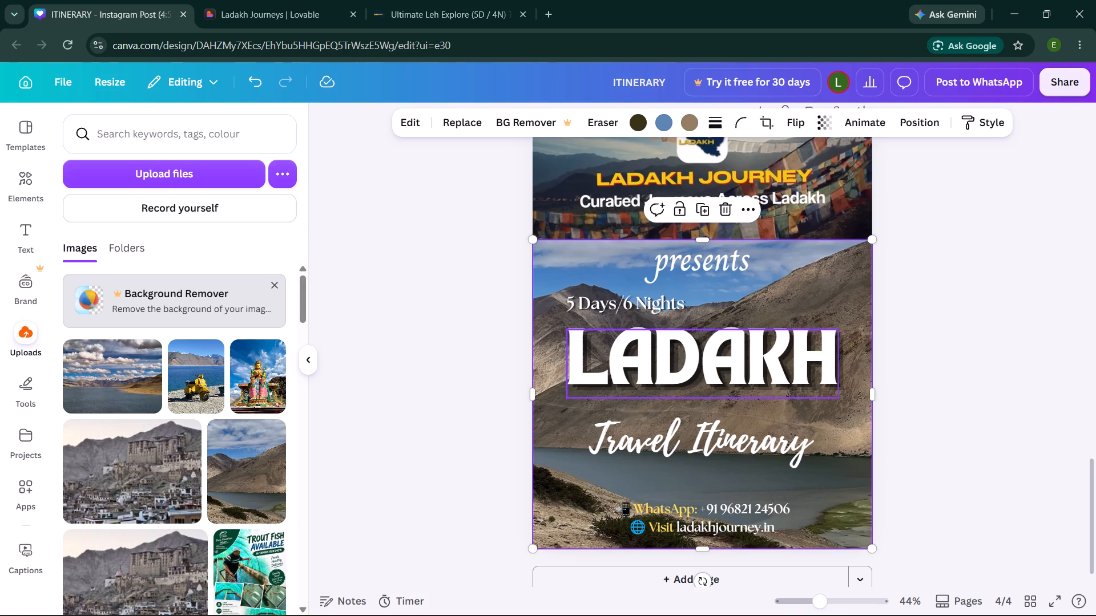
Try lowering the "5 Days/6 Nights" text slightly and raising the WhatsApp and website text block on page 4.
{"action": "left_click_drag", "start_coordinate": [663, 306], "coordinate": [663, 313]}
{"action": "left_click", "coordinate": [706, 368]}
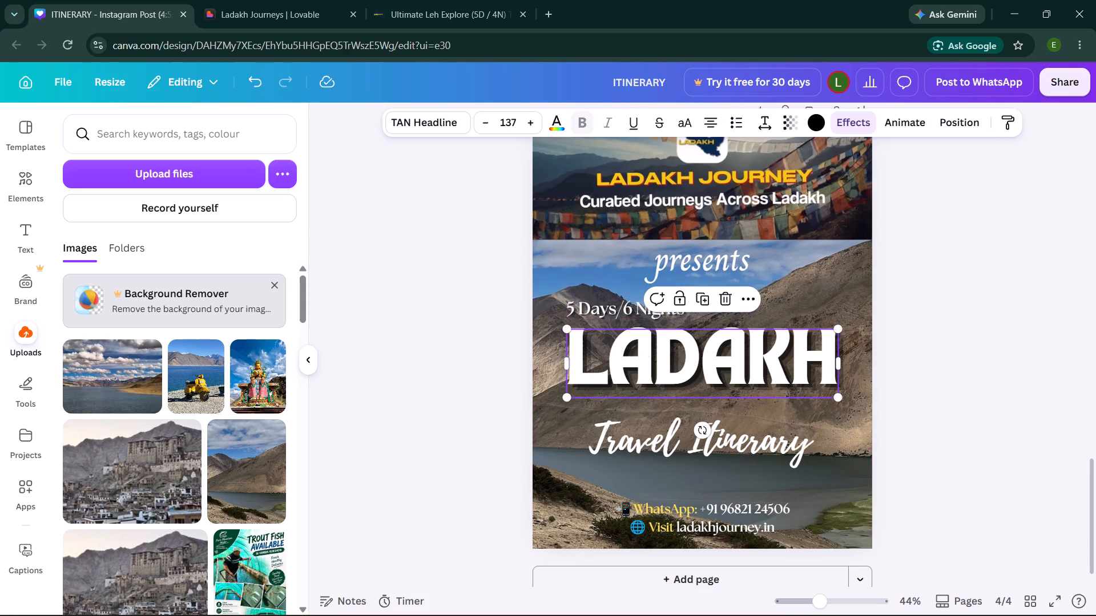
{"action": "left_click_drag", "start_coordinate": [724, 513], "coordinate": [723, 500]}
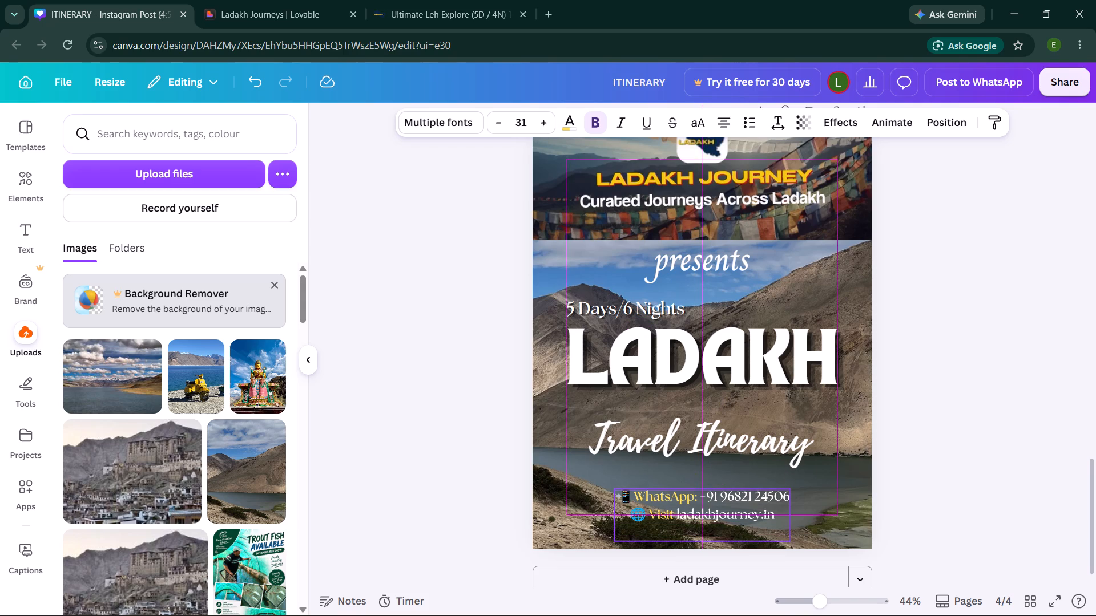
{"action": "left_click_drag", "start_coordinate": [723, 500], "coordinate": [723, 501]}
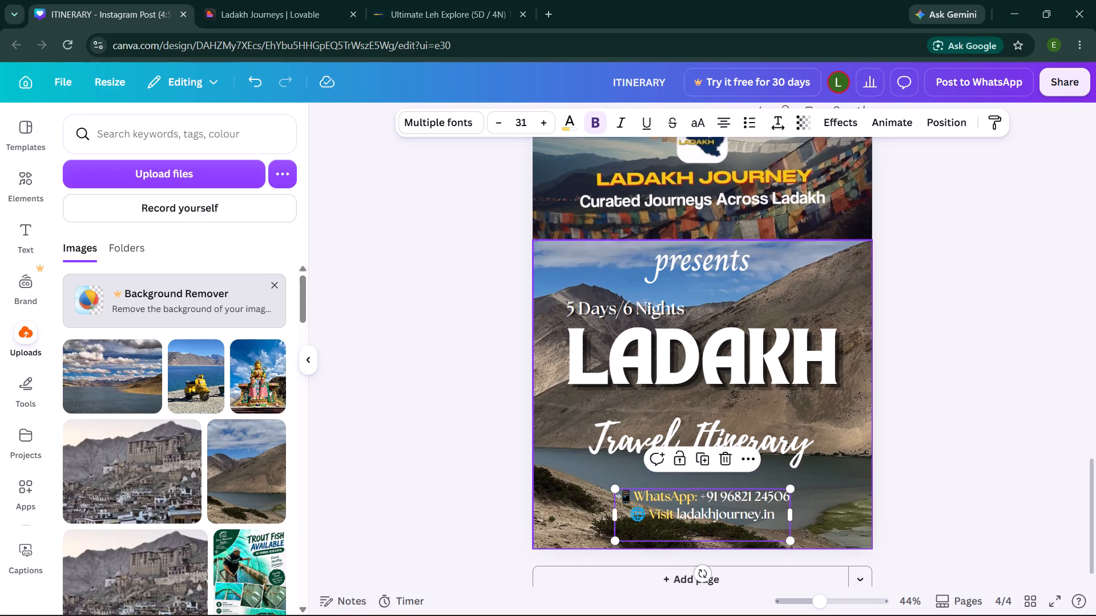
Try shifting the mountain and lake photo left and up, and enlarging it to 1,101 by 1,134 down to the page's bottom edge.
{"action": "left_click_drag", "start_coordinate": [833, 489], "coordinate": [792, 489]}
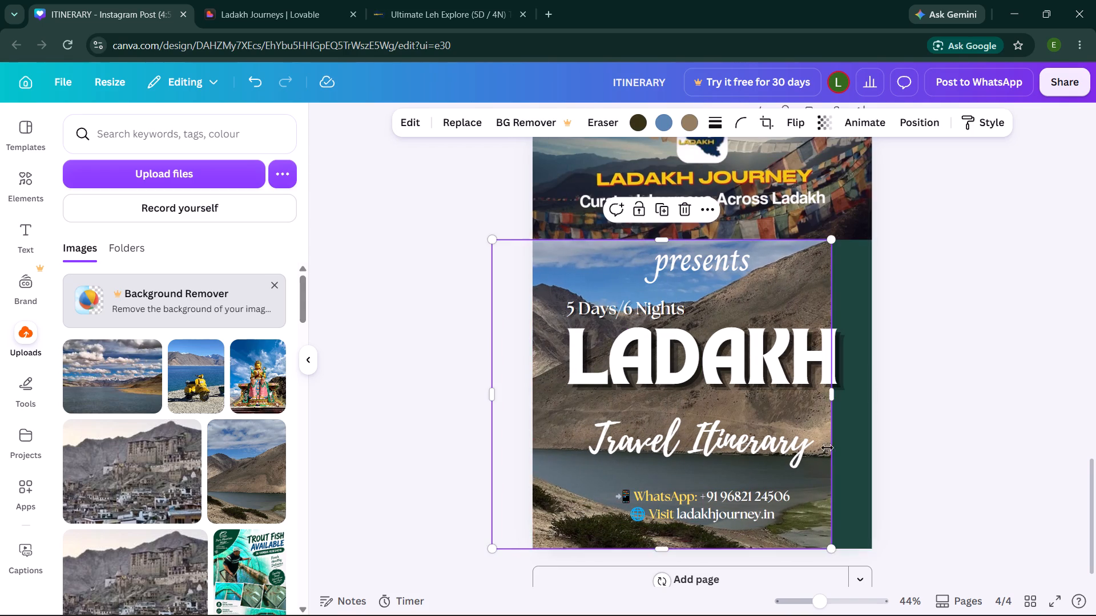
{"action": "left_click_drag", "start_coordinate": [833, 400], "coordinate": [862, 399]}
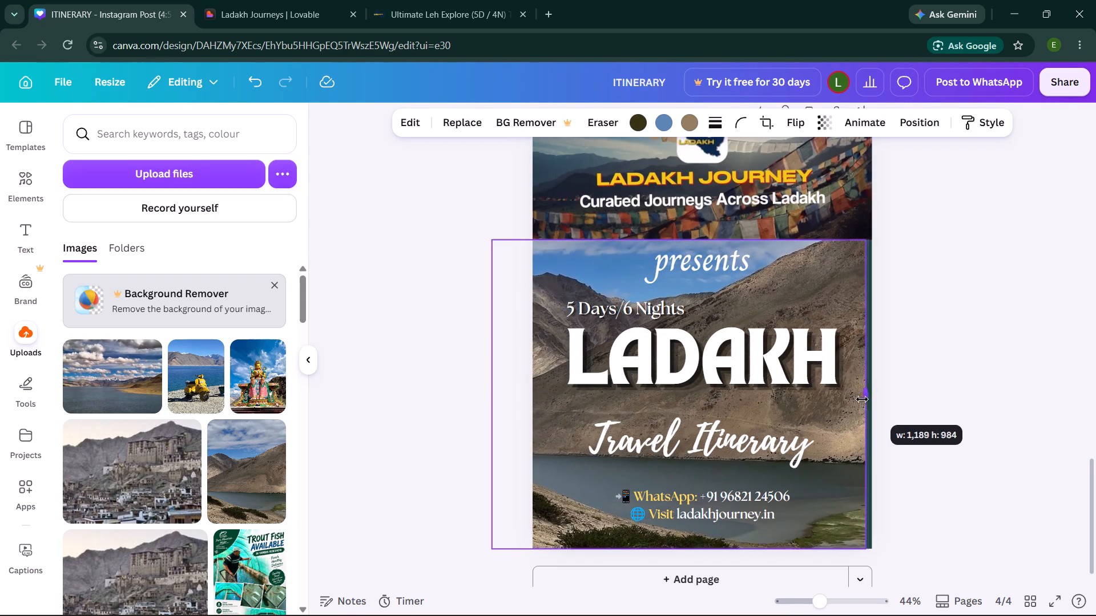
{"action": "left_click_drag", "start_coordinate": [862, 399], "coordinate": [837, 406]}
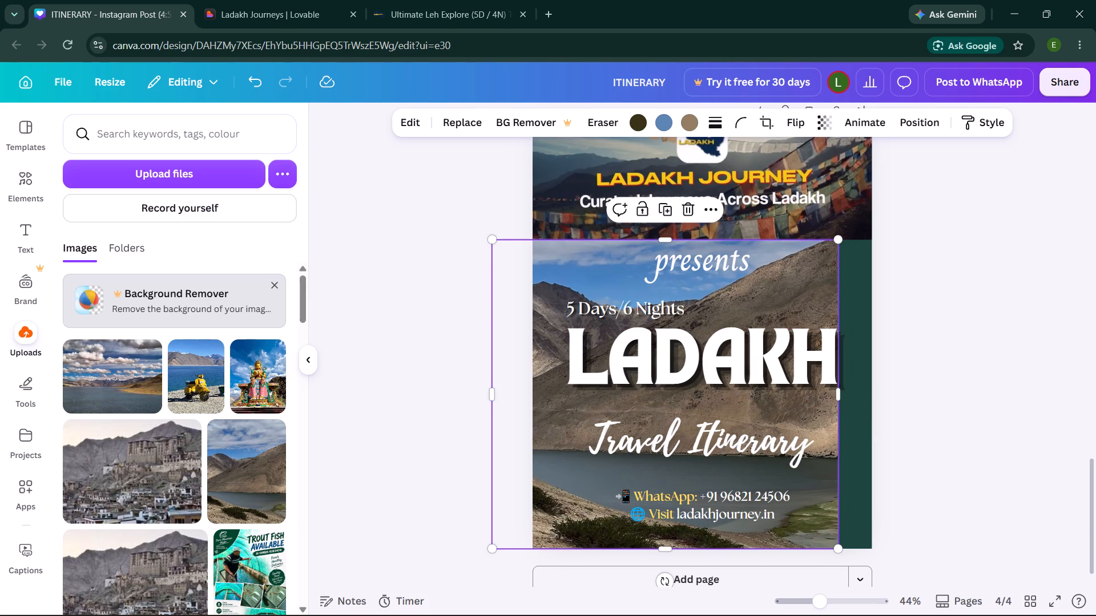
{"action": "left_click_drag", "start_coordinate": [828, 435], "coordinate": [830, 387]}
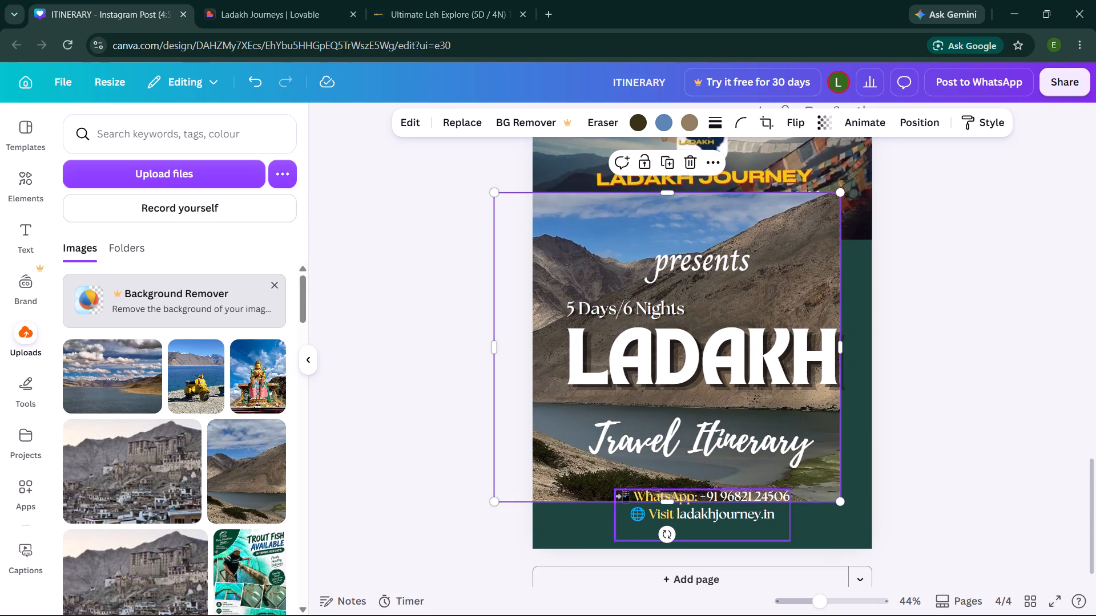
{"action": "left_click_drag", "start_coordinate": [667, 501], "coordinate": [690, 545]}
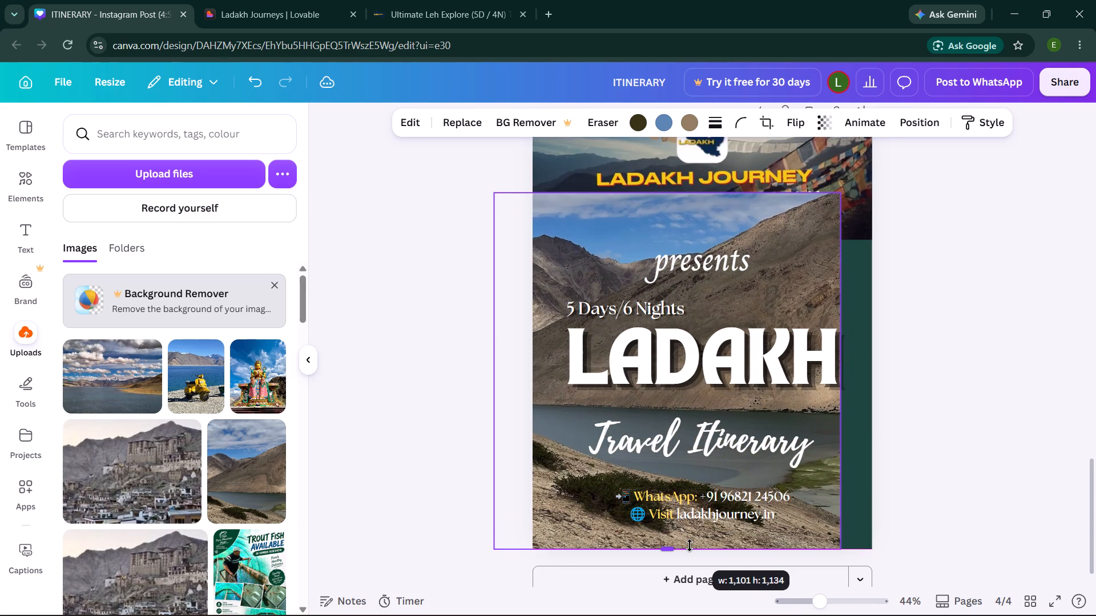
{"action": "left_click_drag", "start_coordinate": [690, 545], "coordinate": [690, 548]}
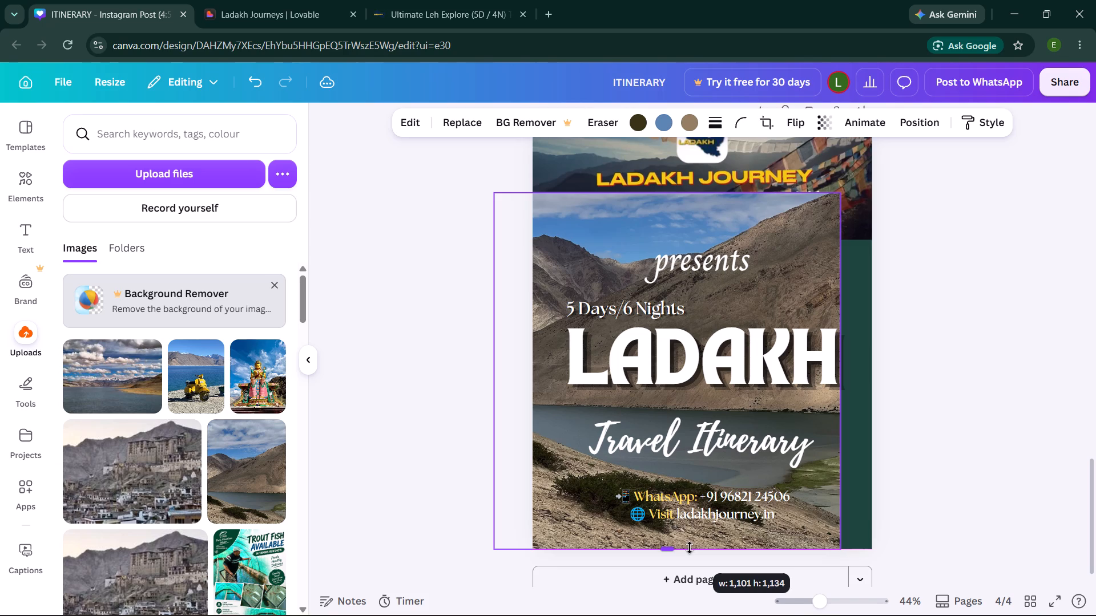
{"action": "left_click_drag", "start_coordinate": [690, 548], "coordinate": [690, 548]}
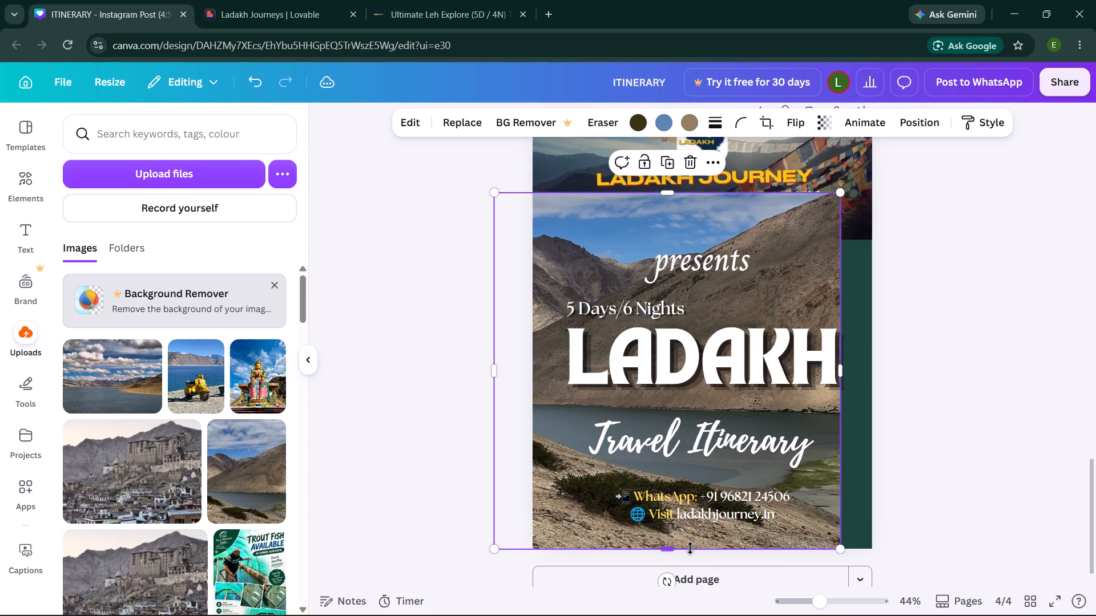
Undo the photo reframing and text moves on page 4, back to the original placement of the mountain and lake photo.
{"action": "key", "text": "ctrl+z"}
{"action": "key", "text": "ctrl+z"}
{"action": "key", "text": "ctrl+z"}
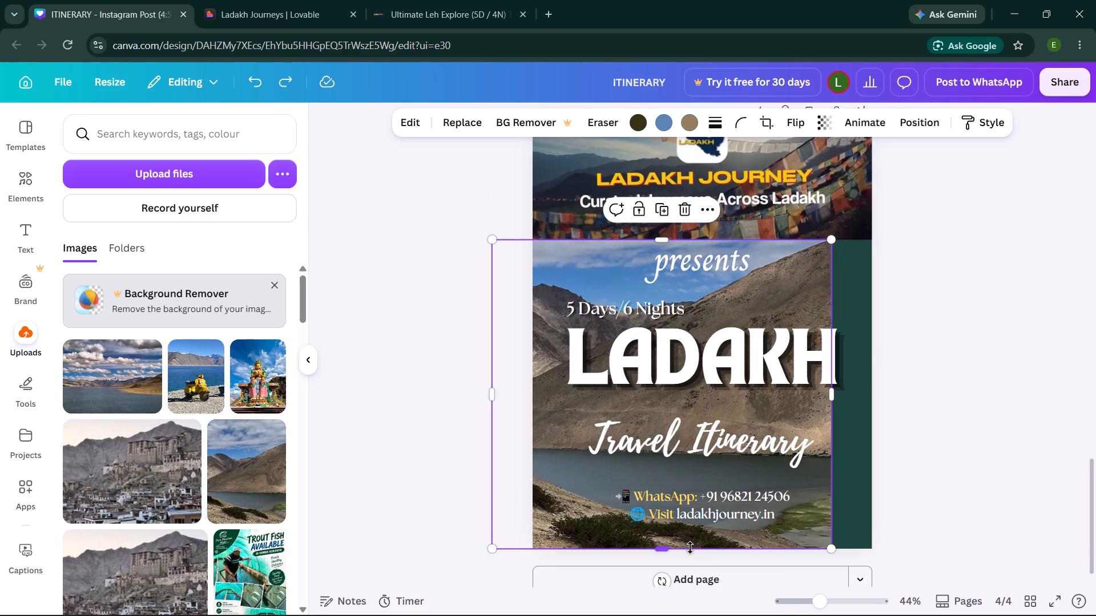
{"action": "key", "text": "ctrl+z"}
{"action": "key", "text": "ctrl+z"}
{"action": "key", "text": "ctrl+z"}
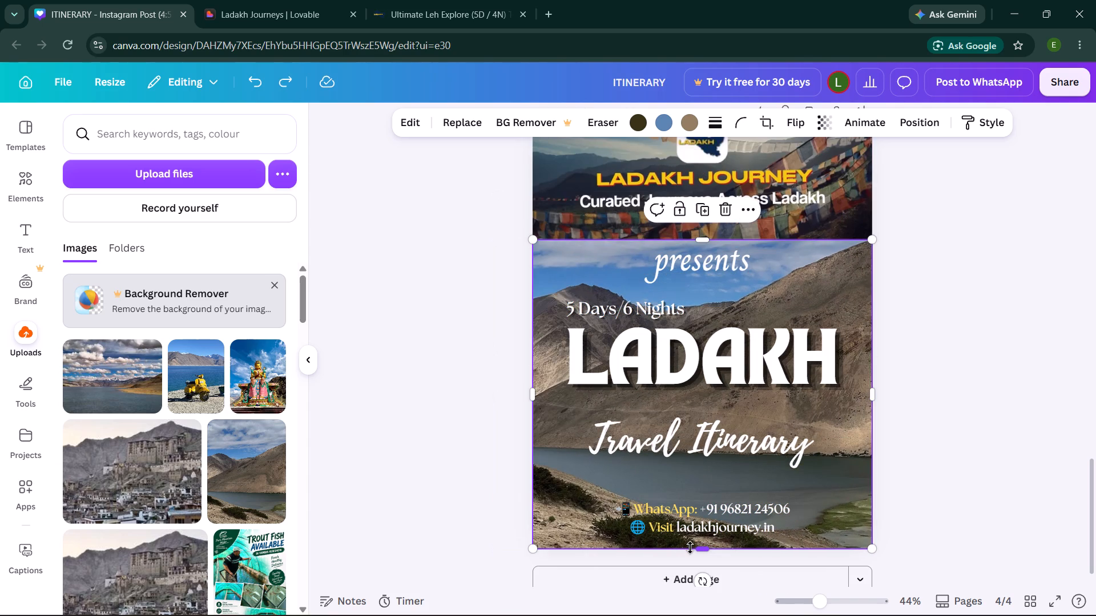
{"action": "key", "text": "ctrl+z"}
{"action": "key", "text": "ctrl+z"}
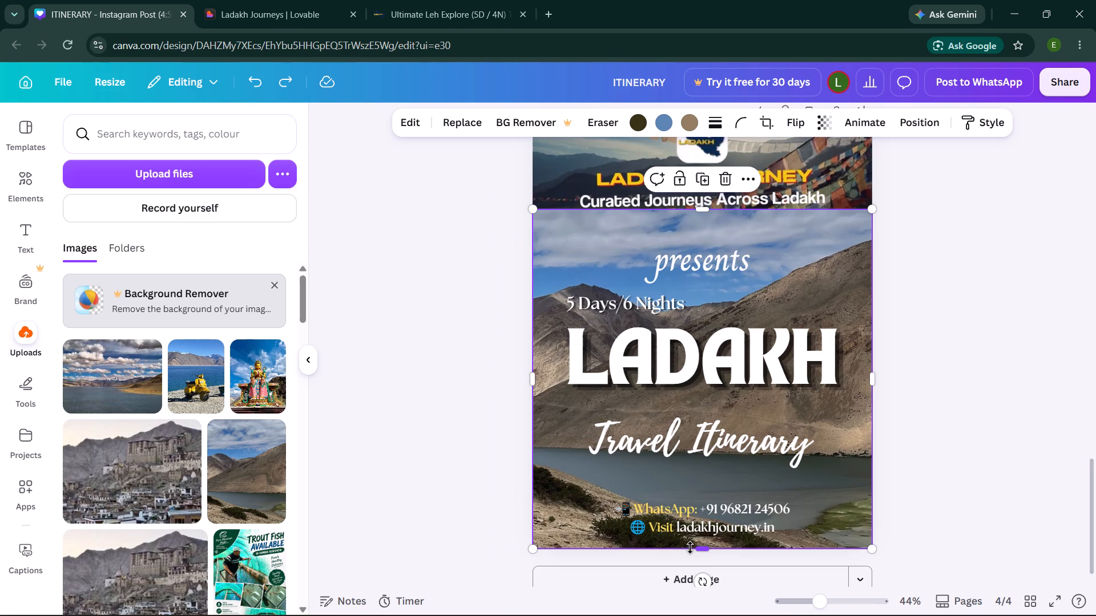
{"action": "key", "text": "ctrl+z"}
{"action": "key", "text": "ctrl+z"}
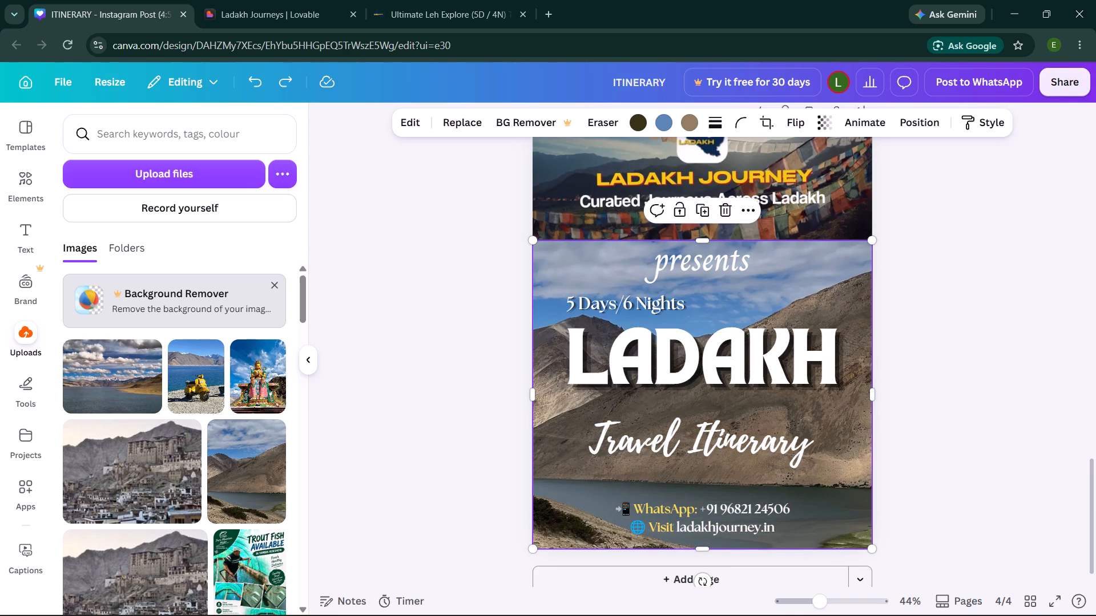
Apply the Echo text effect to the word "presents" on page 4.
{"action": "left_click", "coordinate": [735, 262]}
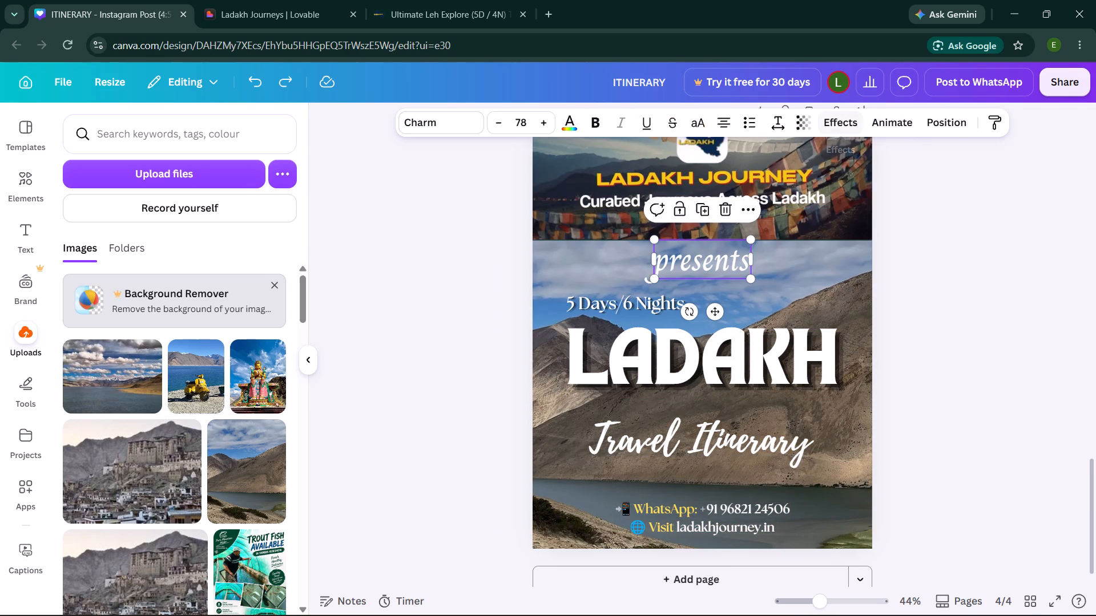
{"action": "left_click", "coordinate": [845, 125]}
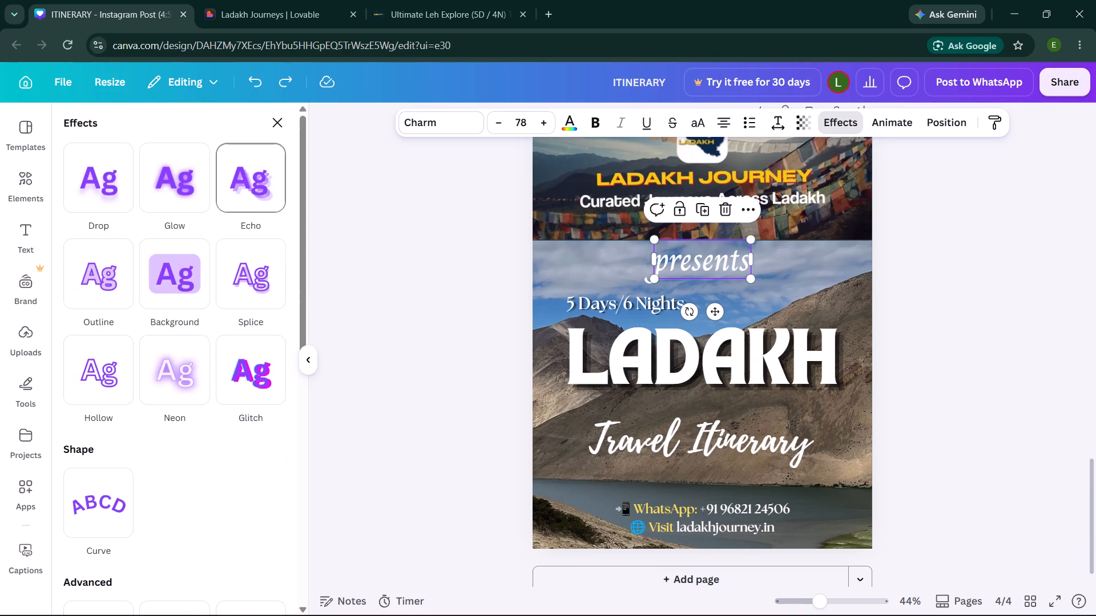
{"action": "left_click", "coordinate": [239, 180]}
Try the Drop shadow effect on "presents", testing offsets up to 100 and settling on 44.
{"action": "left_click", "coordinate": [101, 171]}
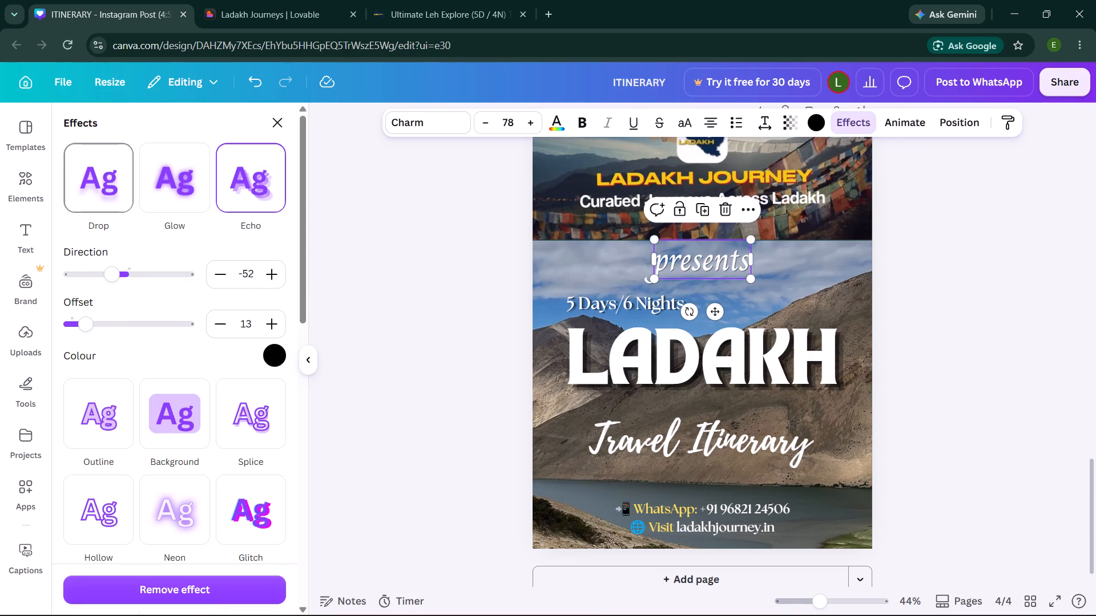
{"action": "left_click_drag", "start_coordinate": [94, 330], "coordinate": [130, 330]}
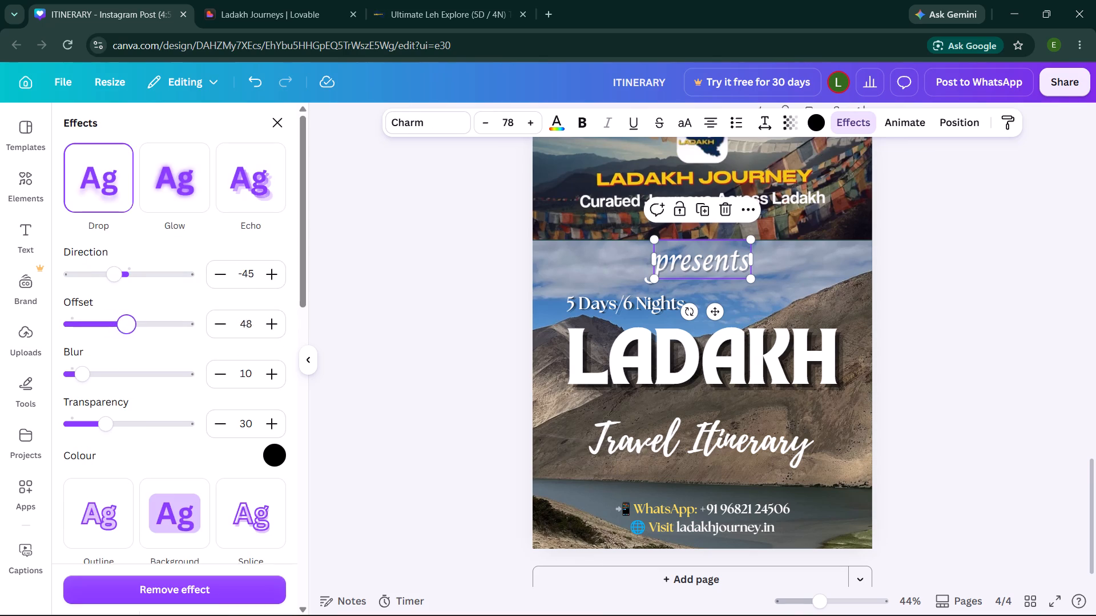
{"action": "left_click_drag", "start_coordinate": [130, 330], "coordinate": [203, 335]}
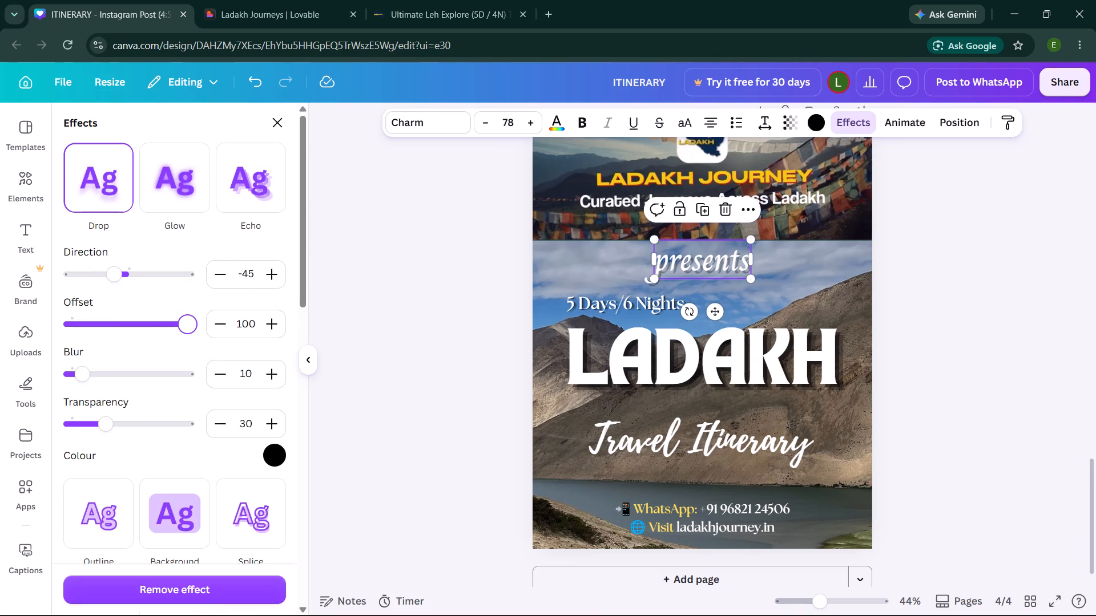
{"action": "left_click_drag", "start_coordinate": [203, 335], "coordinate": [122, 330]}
Switch the "presents" text back to the Echo effect, set its offset to 56, and deselect the text.
{"action": "left_click", "coordinate": [253, 191]}
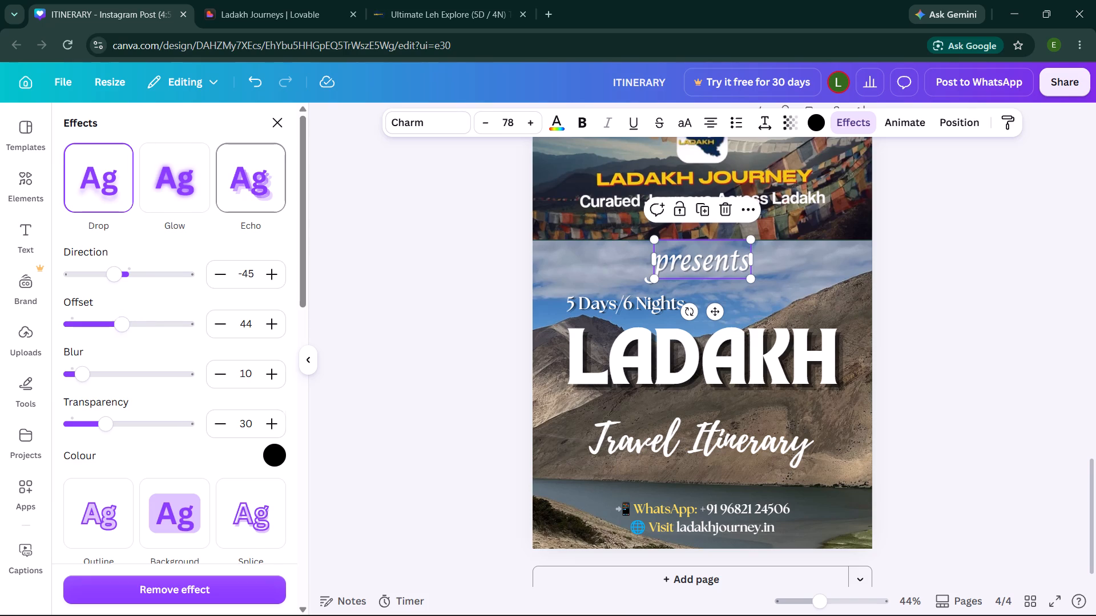
{"action": "left_click_drag", "start_coordinate": [84, 327], "coordinate": [160, 342]}
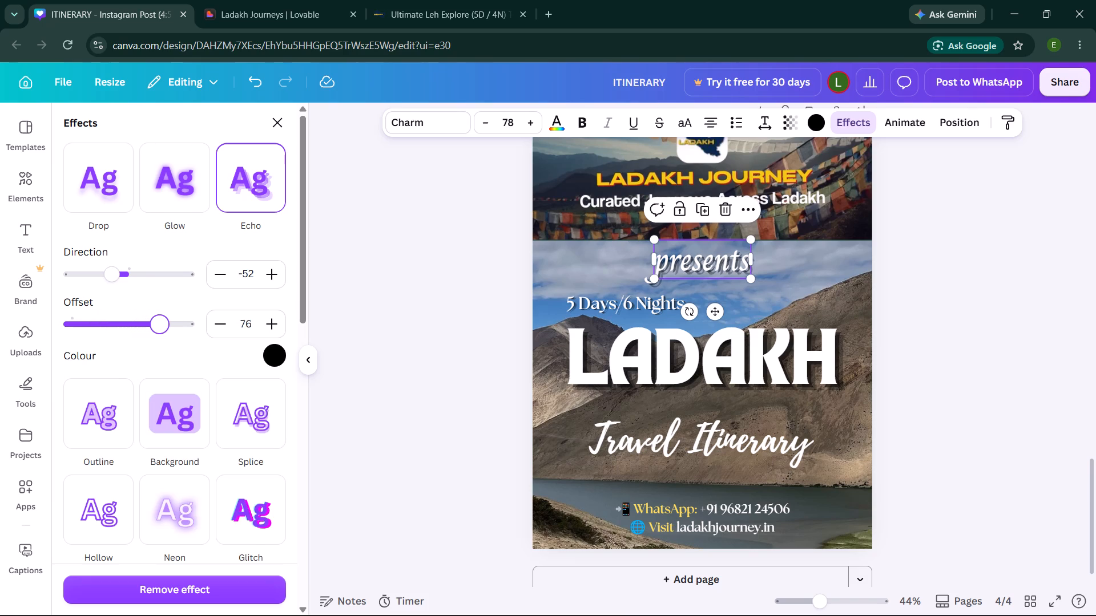
{"action": "left_click_drag", "start_coordinate": [160, 342], "coordinate": [143, 338]}
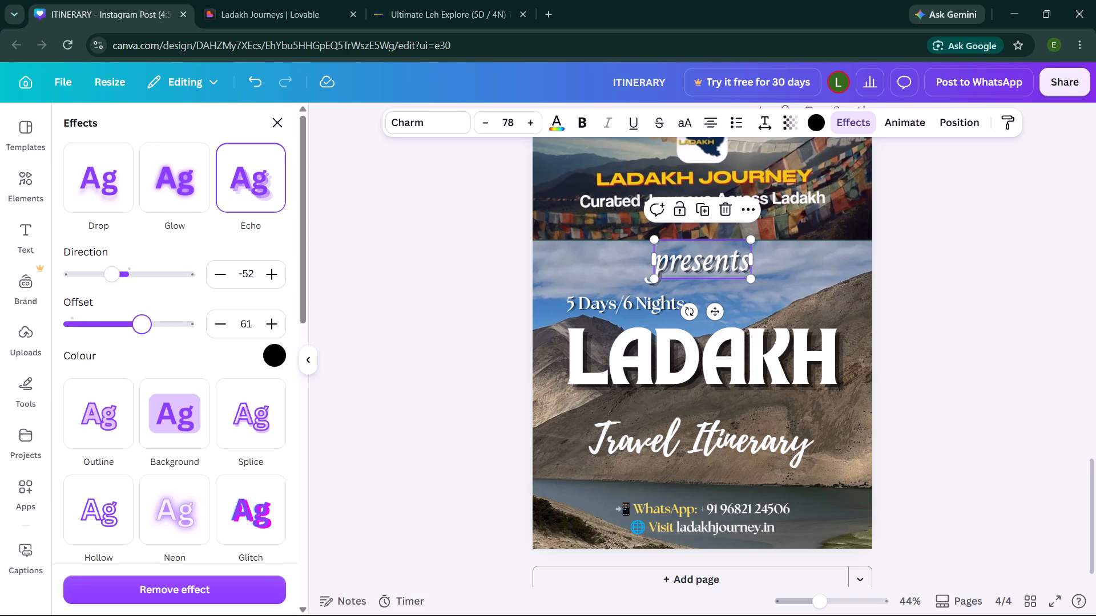
{"action": "left_click_drag", "start_coordinate": [143, 338], "coordinate": [136, 337]}
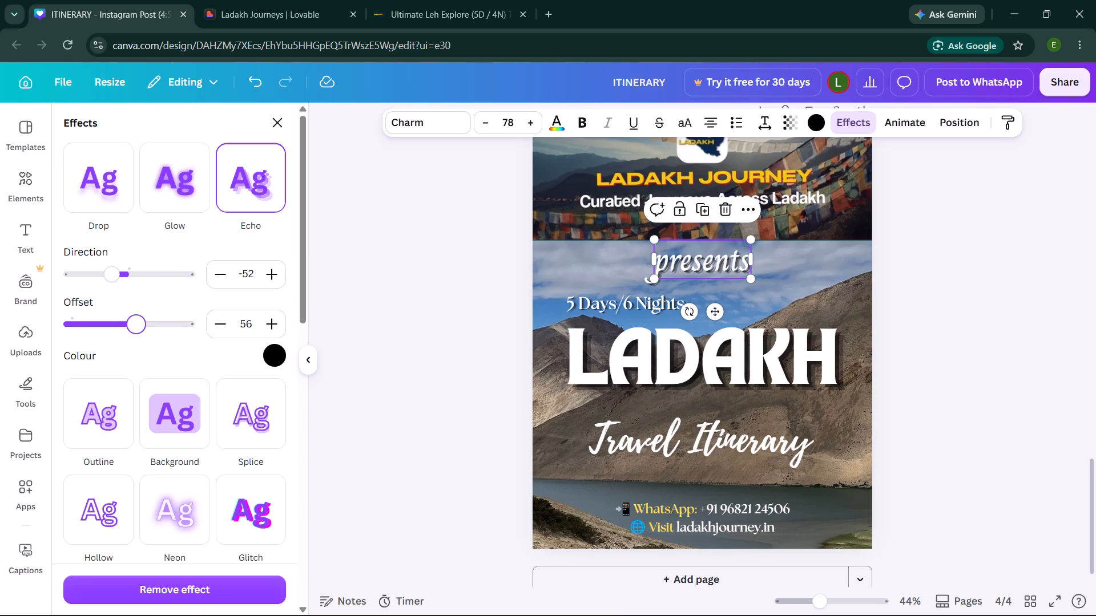
{"action": "left_click", "coordinate": [933, 359]}
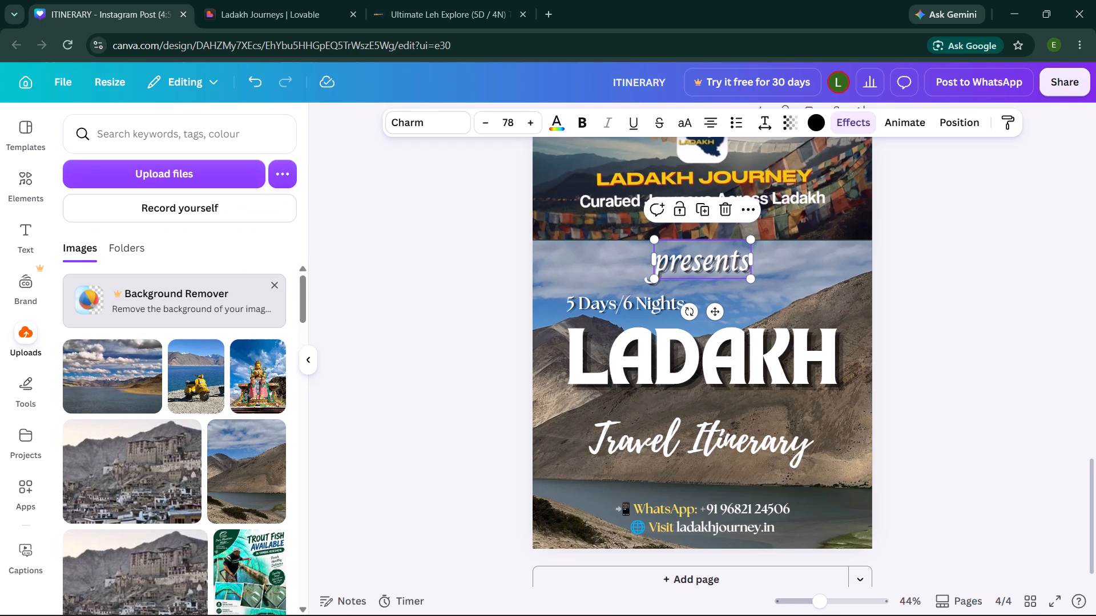
{"action": "left_click", "coordinate": [926, 338]}
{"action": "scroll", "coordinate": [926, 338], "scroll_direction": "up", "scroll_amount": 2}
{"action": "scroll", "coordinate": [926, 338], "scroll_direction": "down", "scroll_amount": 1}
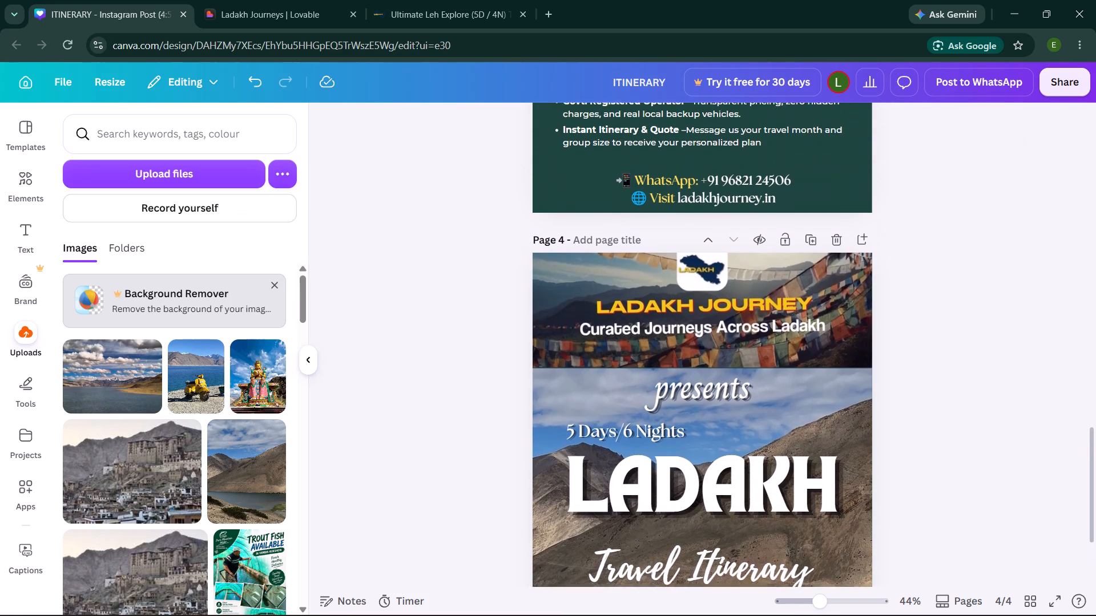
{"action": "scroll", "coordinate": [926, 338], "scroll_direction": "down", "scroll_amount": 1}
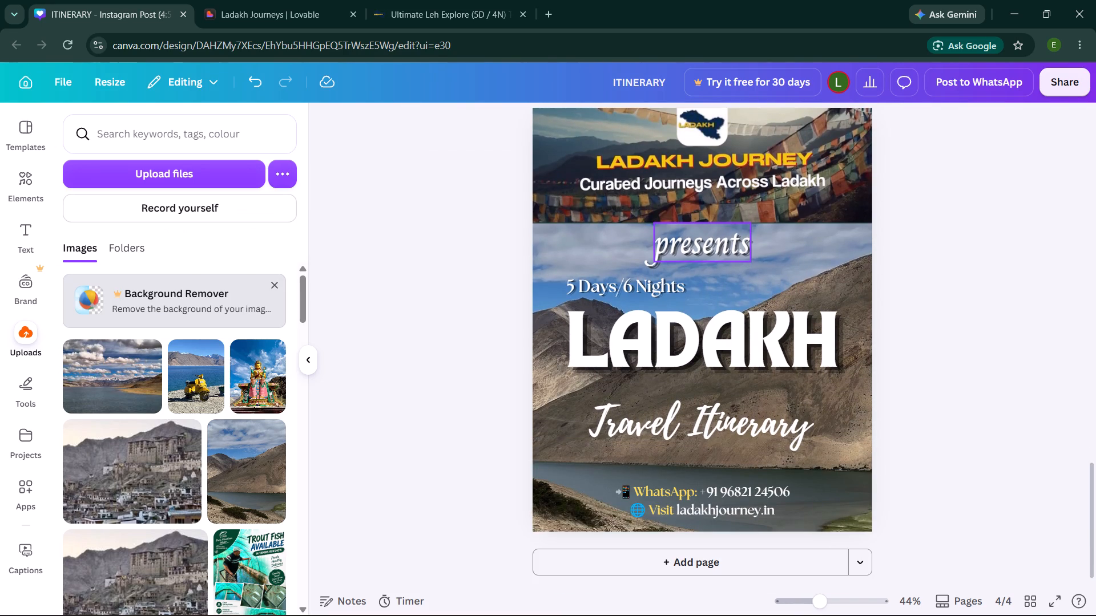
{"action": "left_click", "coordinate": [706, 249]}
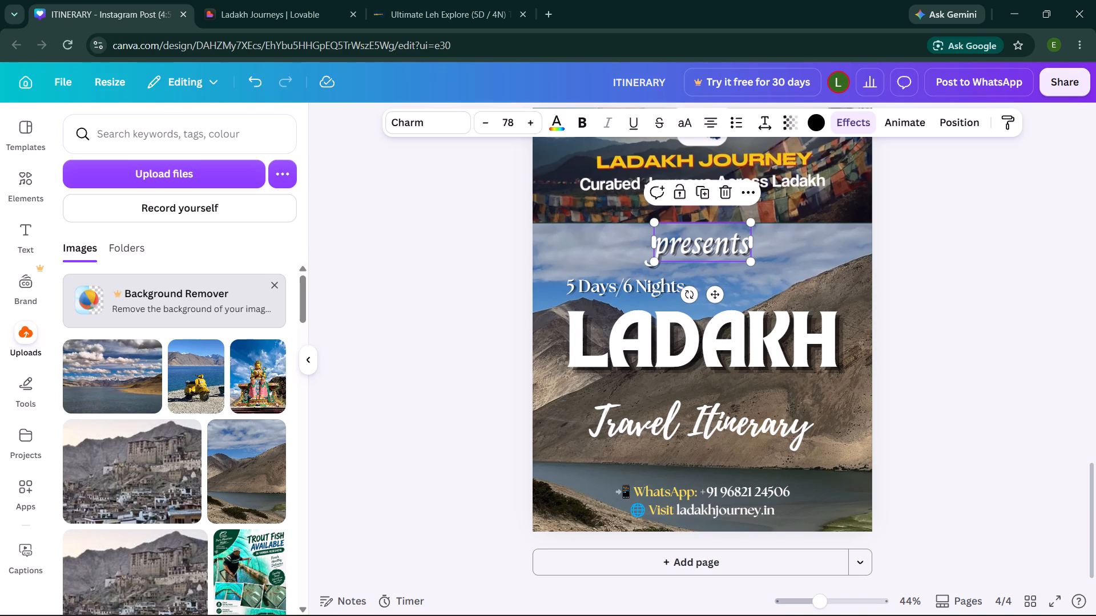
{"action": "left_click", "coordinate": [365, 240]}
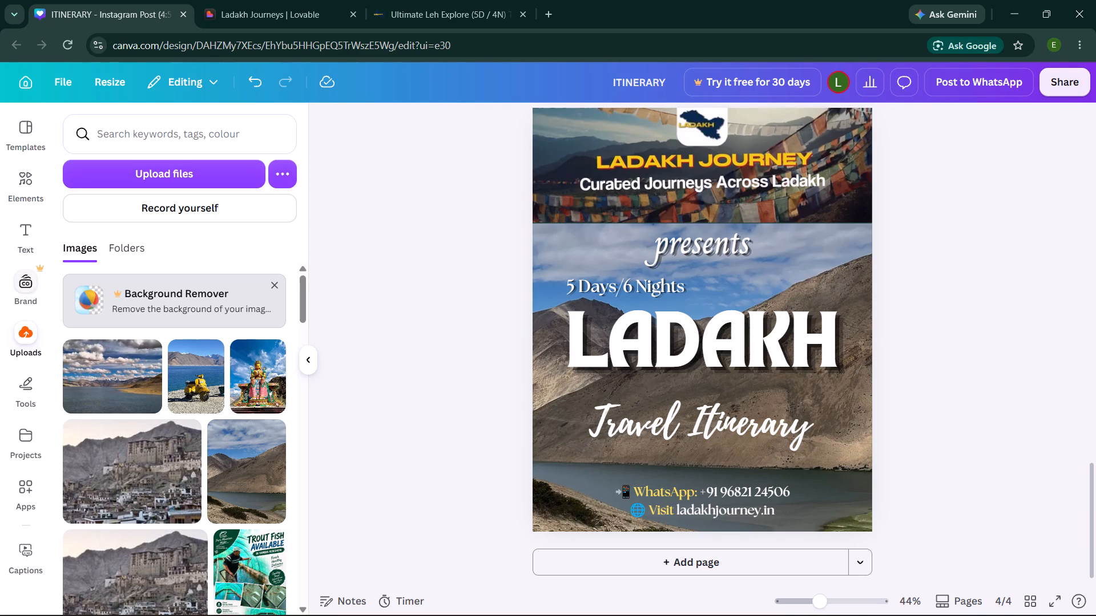
Add the "Business Model" calligraphy text design to page 4 and place it beside the word "presents".
{"action": "left_click", "coordinate": [20, 242]}
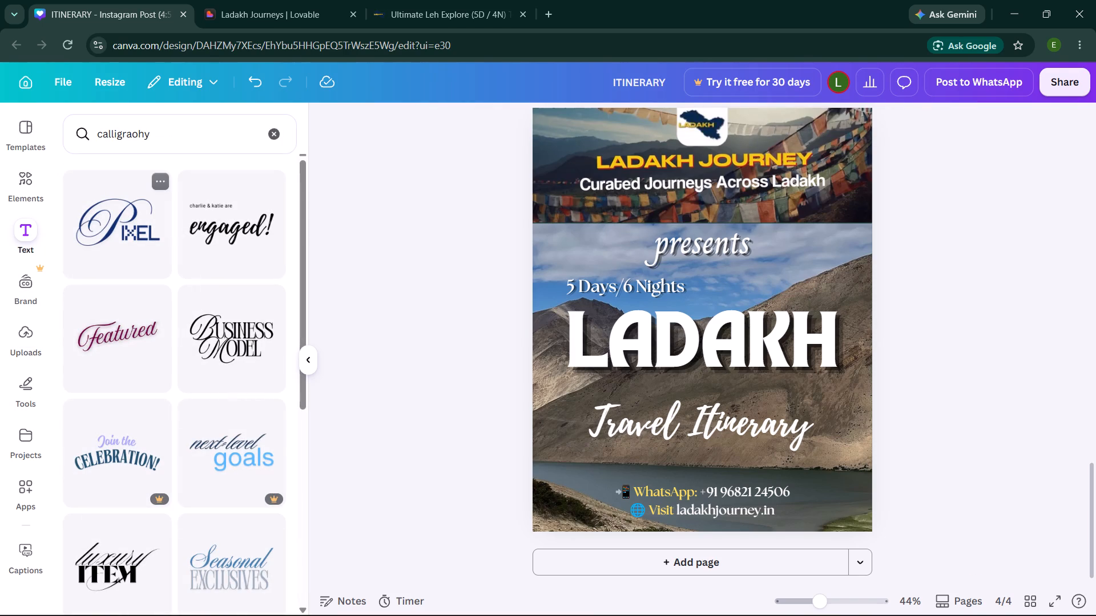
{"action": "scroll", "coordinate": [175, 338], "scroll_direction": "down", "scroll_amount": 4}
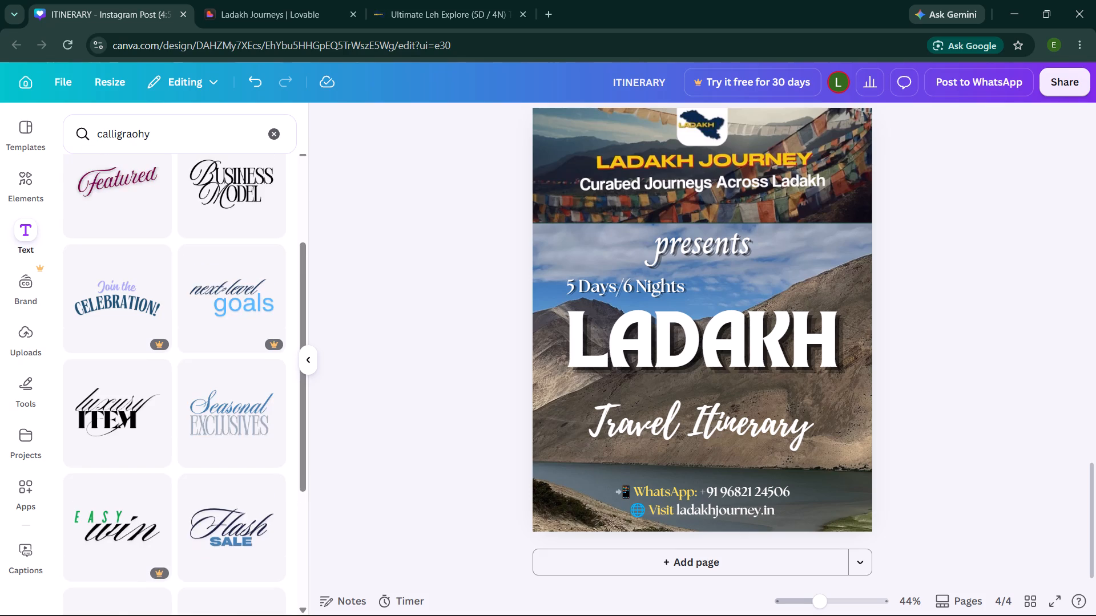
{"action": "scroll", "coordinate": [175, 338], "scroll_direction": "down", "scroll_amount": 3}
{"action": "scroll", "coordinate": [175, 338], "scroll_direction": "up", "scroll_amount": 5}
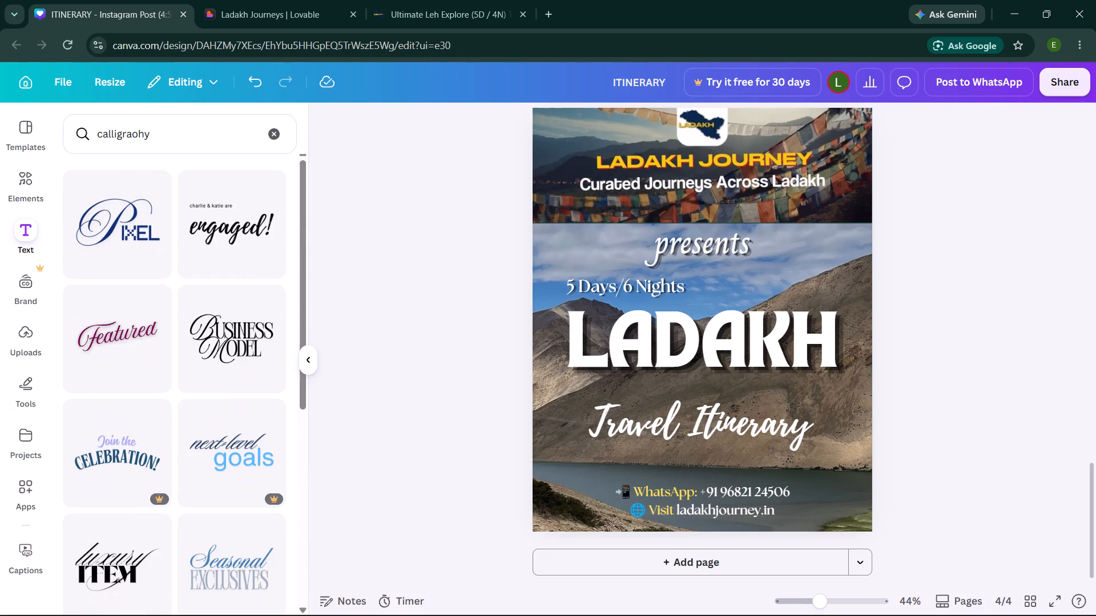
{"action": "left_click", "coordinate": [232, 352]}
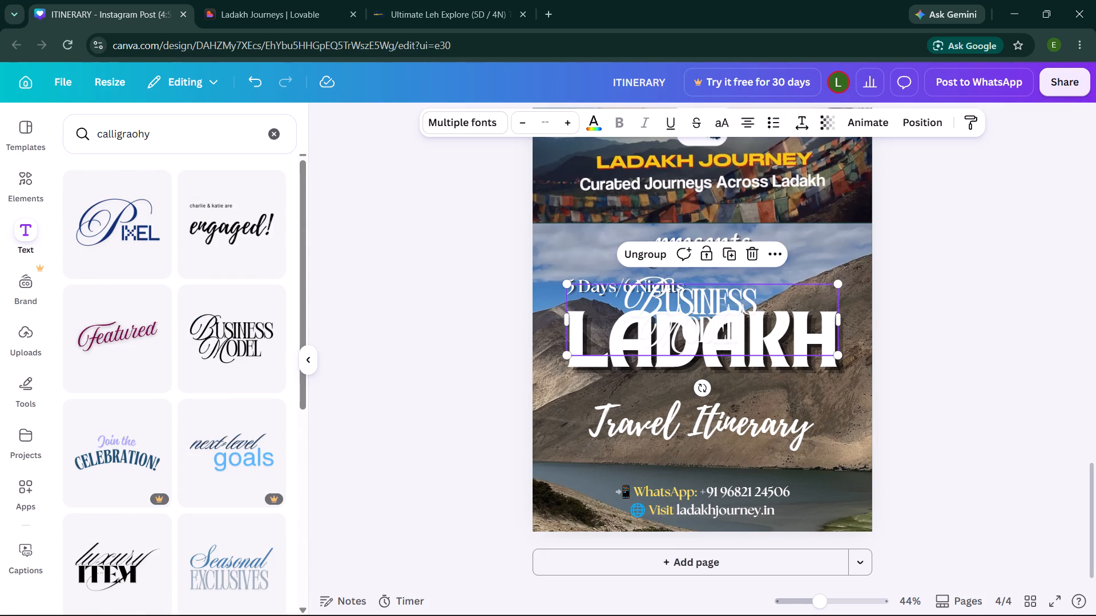
{"action": "left_click_drag", "start_coordinate": [712, 318], "coordinate": [799, 277]}
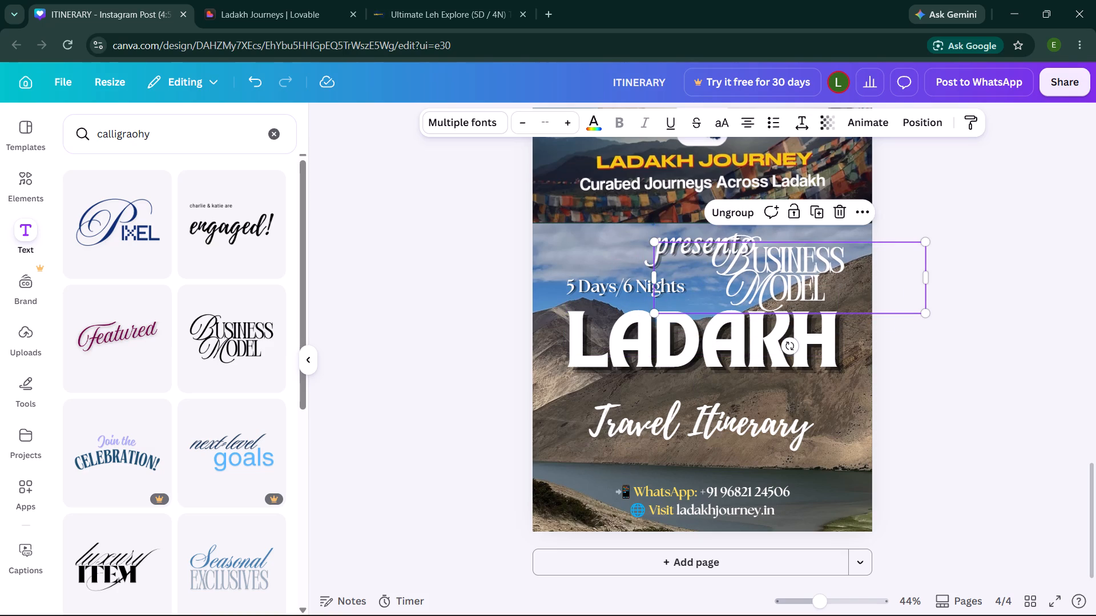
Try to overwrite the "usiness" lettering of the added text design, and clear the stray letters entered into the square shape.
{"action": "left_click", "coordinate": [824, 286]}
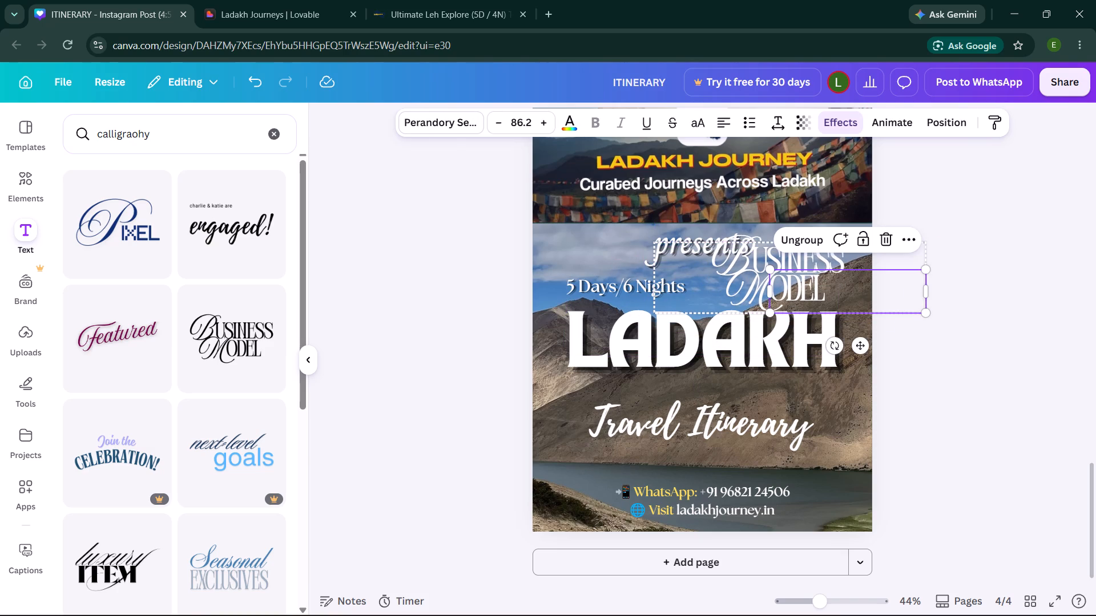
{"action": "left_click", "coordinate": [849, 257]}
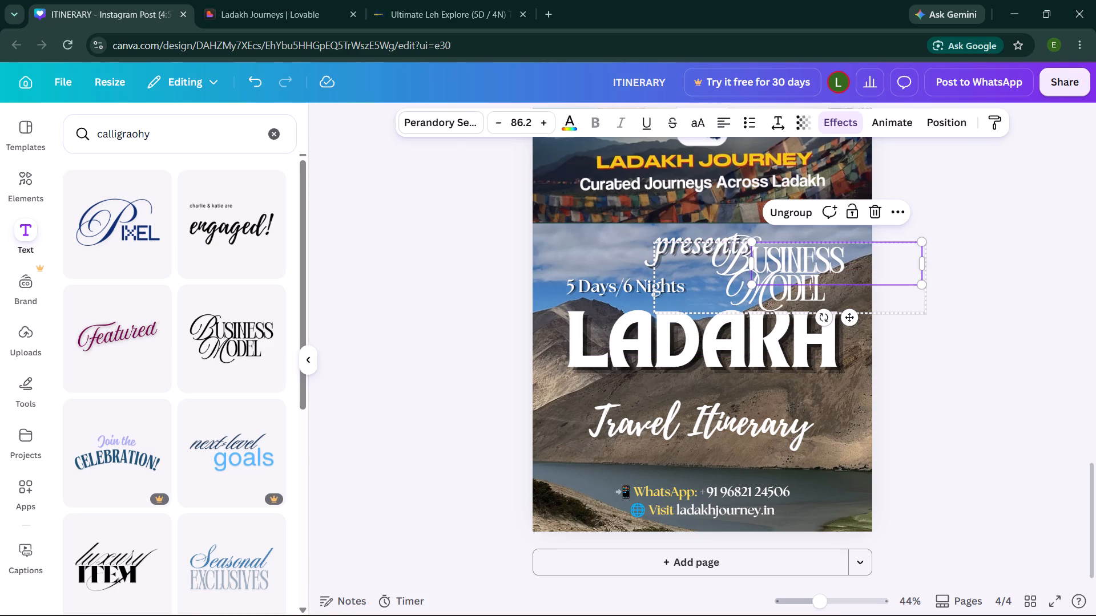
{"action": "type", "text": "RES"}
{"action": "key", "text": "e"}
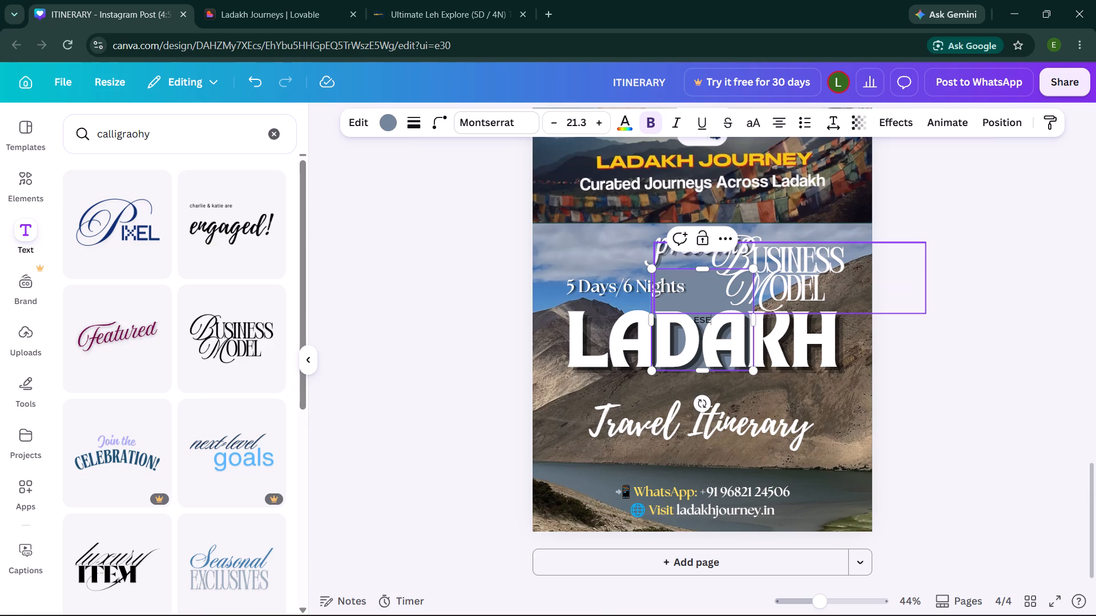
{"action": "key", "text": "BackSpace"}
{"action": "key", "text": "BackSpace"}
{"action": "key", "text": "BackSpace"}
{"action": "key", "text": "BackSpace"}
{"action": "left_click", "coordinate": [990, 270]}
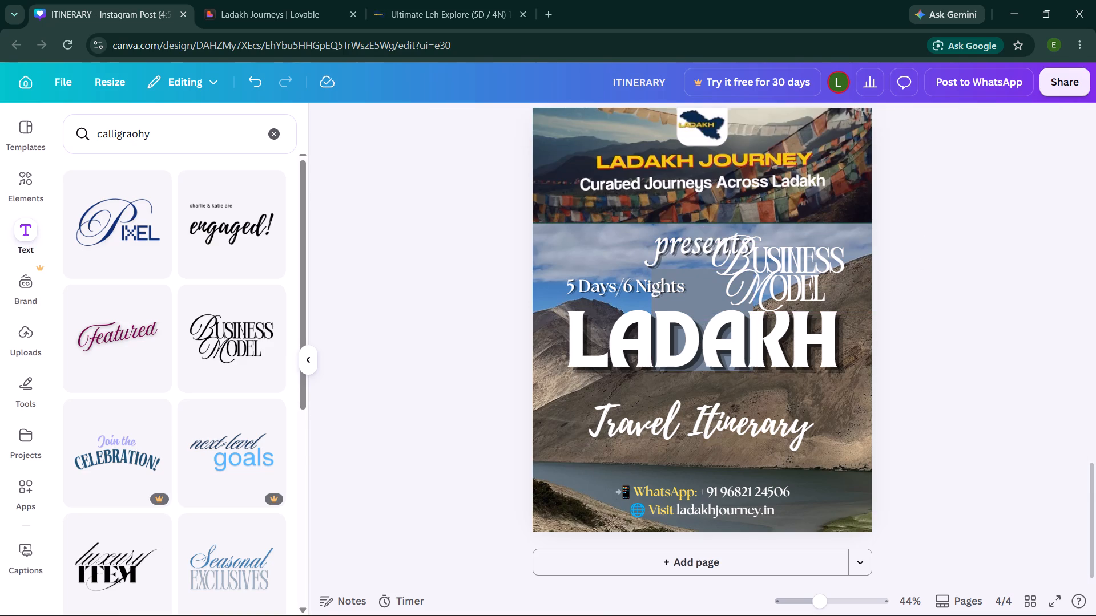
Replace the "usiness" lettering in the added text design with "RESENT".
{"action": "left_click", "coordinate": [809, 261]}
{"action": "left_click", "coordinate": [809, 261]}
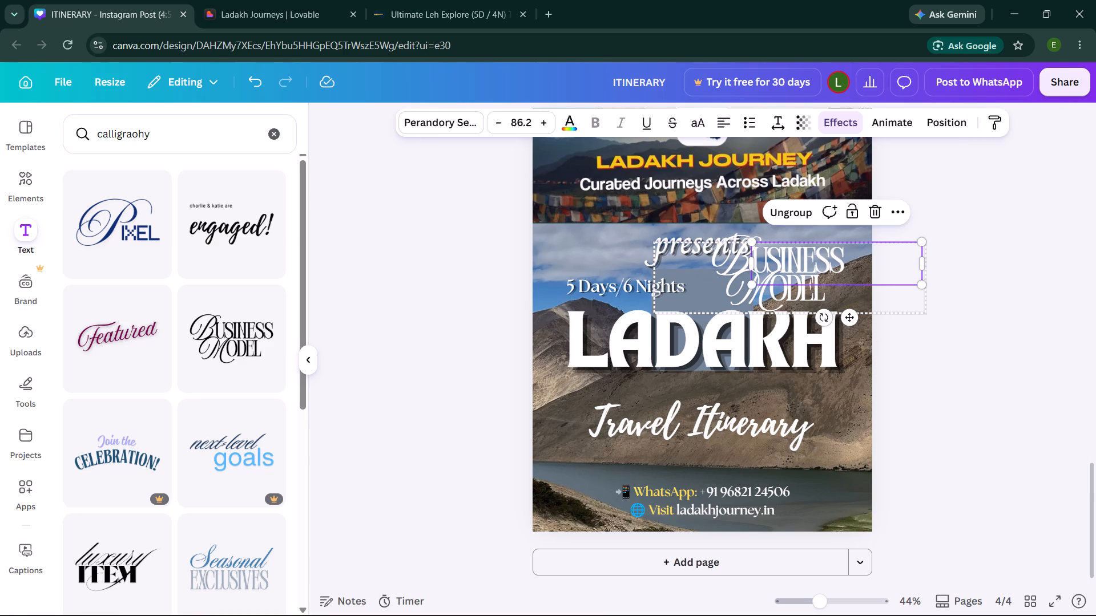
{"action": "left_click", "coordinate": [824, 257]}
{"action": "key", "text": "r"}
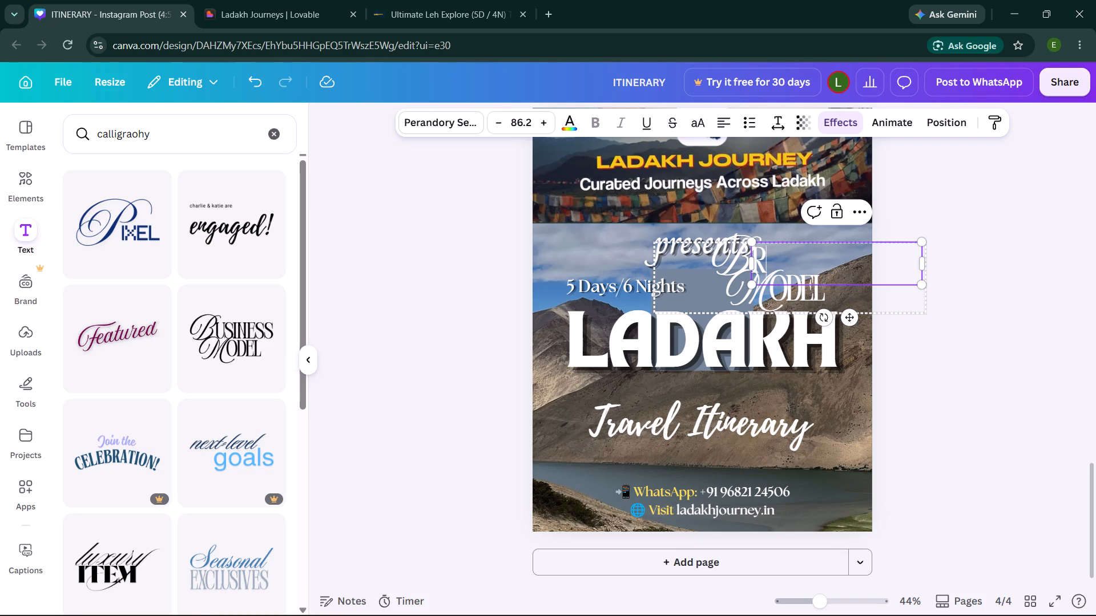
{"action": "key", "text": "e"}
{"action": "type", "text": "SE"}
{"action": "type", "text": "NT"}
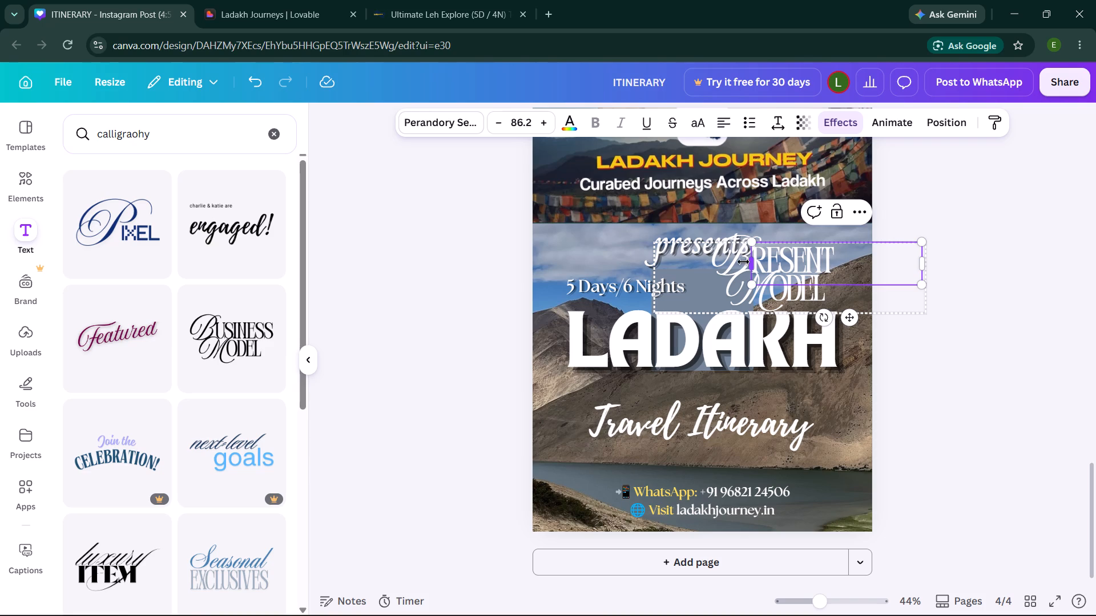
Delete both parts of the word "Model", "odel" and the script "M", from the added text design.
{"action": "left_click", "coordinate": [743, 262]}
{"action": "left_click", "coordinate": [797, 299]}
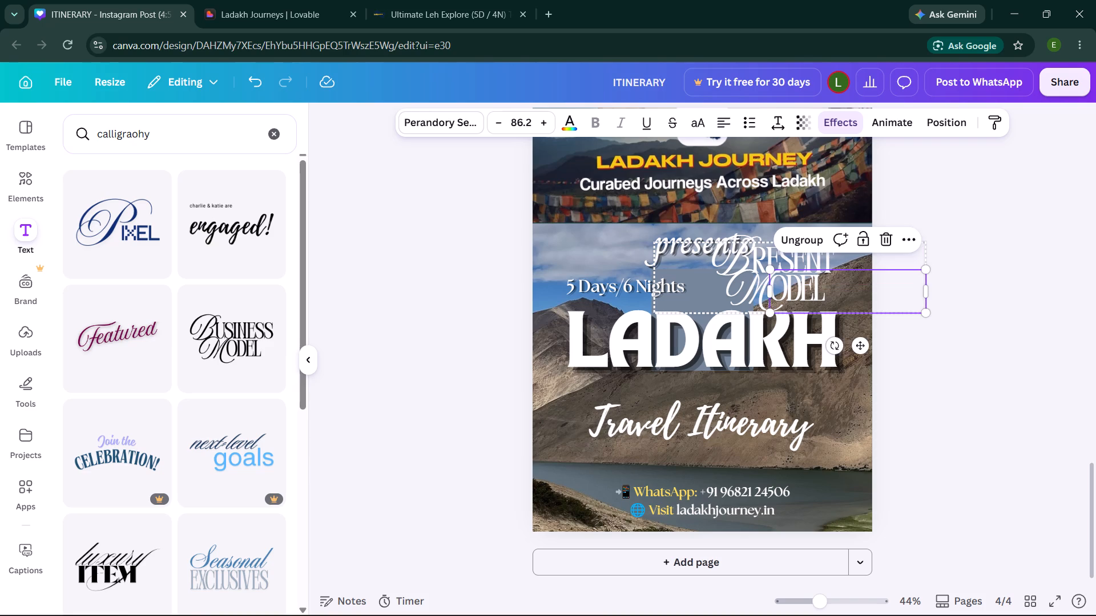
{"action": "left_click", "coordinate": [883, 240]}
{"action": "left_click", "coordinate": [709, 293]}
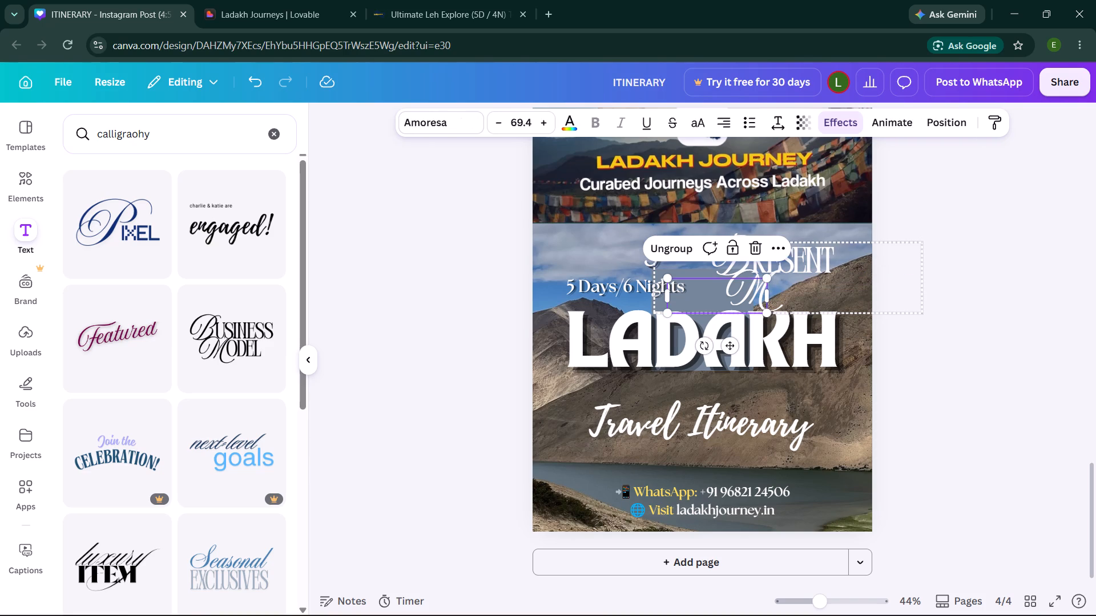
{"action": "key", "text": "BackSpace"}
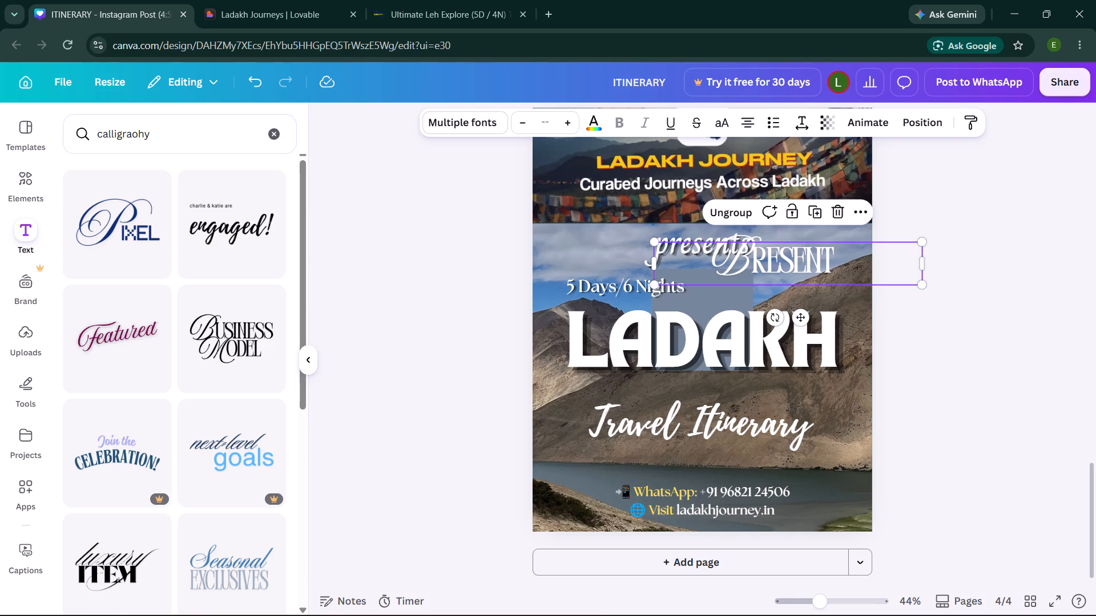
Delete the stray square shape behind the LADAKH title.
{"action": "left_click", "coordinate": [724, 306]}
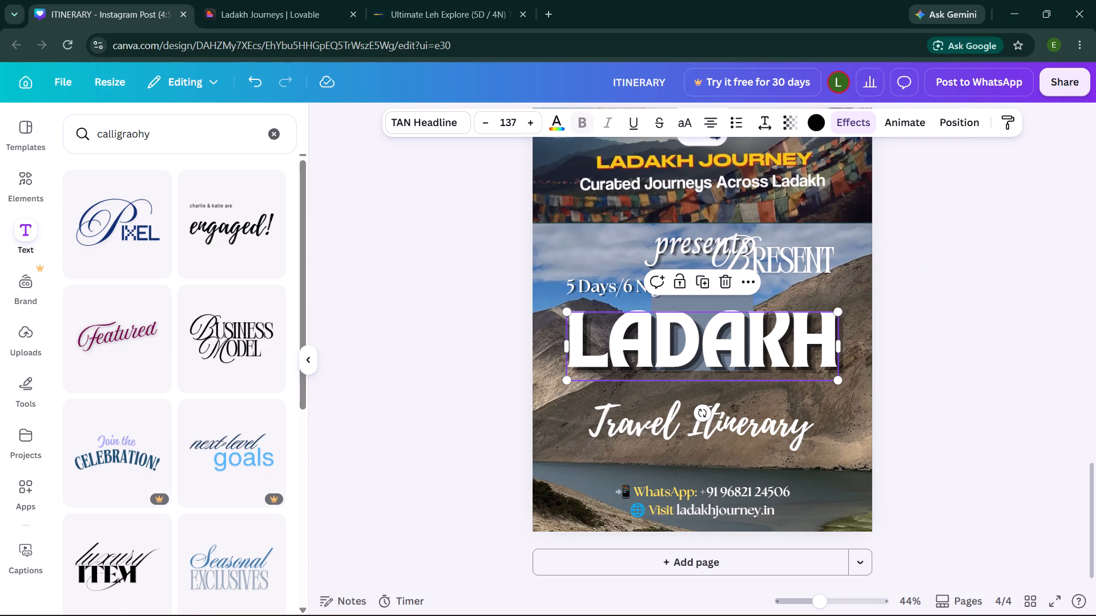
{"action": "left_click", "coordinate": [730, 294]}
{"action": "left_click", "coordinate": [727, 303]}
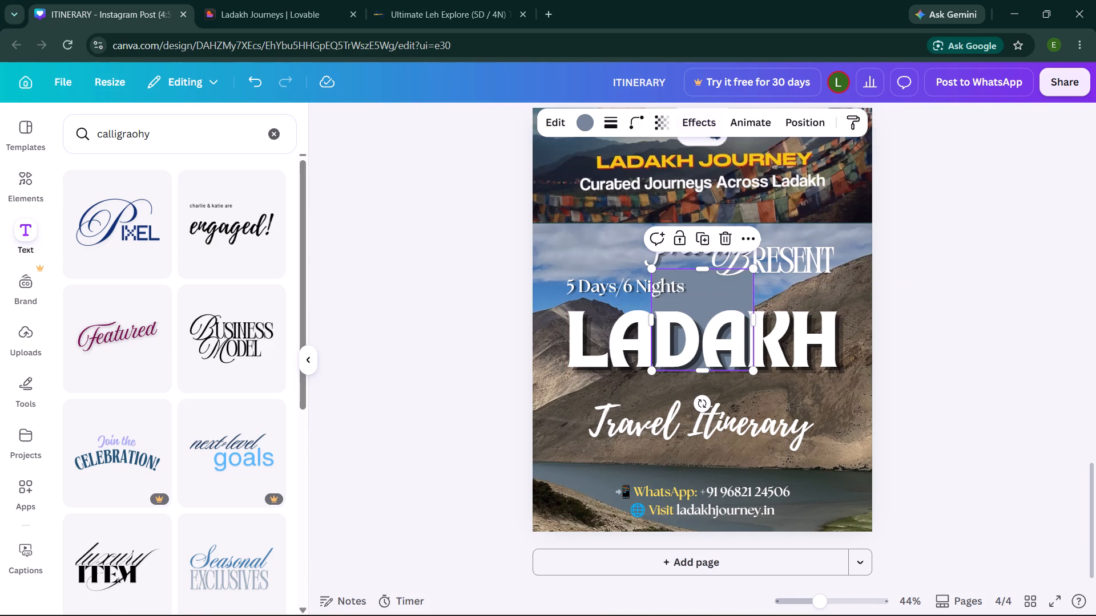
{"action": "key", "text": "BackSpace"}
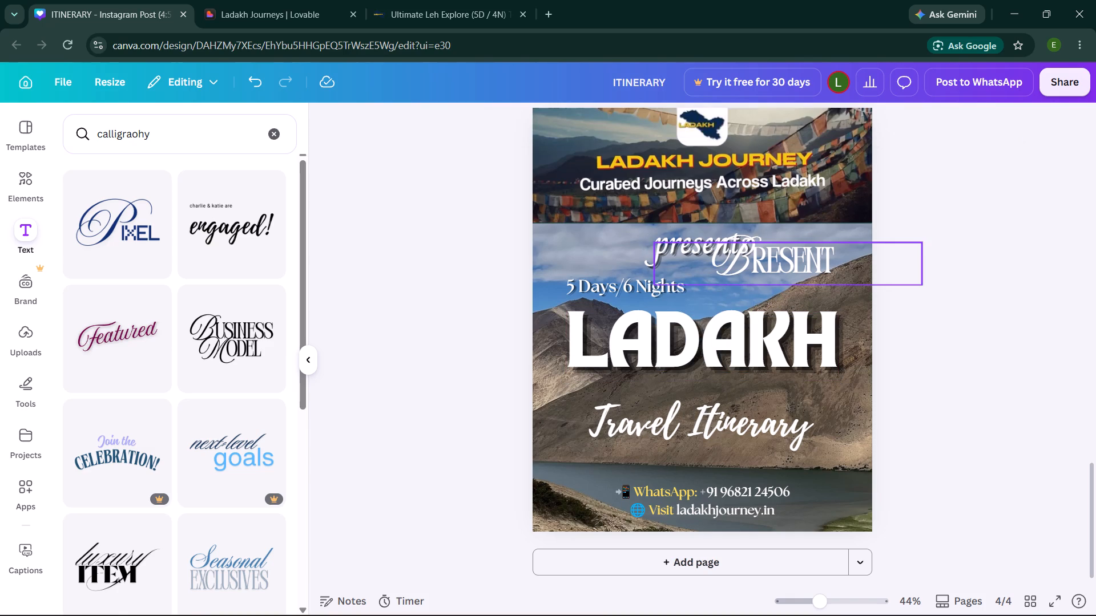
Change the script initial of the added text from B to P and append an S so it reads "PRESENTS".
{"action": "left_click", "coordinate": [742, 265]}
{"action": "left_click", "coordinate": [742, 265]}
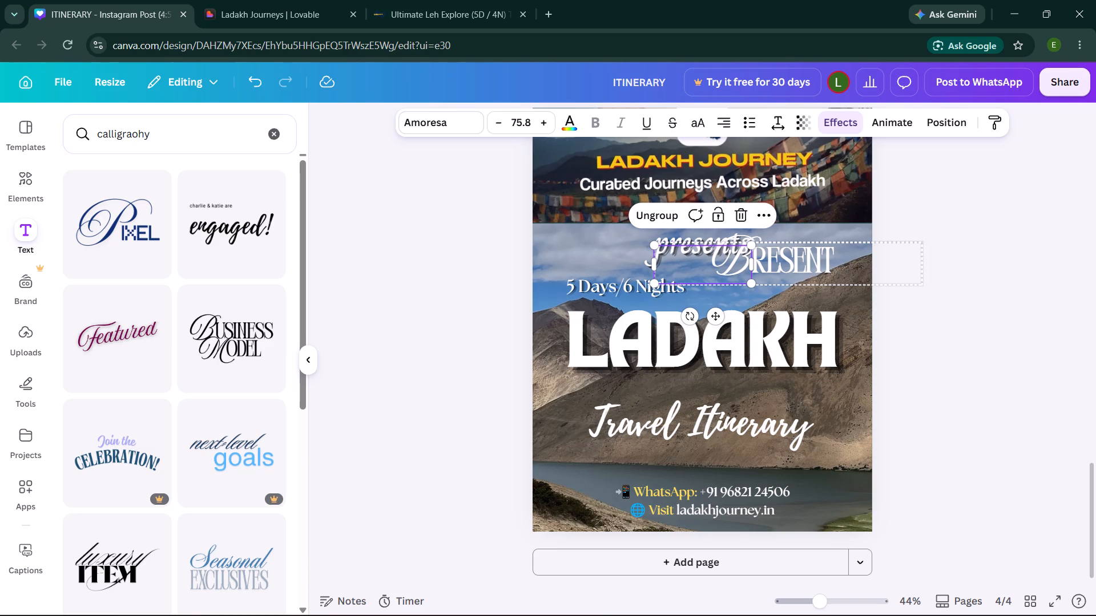
{"action": "left_click", "coordinate": [743, 261]}
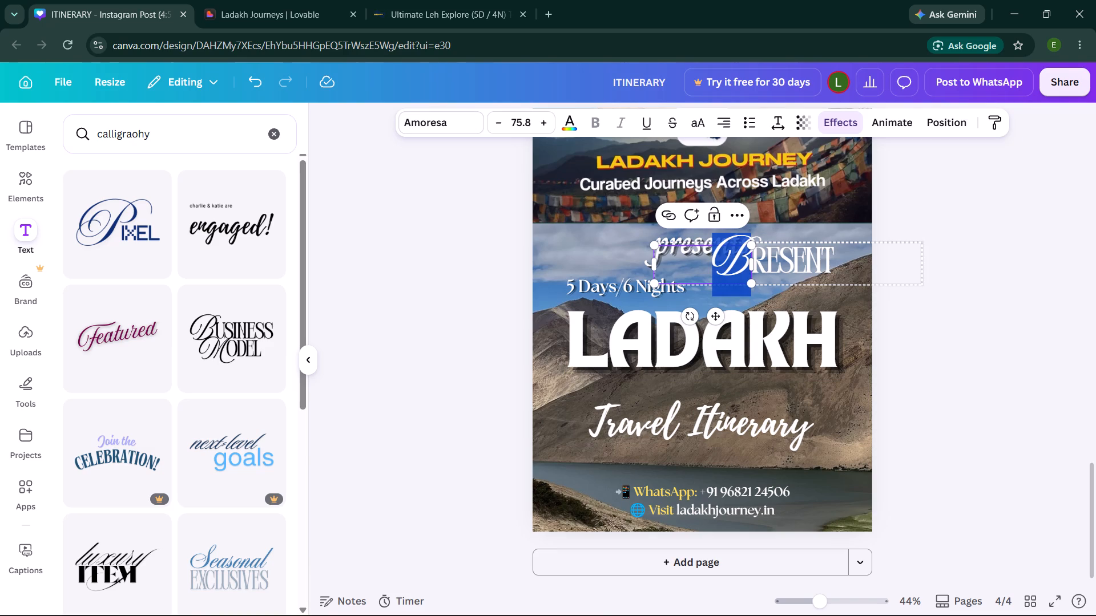
{"action": "key", "text": "p"}
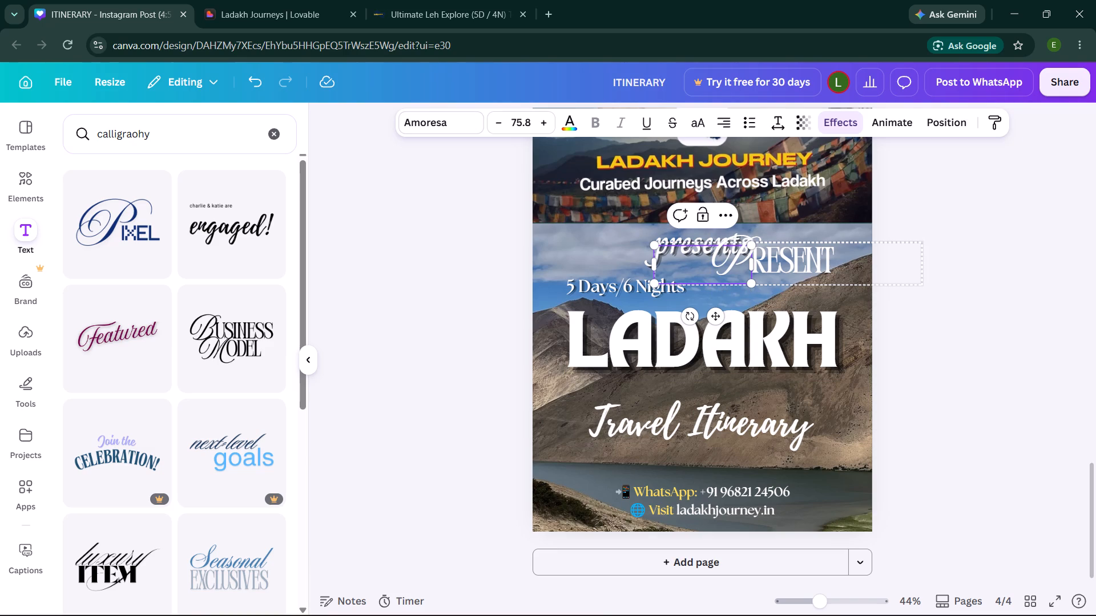
{"action": "left_click", "coordinate": [980, 210]}
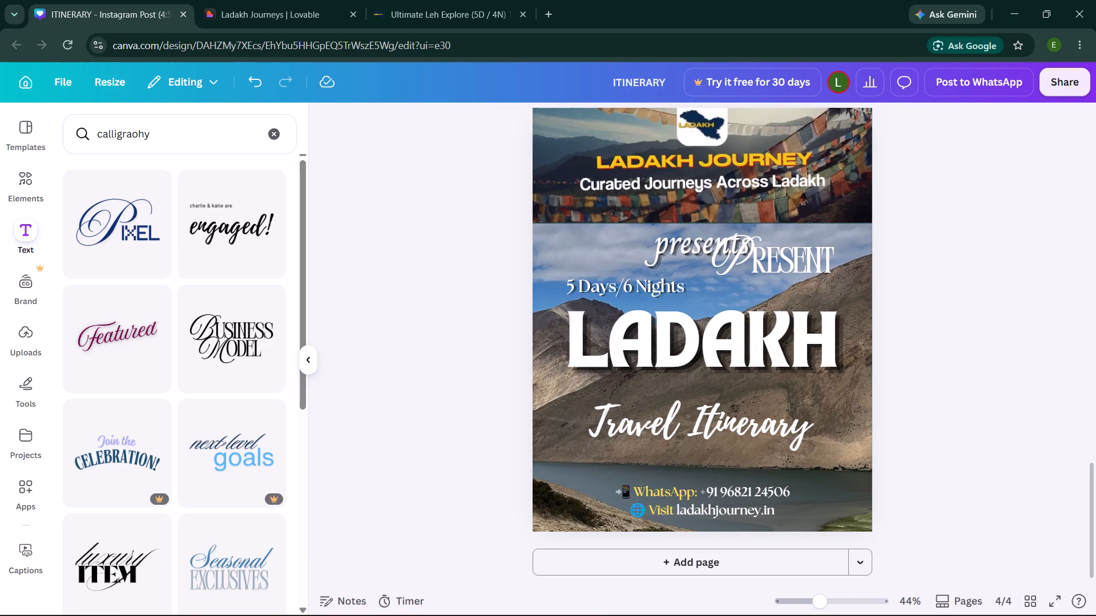
{"action": "left_click", "coordinate": [840, 261]}
{"action": "left_click", "coordinate": [840, 261]}
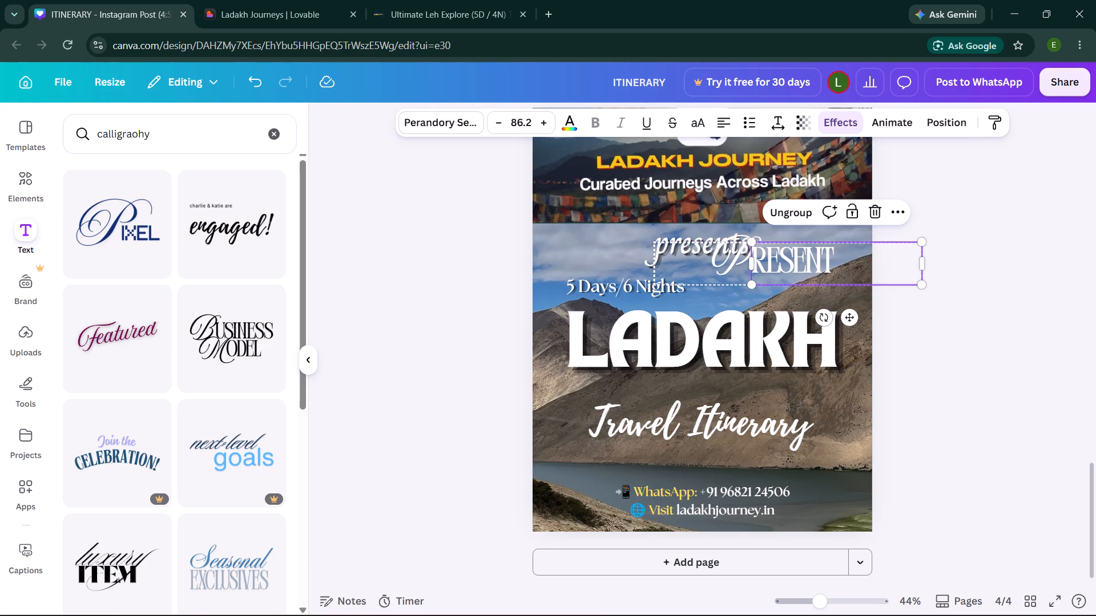
{"action": "left_click", "coordinate": [840, 261]}
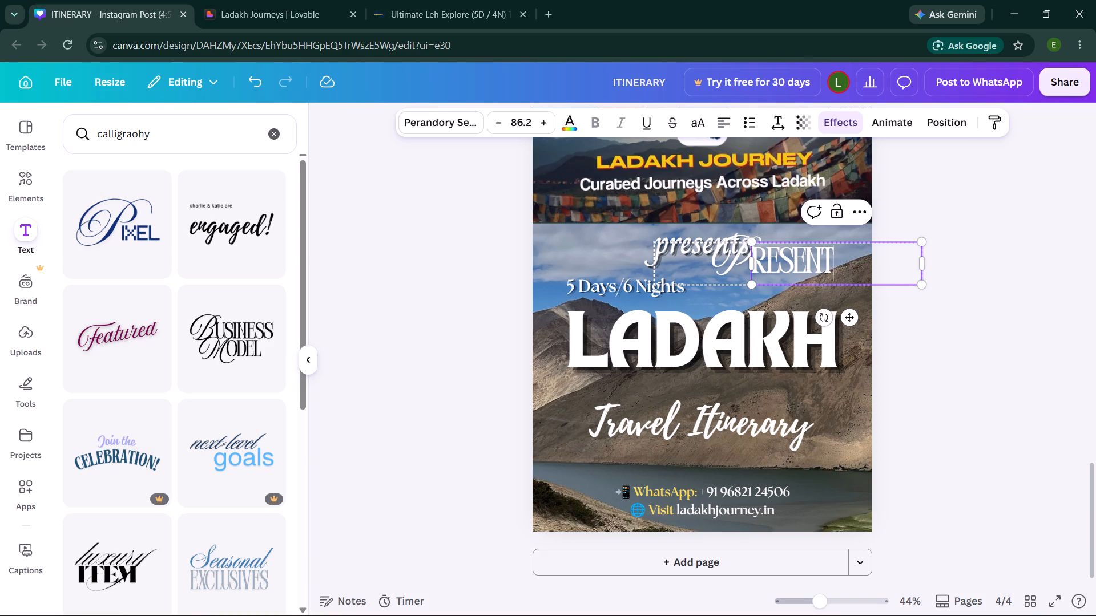
{"action": "key", "text": "s"}
{"action": "left_click", "coordinate": [950, 210]}
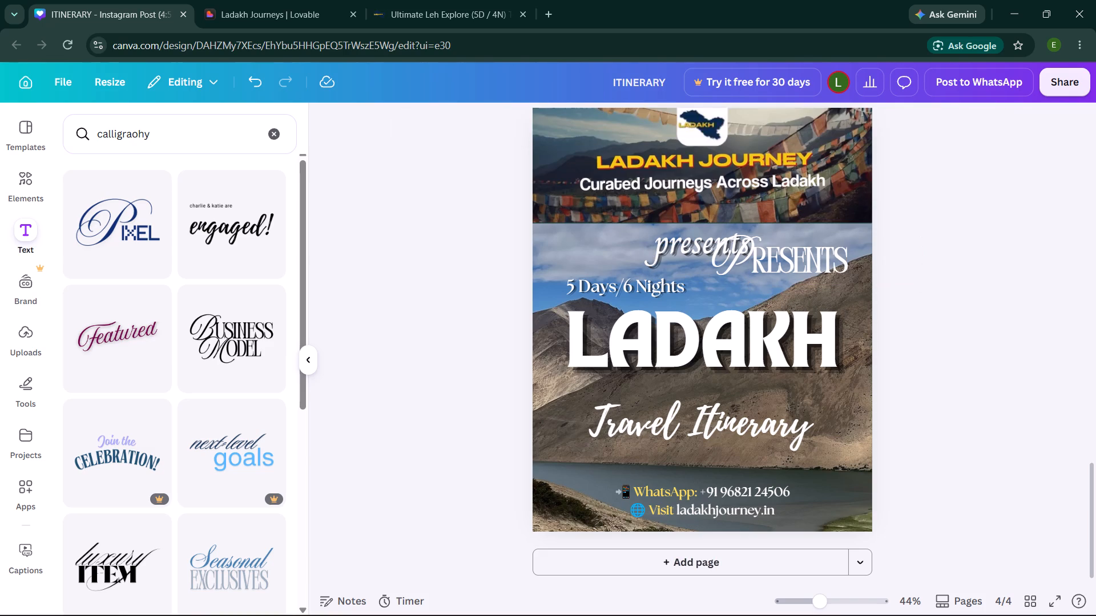
Delete the old shadowed "presents" text from page 4.
{"action": "left_click", "coordinate": [683, 241]}
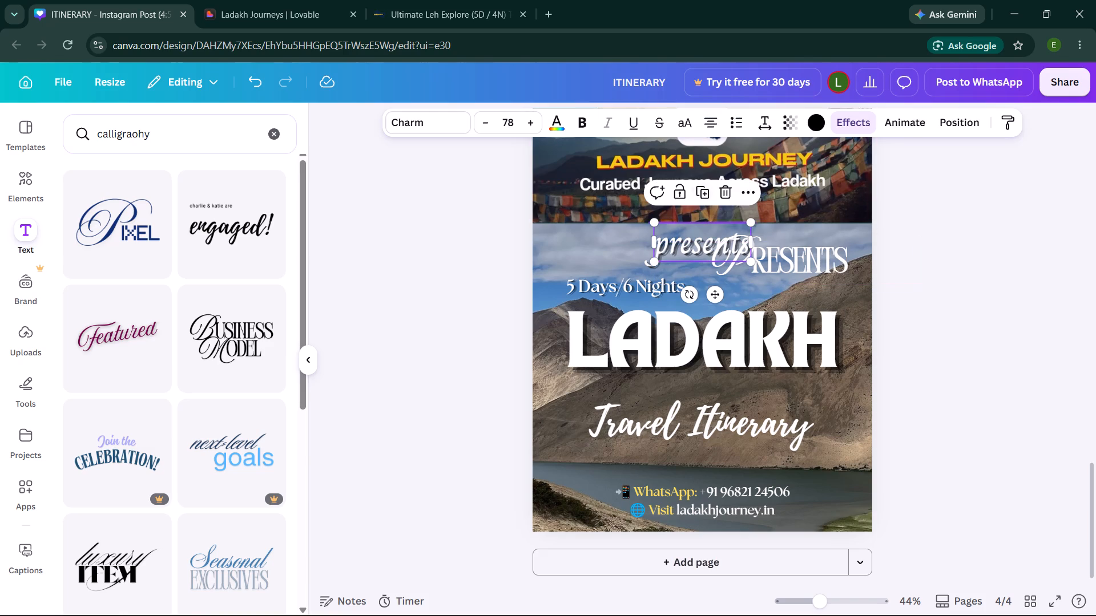
{"action": "left_click", "coordinate": [724, 191]}
Centre the new "PRESENTS" text horizontally on page 4, just below the header banner.
{"action": "left_click_drag", "start_coordinate": [783, 265], "coordinate": [774, 263]}
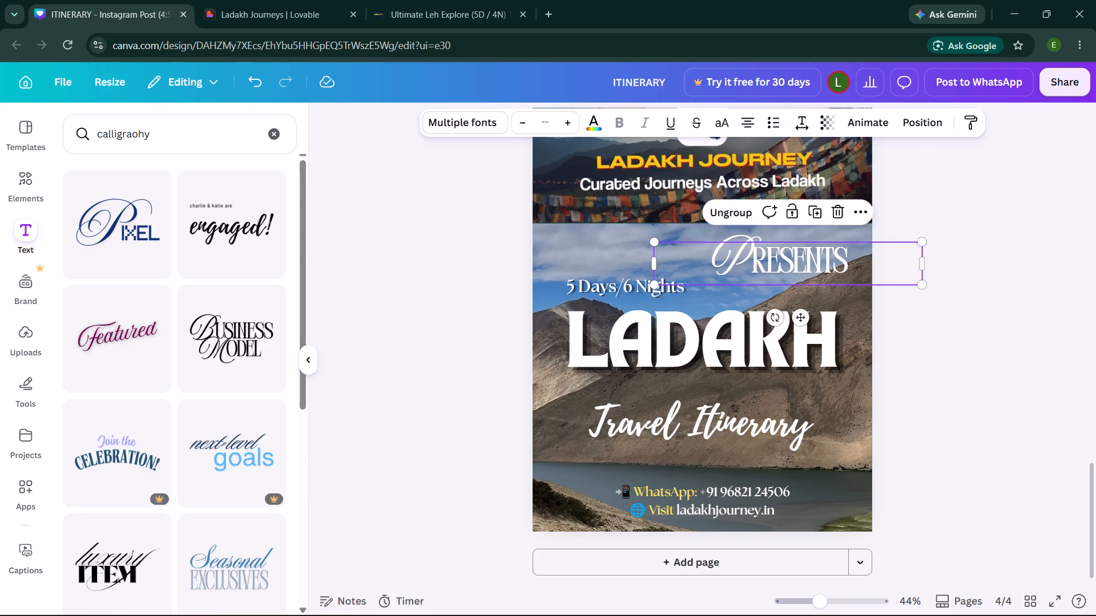
{"action": "left_click_drag", "start_coordinate": [774, 263], "coordinate": [699, 261]}
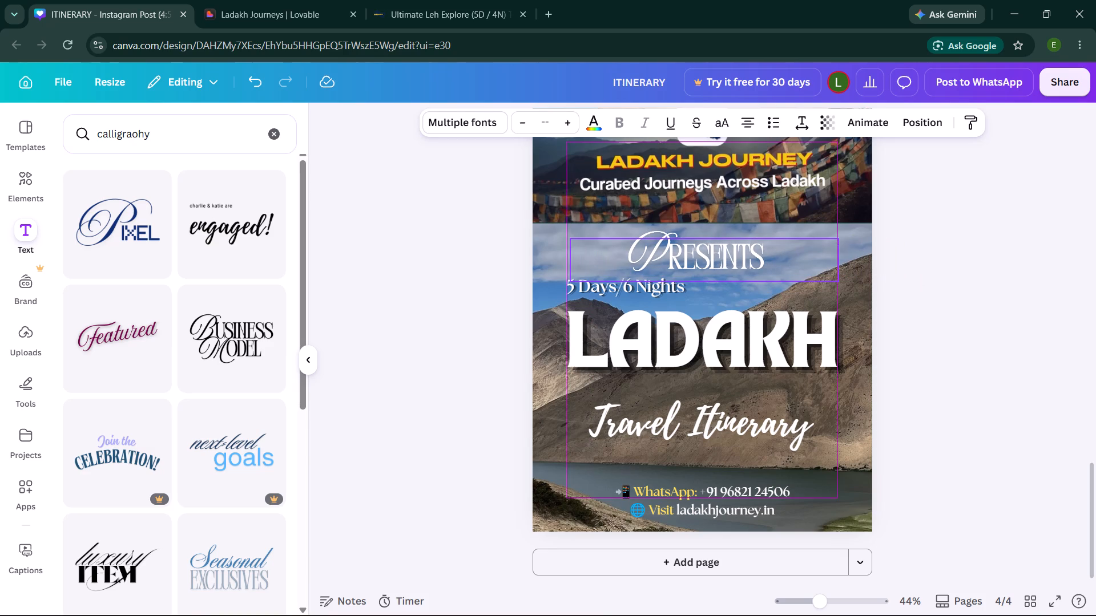
{"action": "left_click_drag", "start_coordinate": [699, 261], "coordinate": [699, 258]}
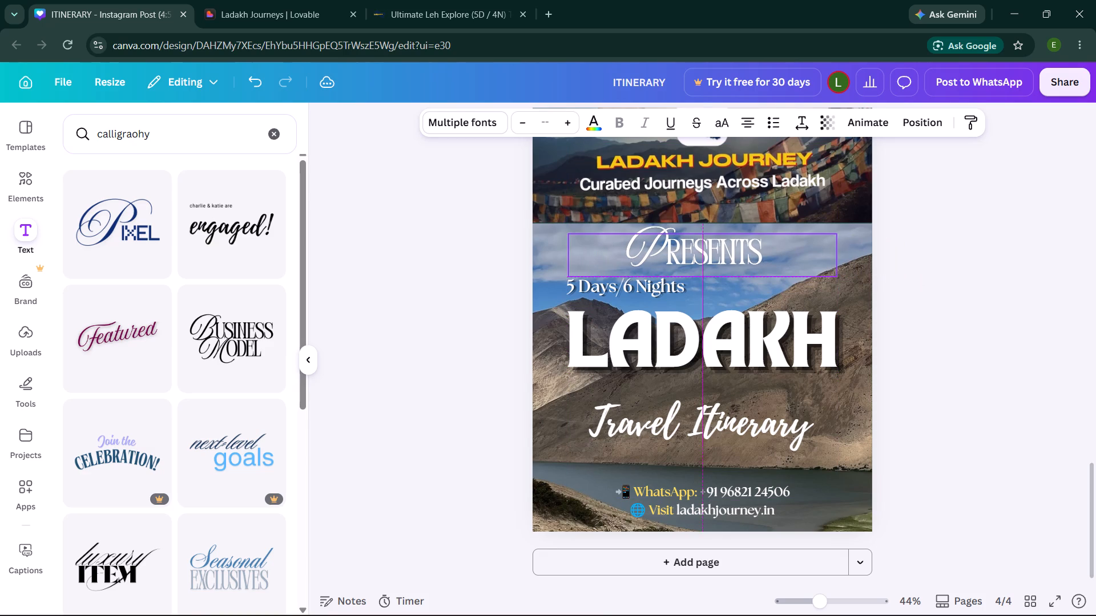
{"action": "left_click_drag", "start_coordinate": [699, 258], "coordinate": [698, 258]}
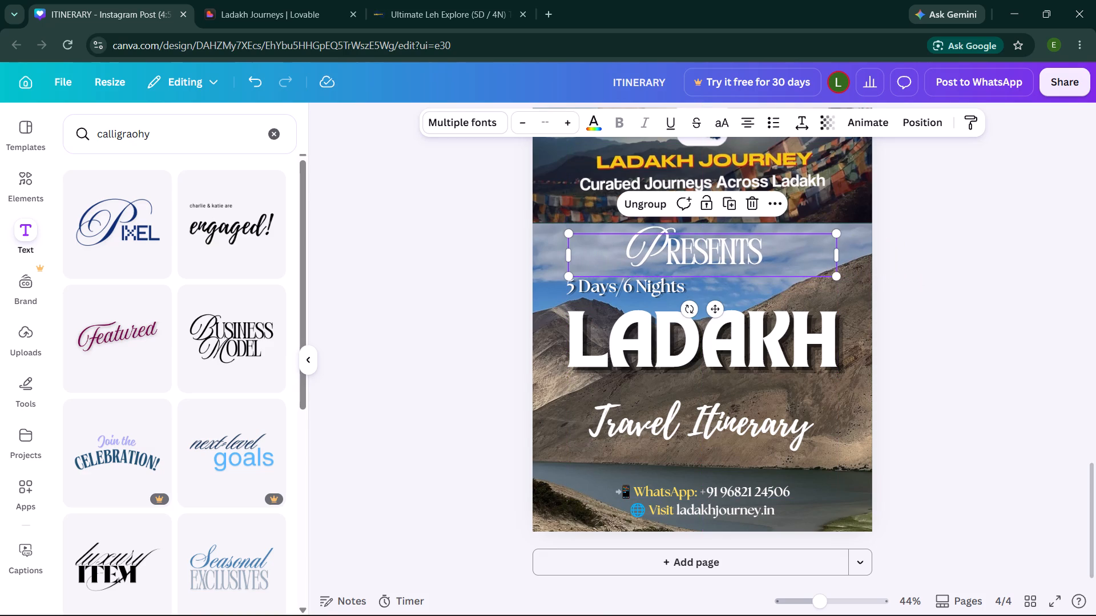
{"action": "left_click", "coordinate": [931, 290]}
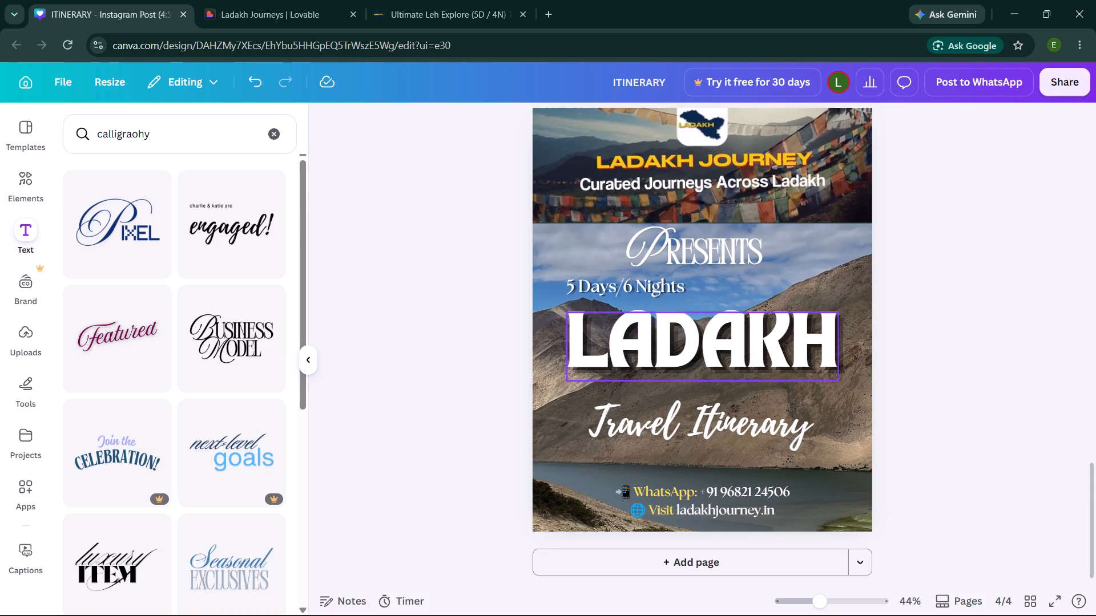
Move the "LADAKH" title and the "5 Days/6 Nights" line slightly down to leave more space below "PRESENTS".
{"action": "left_click_drag", "start_coordinate": [675, 346], "coordinate": [675, 359]}
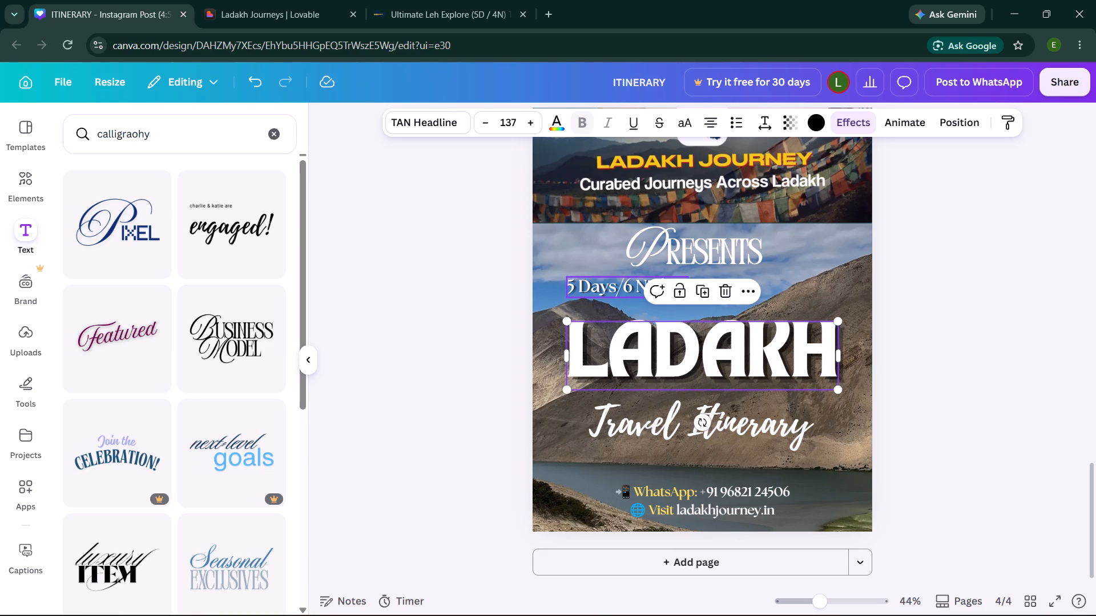
{"action": "left_click_drag", "start_coordinate": [606, 289], "coordinate": [605, 305]}
{"action": "left_click", "coordinate": [605, 306]}
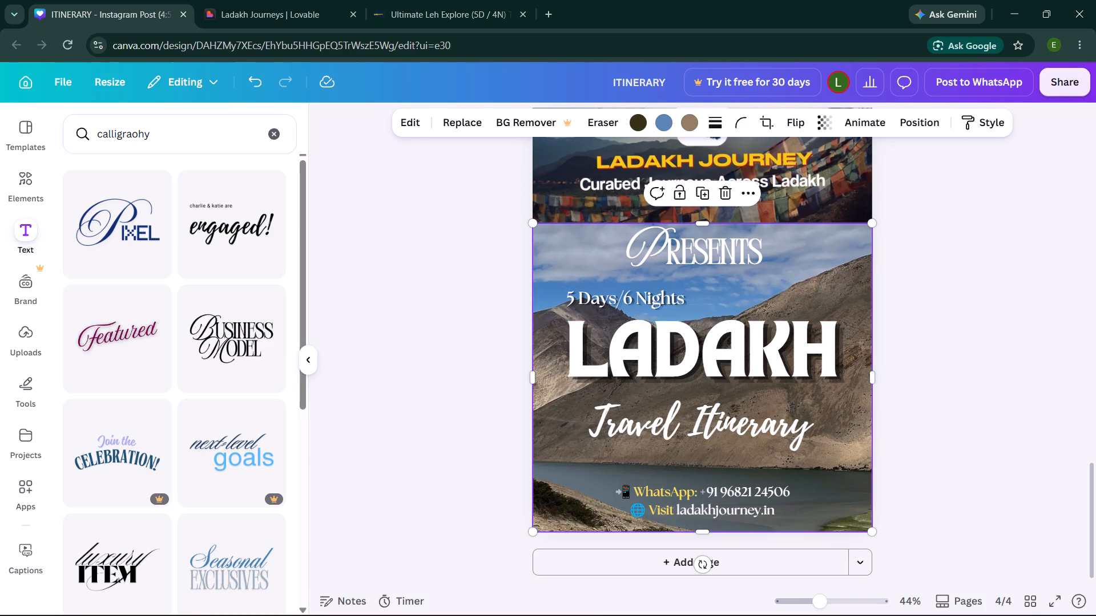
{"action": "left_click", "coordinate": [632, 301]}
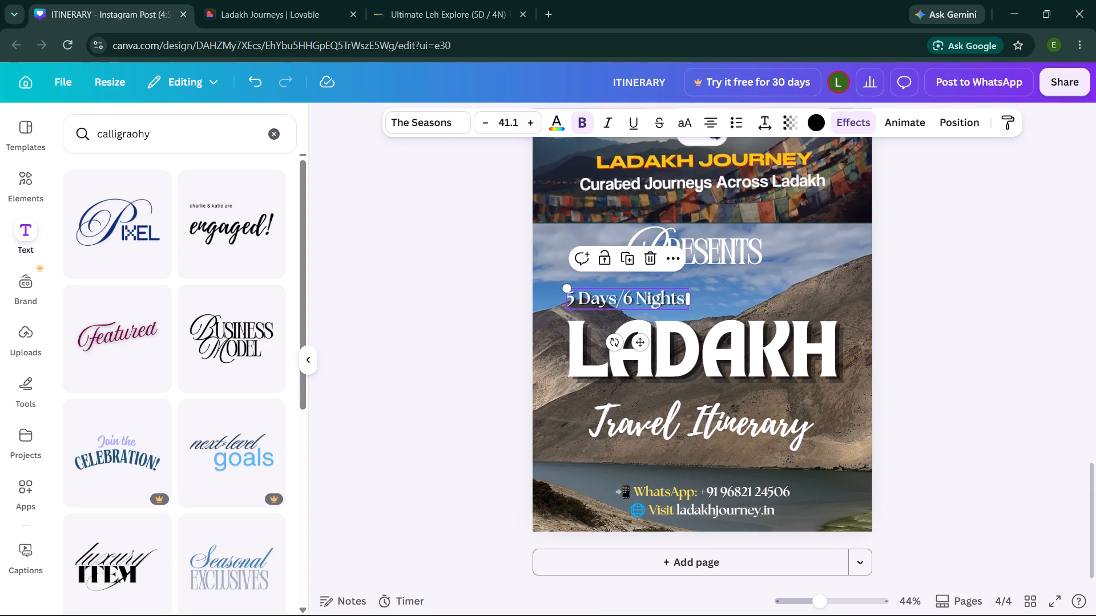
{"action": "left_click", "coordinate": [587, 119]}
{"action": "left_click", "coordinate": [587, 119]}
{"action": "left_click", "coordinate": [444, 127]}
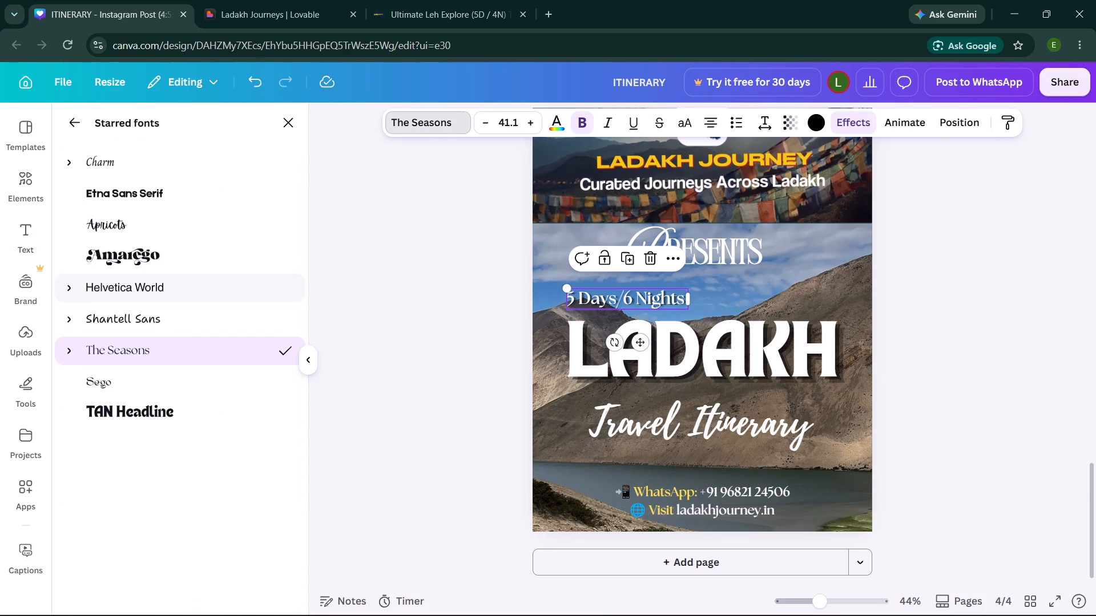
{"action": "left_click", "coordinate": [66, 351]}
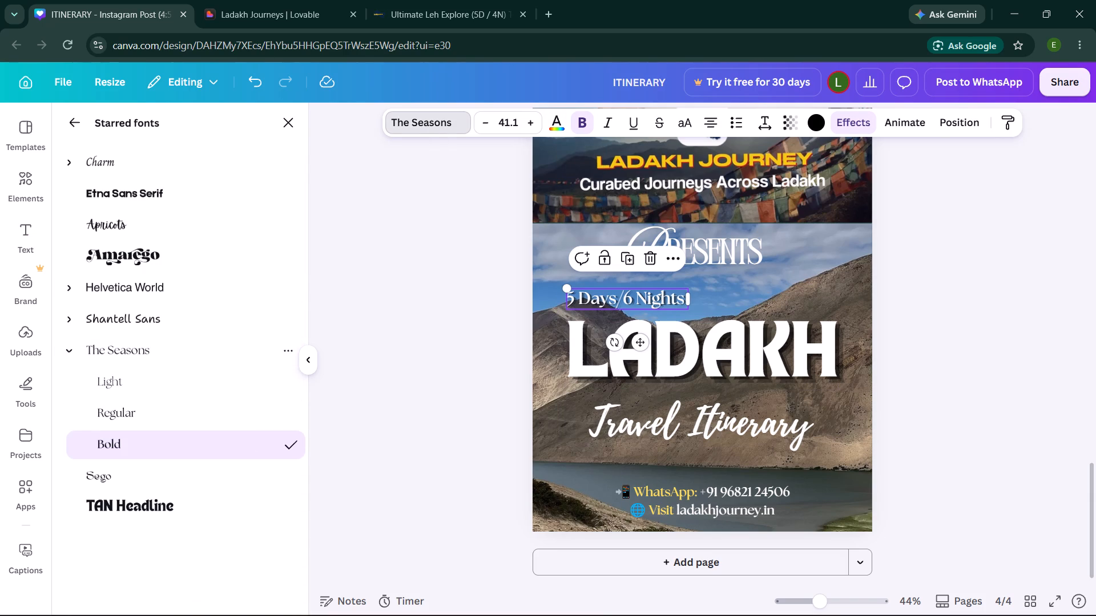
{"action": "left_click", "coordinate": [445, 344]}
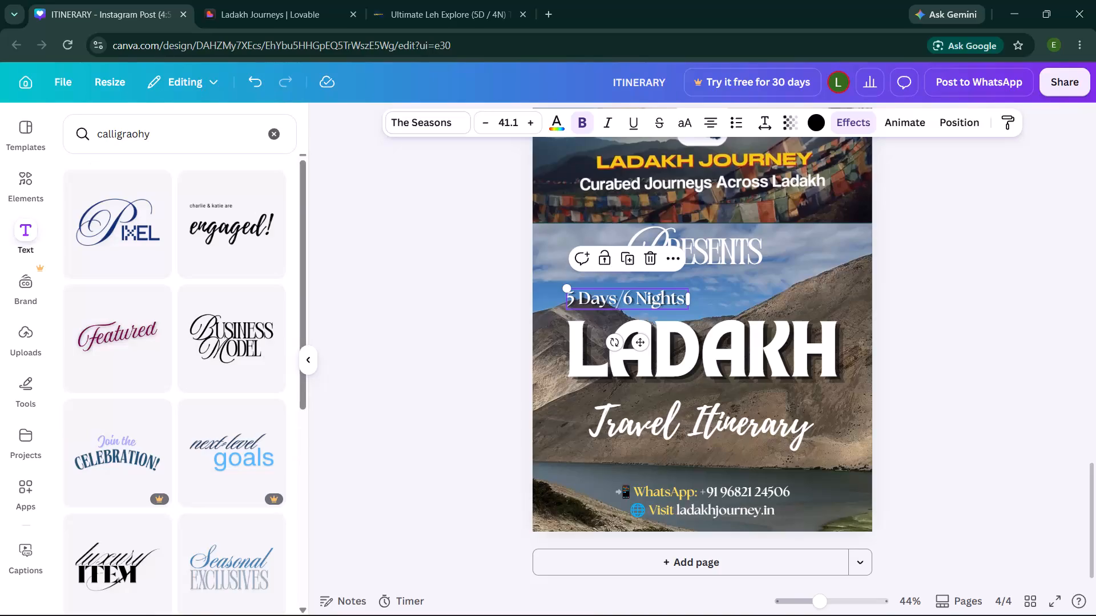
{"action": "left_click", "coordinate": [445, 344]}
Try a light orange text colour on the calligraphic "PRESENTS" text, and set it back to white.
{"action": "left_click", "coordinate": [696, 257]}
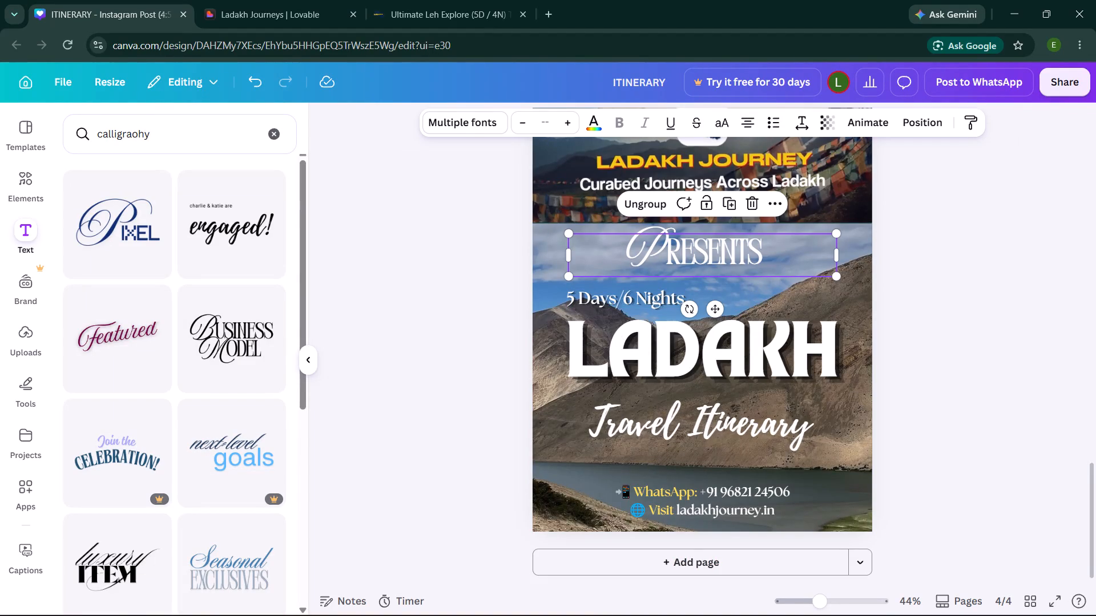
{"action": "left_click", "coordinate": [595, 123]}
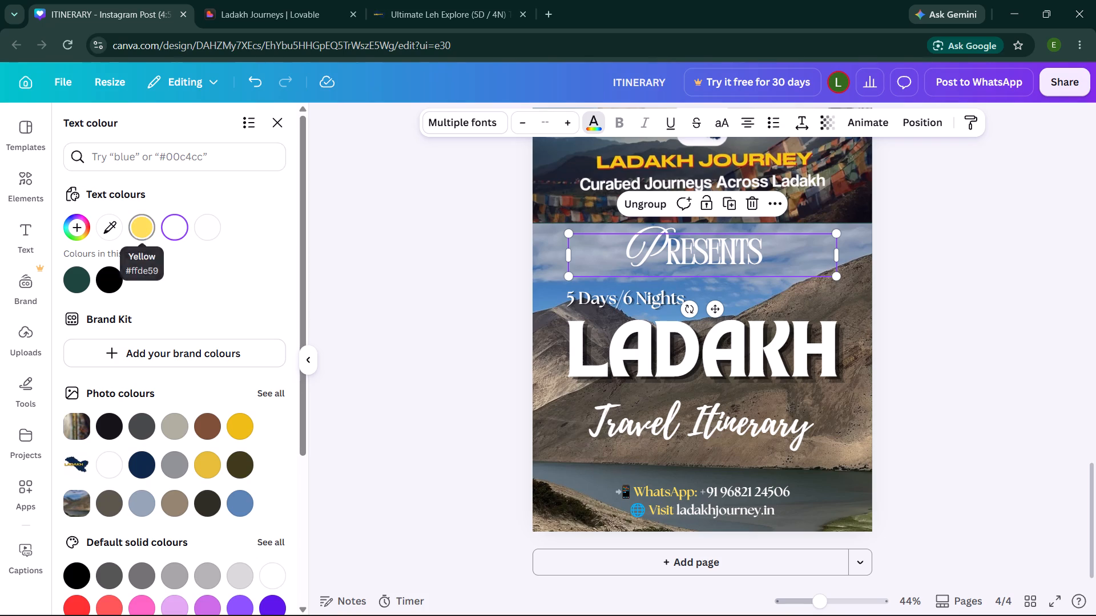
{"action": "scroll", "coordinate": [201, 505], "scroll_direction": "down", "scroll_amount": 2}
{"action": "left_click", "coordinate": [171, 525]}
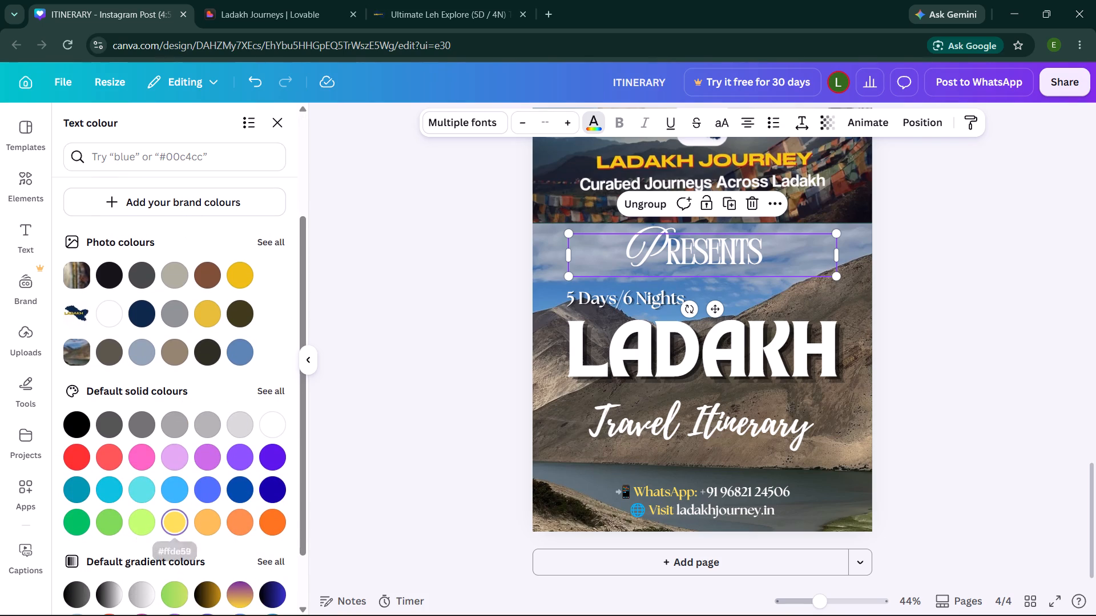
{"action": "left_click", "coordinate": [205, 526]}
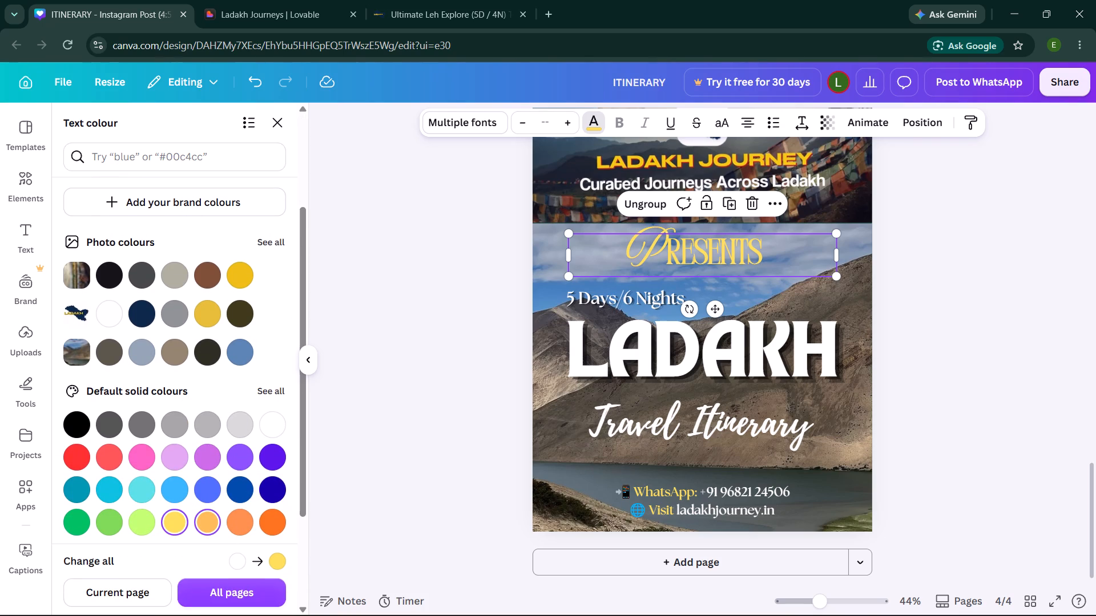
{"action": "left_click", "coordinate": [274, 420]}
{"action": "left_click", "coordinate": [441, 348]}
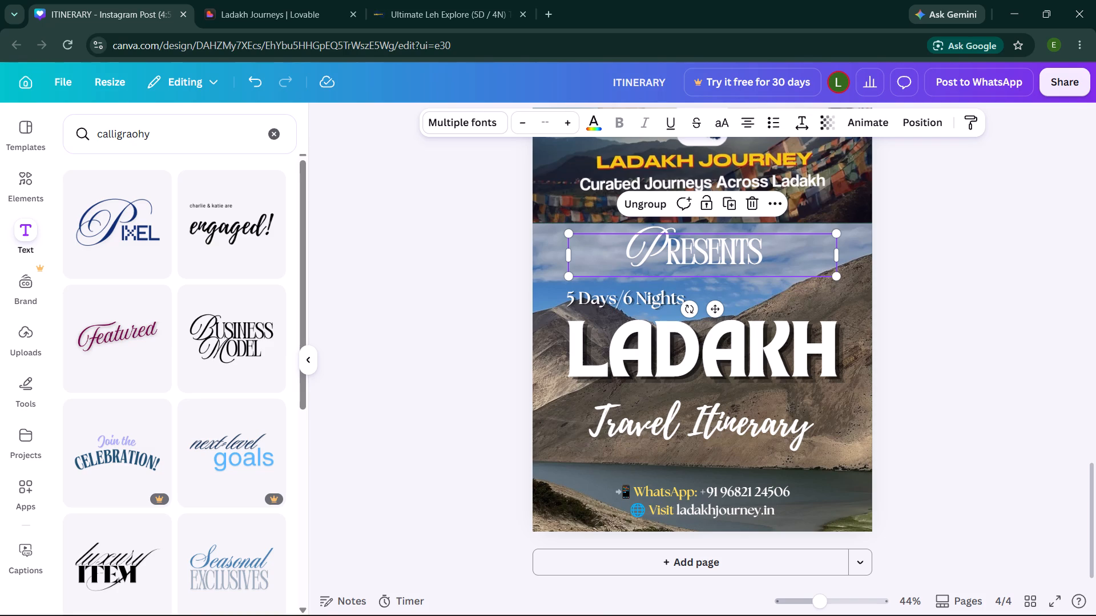
Undo the recent page 4 edits back to before the calligraphic text was added, restoring the old shadowed "presents" text.
{"action": "key", "text": "ctrl+z"}
{"action": "key", "text": "ctrl+z"}
{"action": "key", "text": "ctrl+z"}
{"action": "key", "text": "ctrl+z"}
{"action": "key", "text": "ctrl+z"}
{"action": "key", "text": "ctrl+z"}
{"action": "key", "text": "ctrl+z"}
{"action": "key", "text": "ctrl+z"}
{"action": "key", "text": "ctrl+z"}
{"action": "key", "text": "ctrl+z"}
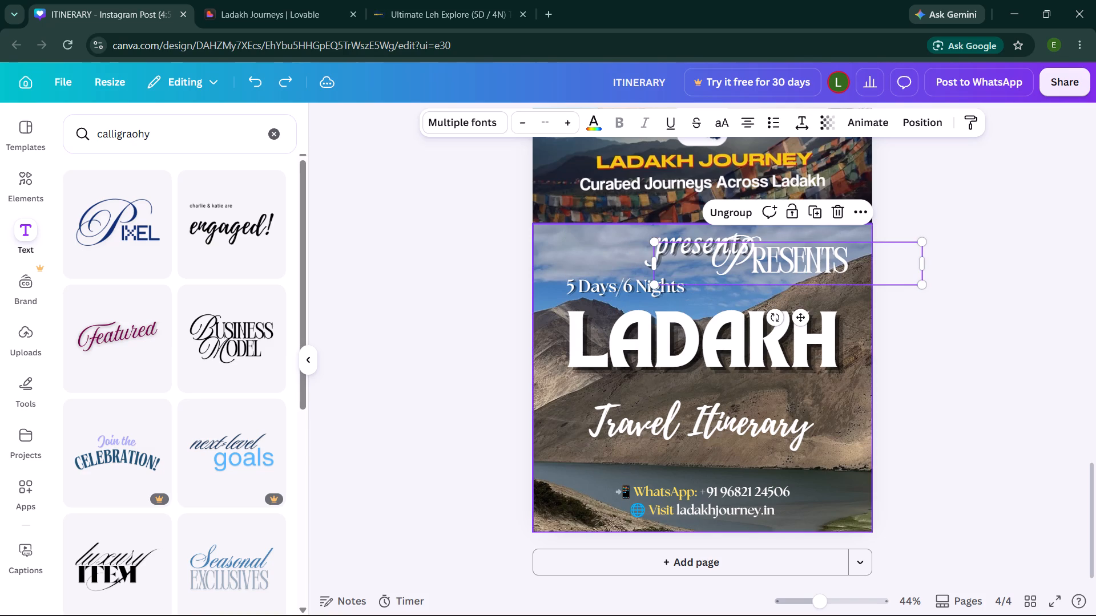
{"action": "key", "text": "ctrl+z"}
{"action": "key", "text": "ctrl+z"}
{"action": "key", "text": "ctrl+z"}
{"action": "key", "text": "ctrl+z"}
{"action": "key", "text": "ctrl+z"}
{"action": "key", "text": "ctrl+z"}
{"action": "key", "text": "ctrl+z"}
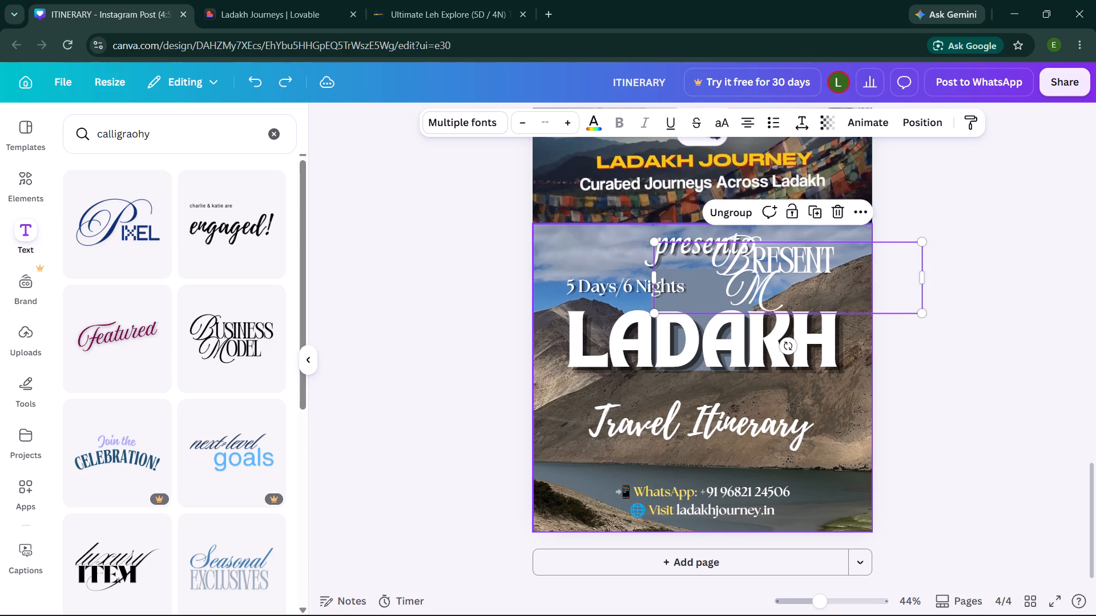
{"action": "key", "text": "ctrl+z"}
{"action": "key", "text": "ctrl+z"}
{"action": "key", "text": "ctrl+z"}
{"action": "key", "text": "ctrl+z"}
{"action": "key", "text": "ctrl+z"}
{"action": "key", "text": "ctrl+z"}
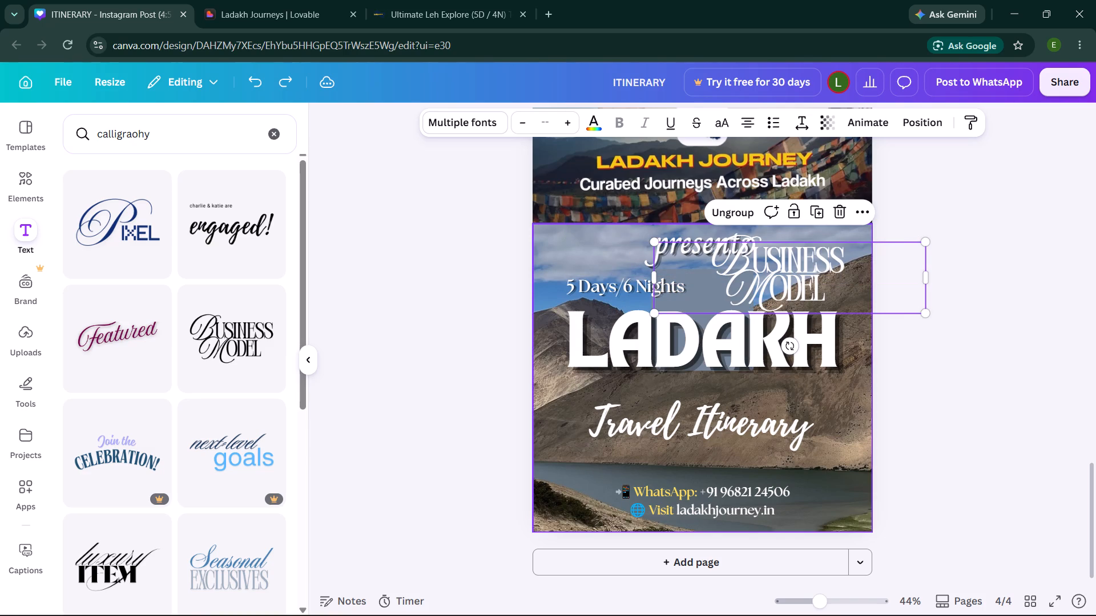
{"action": "key", "text": "ctrl+z"}
{"action": "key", "text": "ctrl+z"}
{"action": "key", "text": "ctrl+z"}
{"action": "key", "text": "ctrl+z"}
{"action": "key", "text": "ctrl+z"}
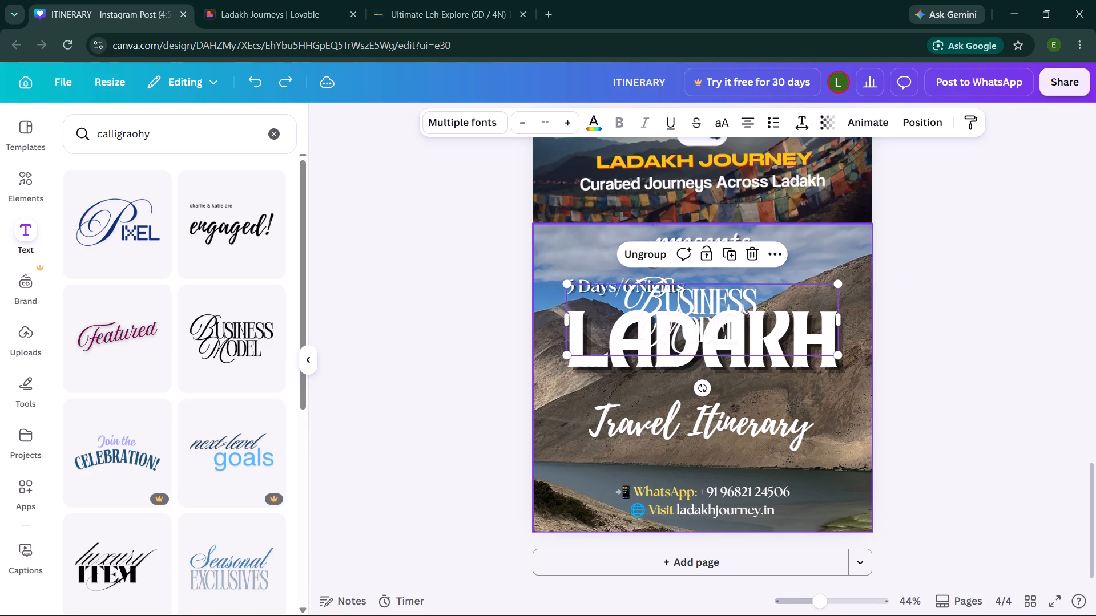
{"action": "key", "text": "ctrl+z"}
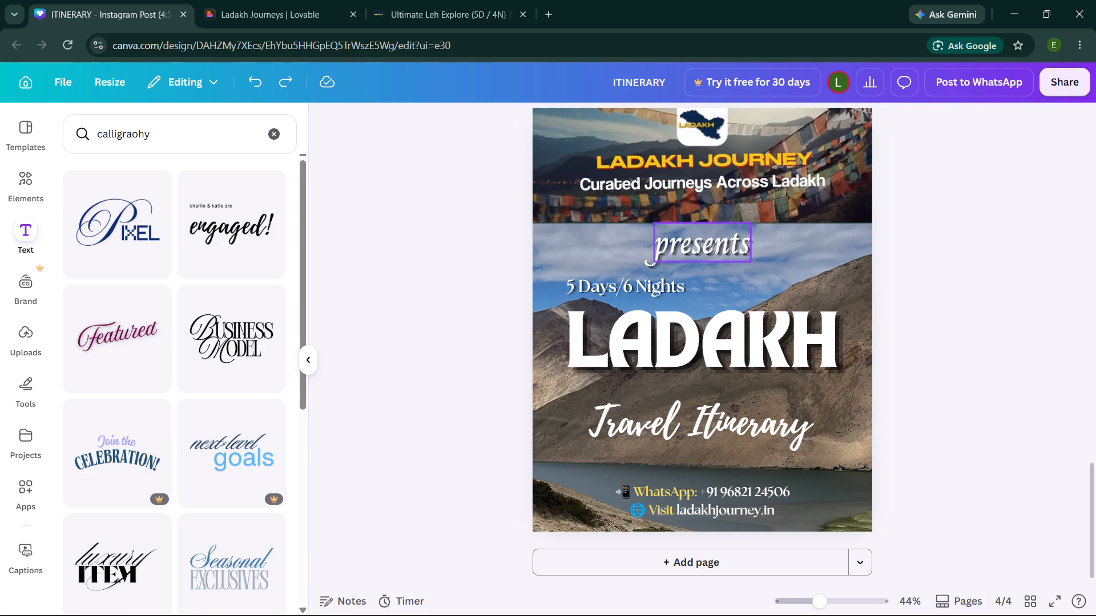
Try Etna Sans Serif, Apricots and Sego on the "presents" text, and set its font to TAN Headline.
{"action": "left_click", "coordinate": [694, 254]}
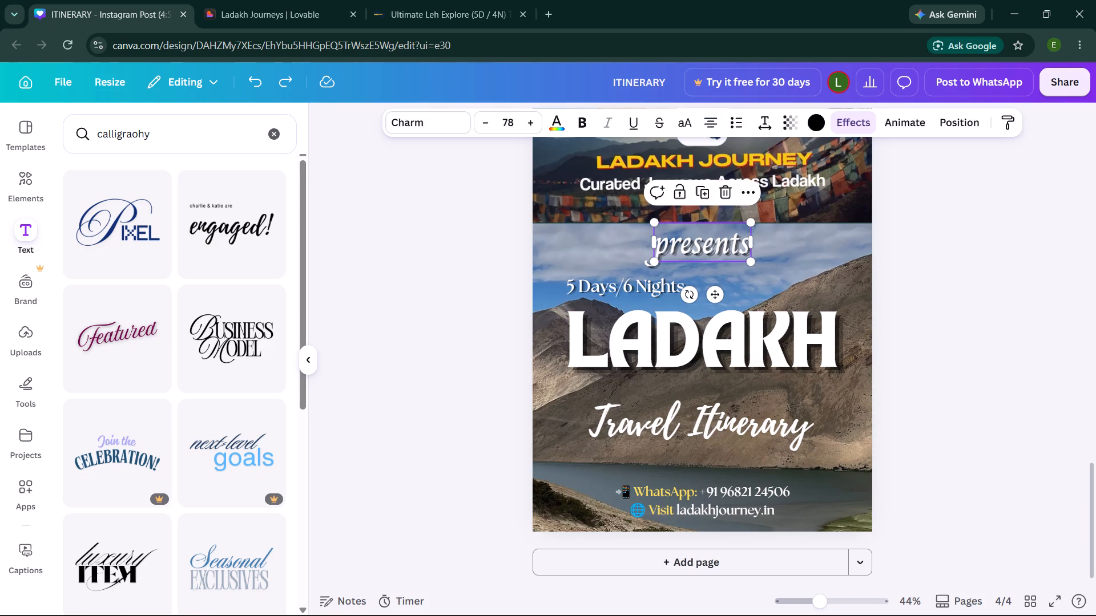
{"action": "left_click", "coordinate": [451, 120]}
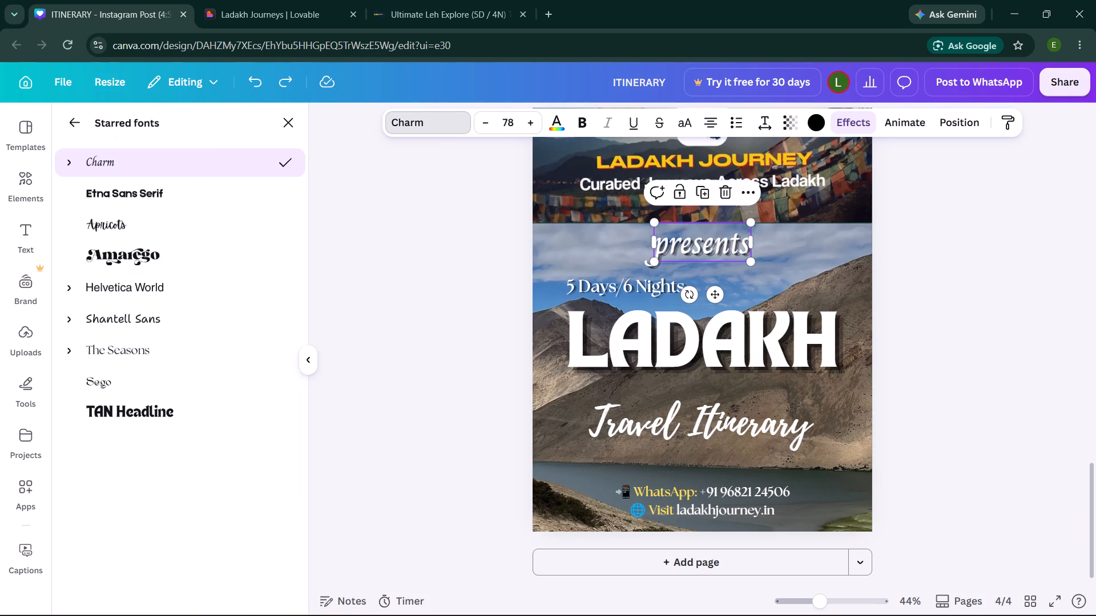
{"action": "left_click", "coordinate": [159, 188]}
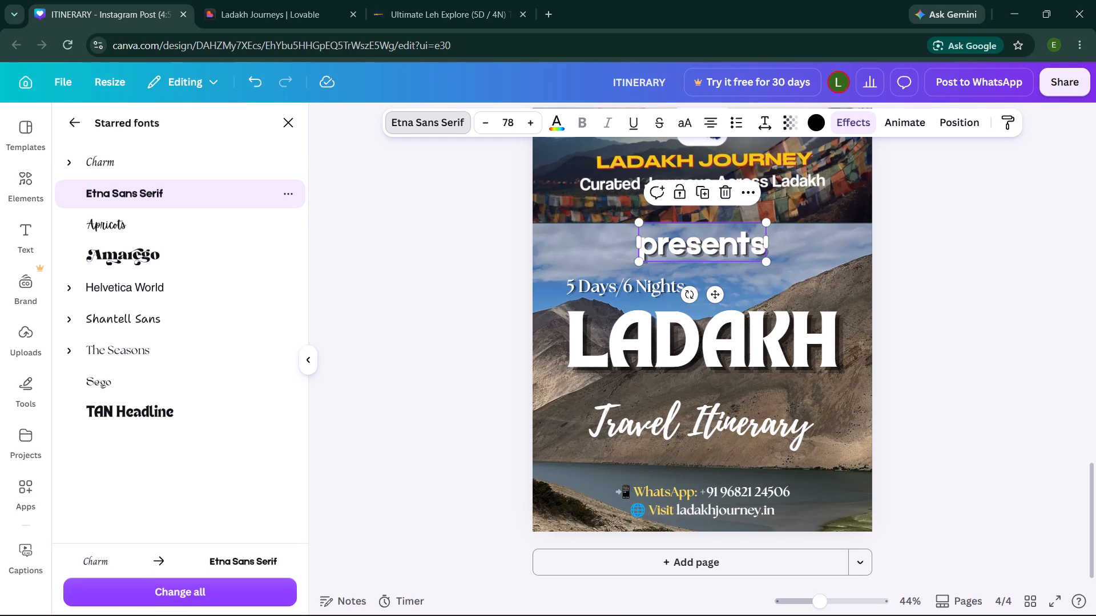
{"action": "left_click", "coordinate": [143, 222]}
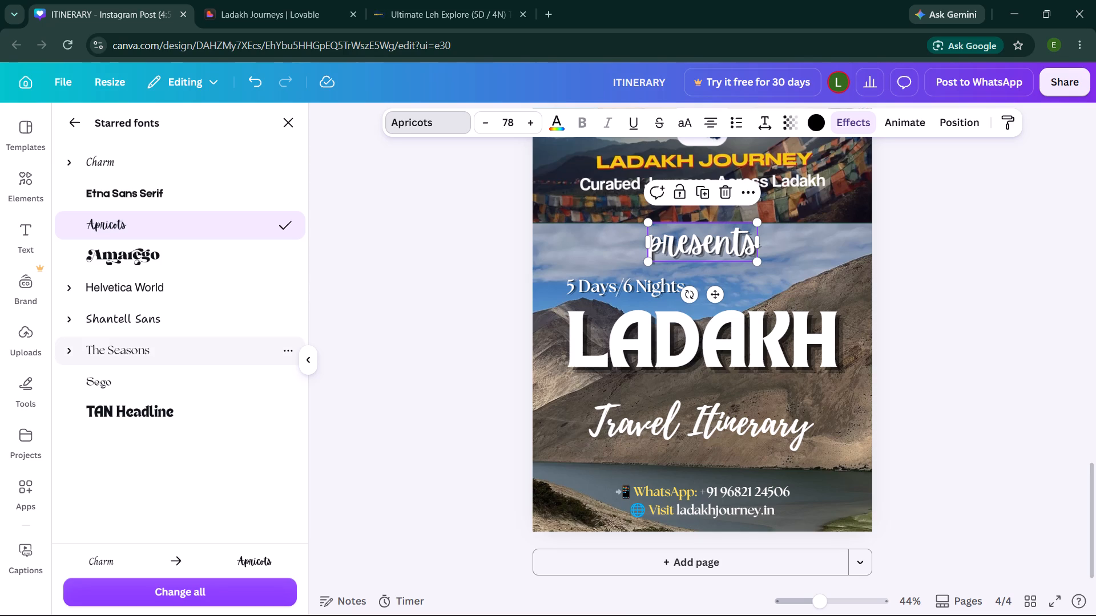
{"action": "left_click", "coordinate": [130, 380]}
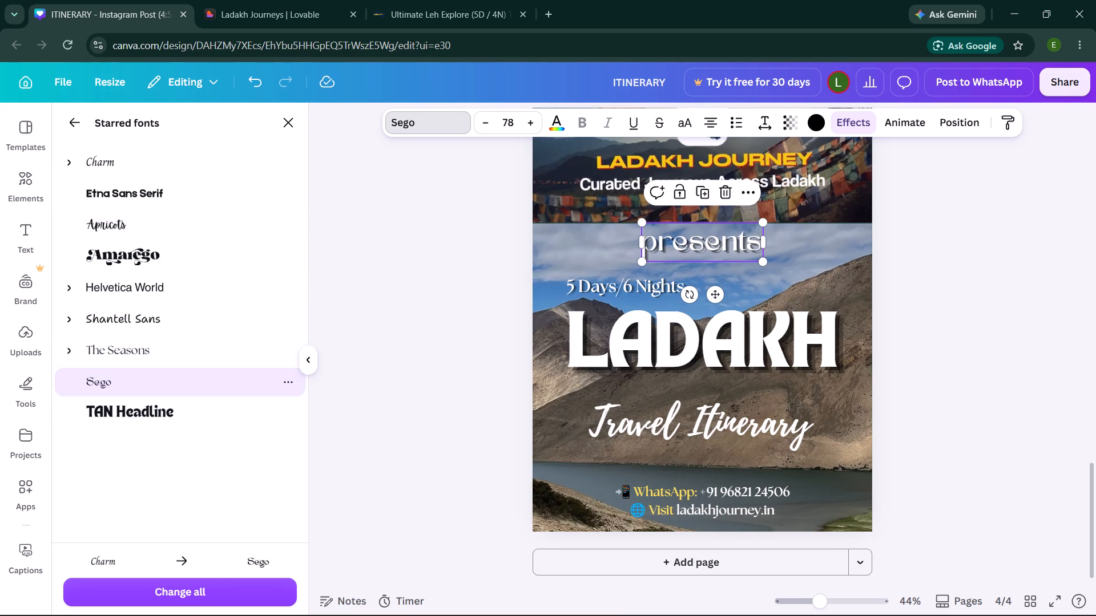
{"action": "left_click", "coordinate": [130, 399]}
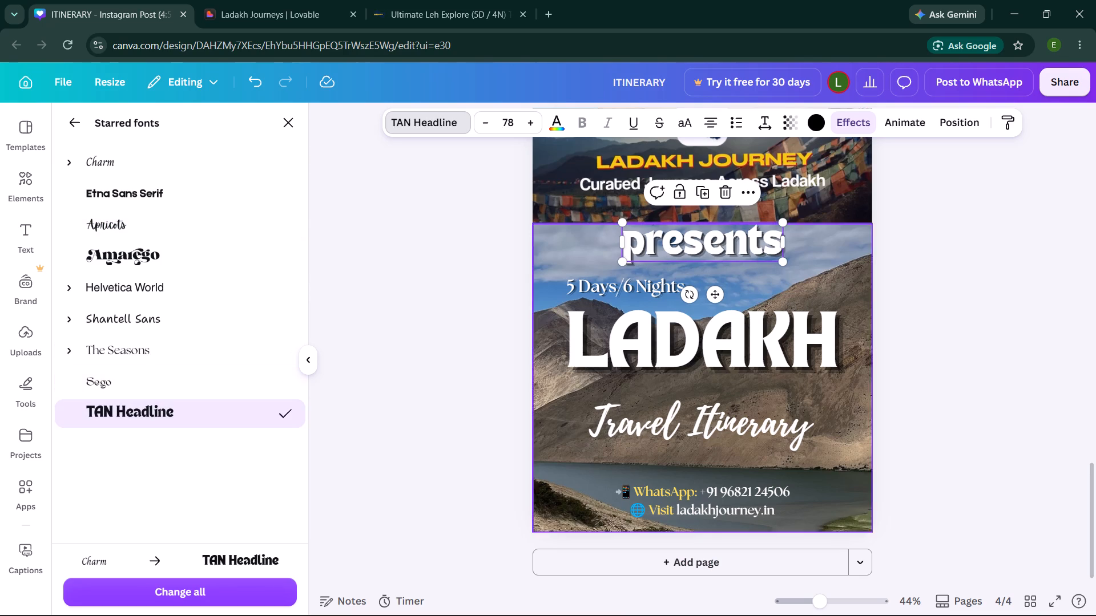
Set the font of the "5 Days/6 Nights" line to TAN Headline.
{"action": "left_click", "coordinate": [616, 289]}
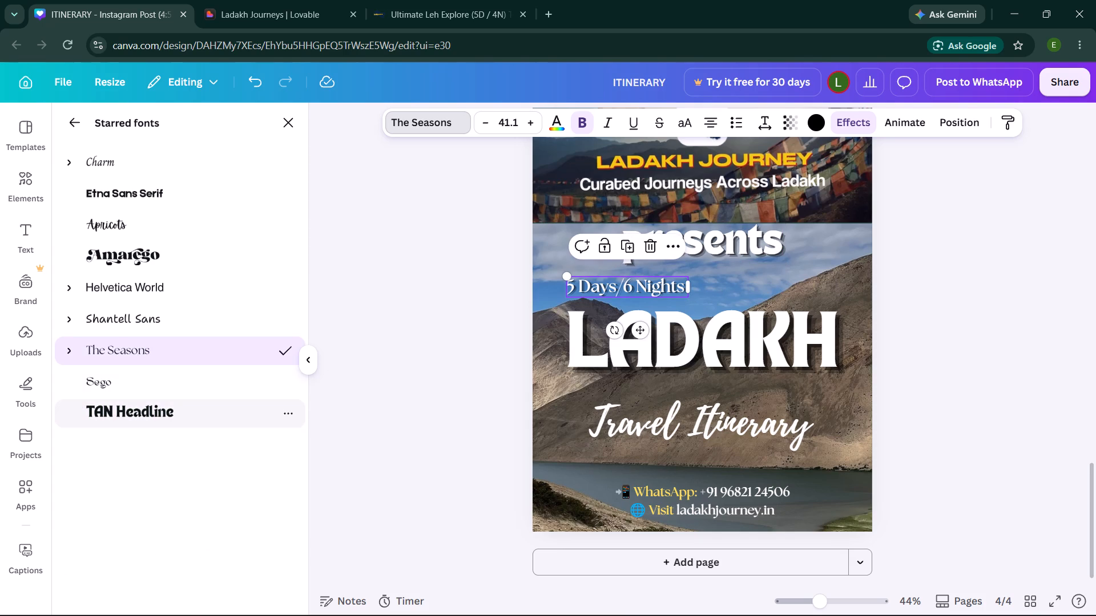
{"action": "left_click", "coordinate": [190, 408]}
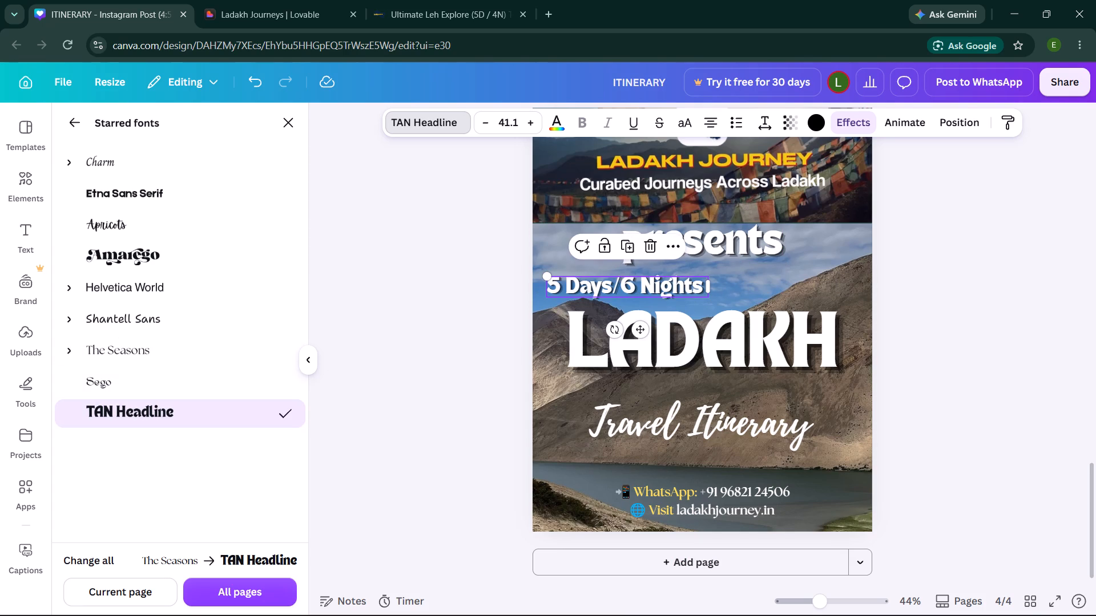
Move the "LADAKH" title and the "5 Days/6 Nights" line slightly down, aligning the line with the title's left edge.
{"action": "left_click_drag", "start_coordinate": [579, 289], "coordinate": [590, 293]}
{"action": "left_click_drag", "start_coordinate": [603, 351], "coordinate": [604, 364]}
{"action": "left_click_drag", "start_coordinate": [606, 297], "coordinate": [617, 309]}
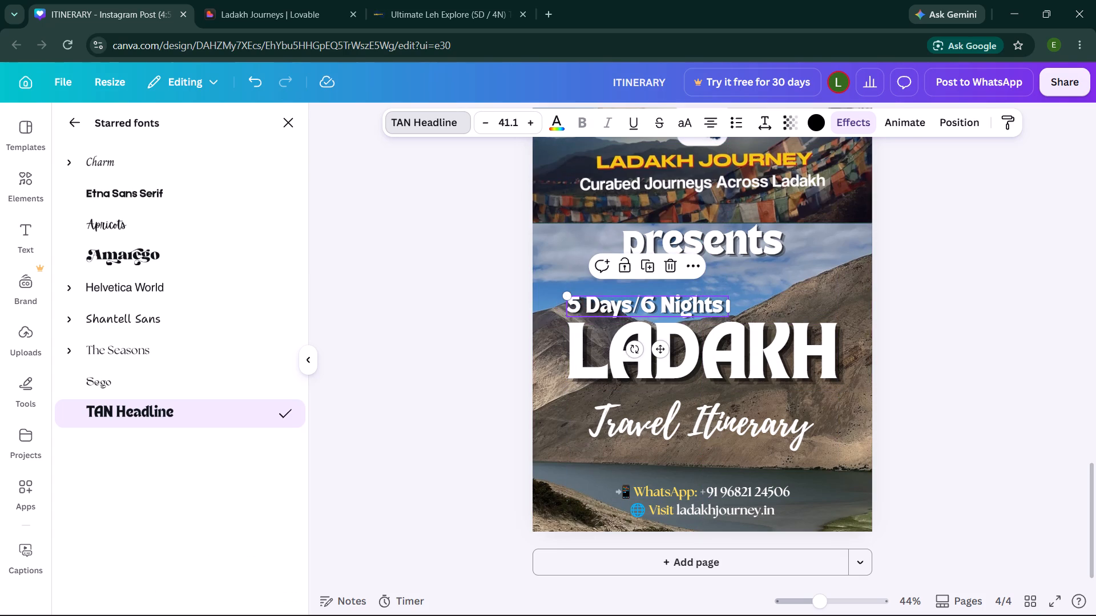
Shrink the "5 Days/6 Nights" line to a font size of about 37.8 and realign it with the left edge of "LADAKH".
{"action": "left_click", "coordinate": [571, 295]}
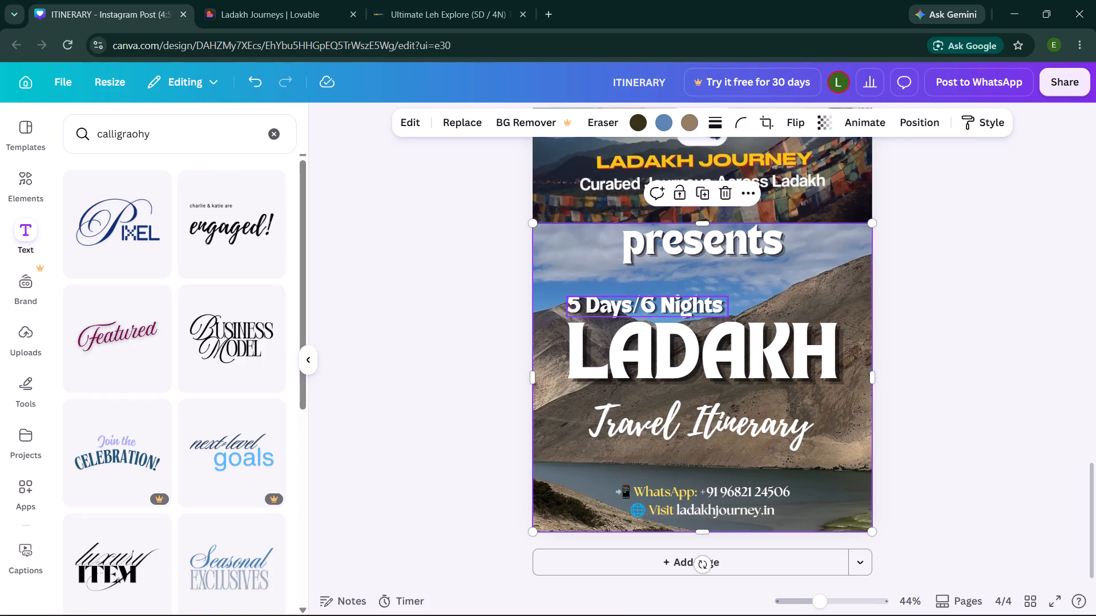
{"action": "left_click", "coordinate": [586, 304]}
{"action": "left_click_drag", "start_coordinate": [569, 297], "coordinate": [575, 299]}
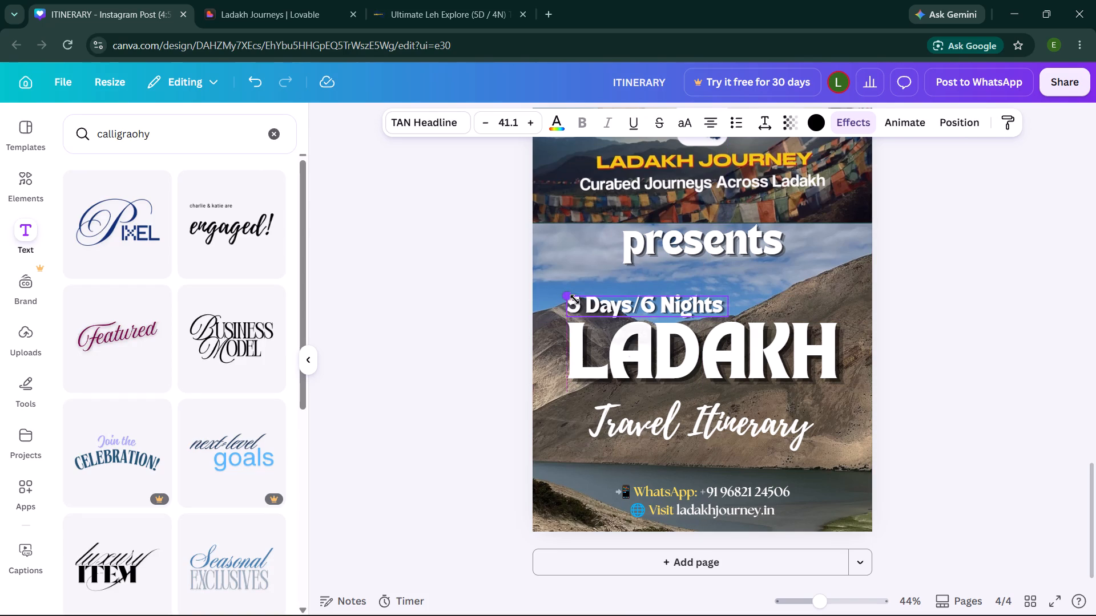
{"action": "left_click_drag", "start_coordinate": [575, 299], "coordinate": [582, 300]}
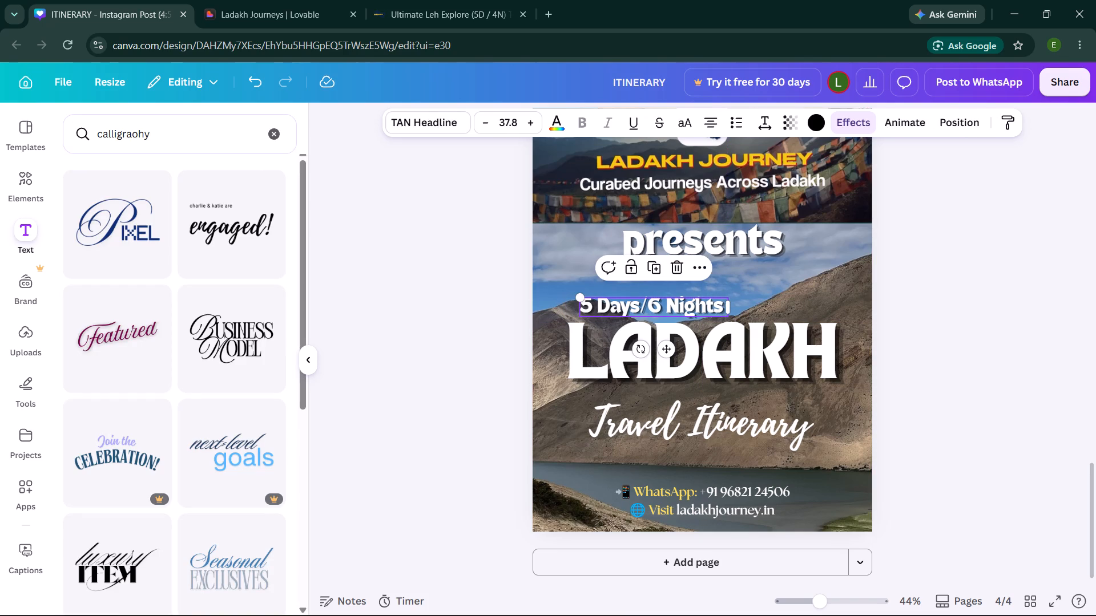
{"action": "left_click_drag", "start_coordinate": [632, 307], "coordinate": [621, 305]}
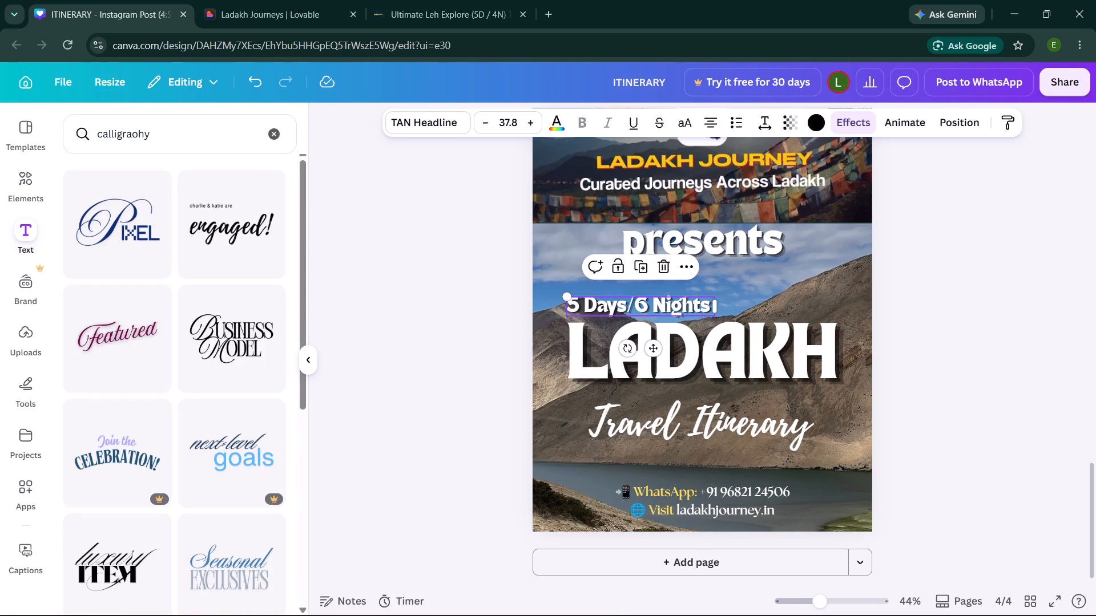
Move the "presents" text slightly down from the header banner, keeping it horizontally centred on page 4.
{"action": "left_click", "coordinate": [710, 245]}
{"action": "left_click_drag", "start_coordinate": [710, 245], "coordinate": [710, 249]}
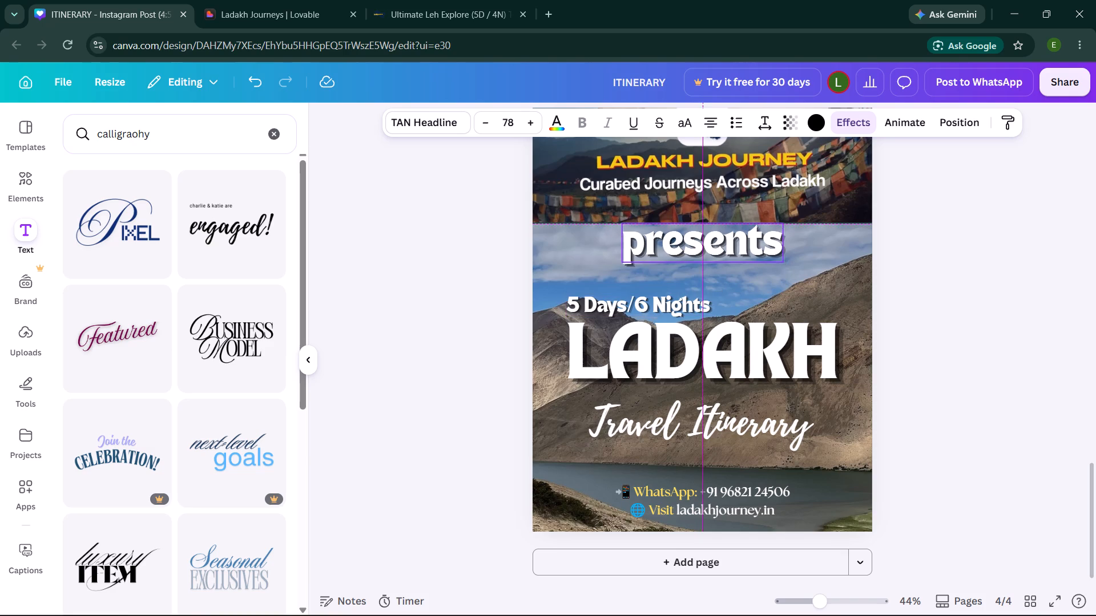
{"action": "left_click_drag", "start_coordinate": [710, 249], "coordinate": [708, 253]}
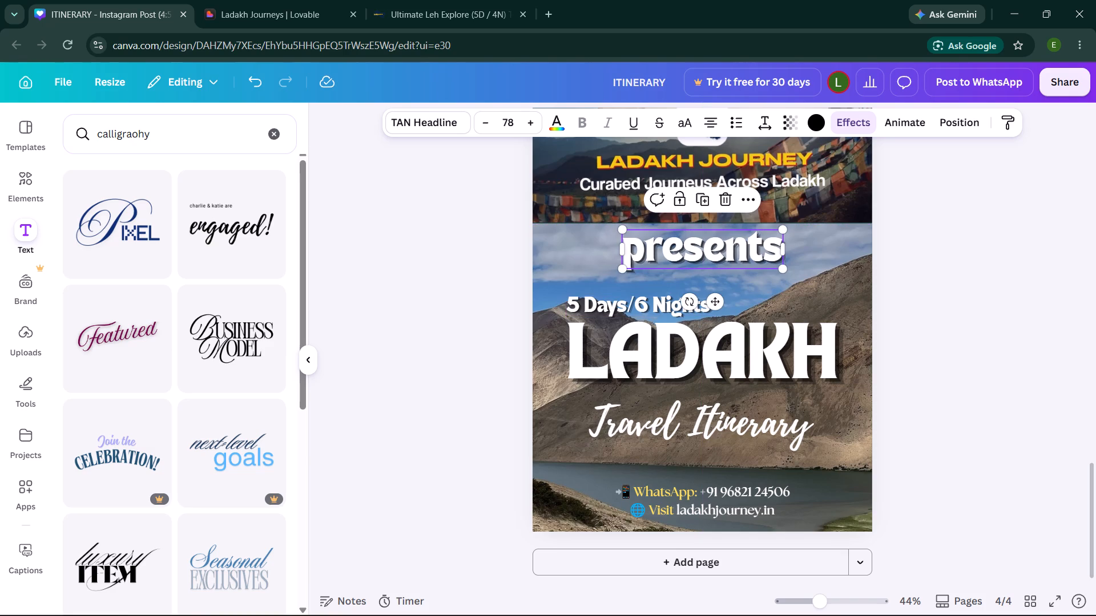
{"action": "left_click", "coordinate": [482, 318]}
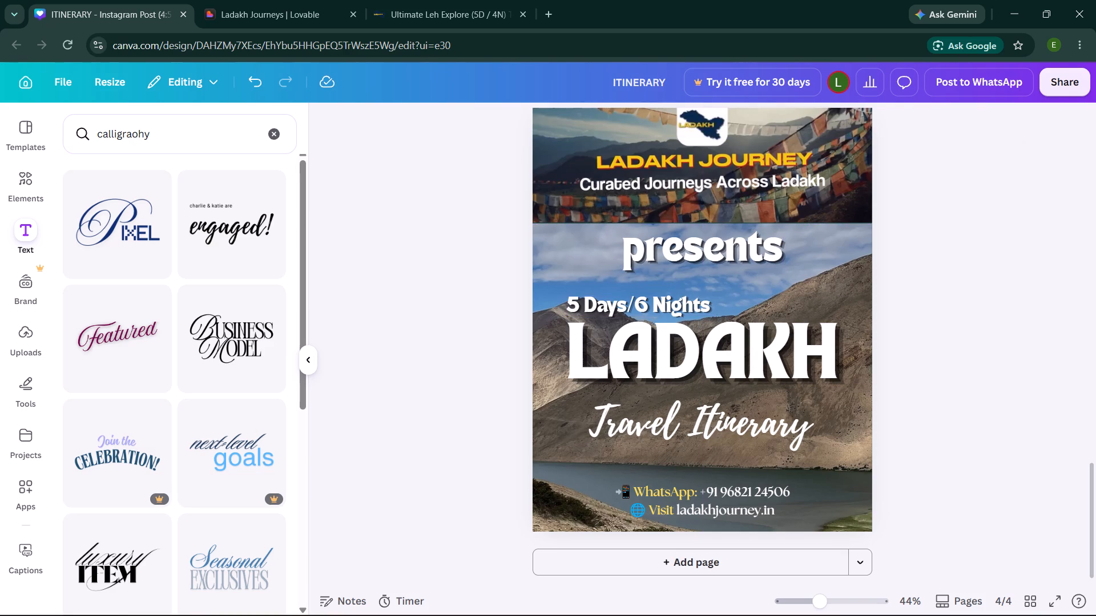
Clear the calligraphy search for fonts and text combinations.
{"action": "left_click", "coordinate": [651, 426]}
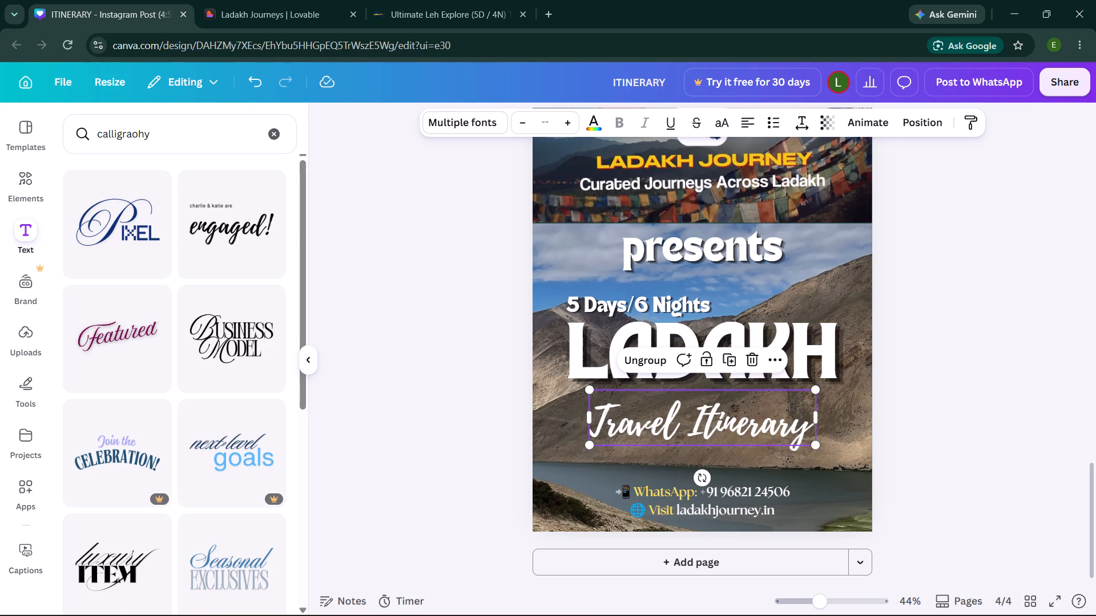
{"action": "left_click", "coordinate": [276, 136]}
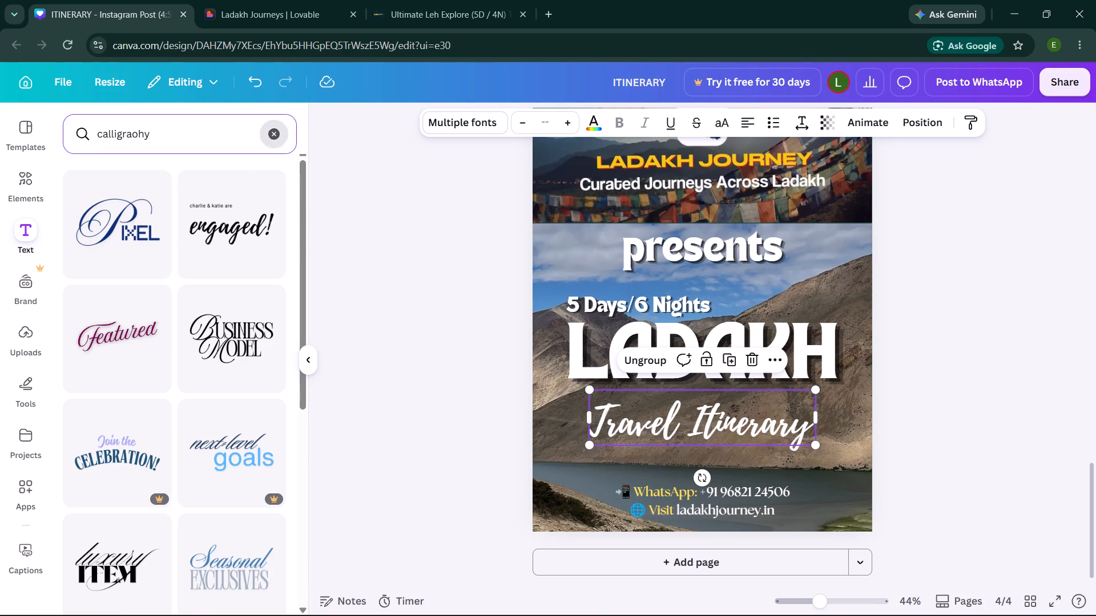
{"action": "left_click", "coordinate": [353, 335]}
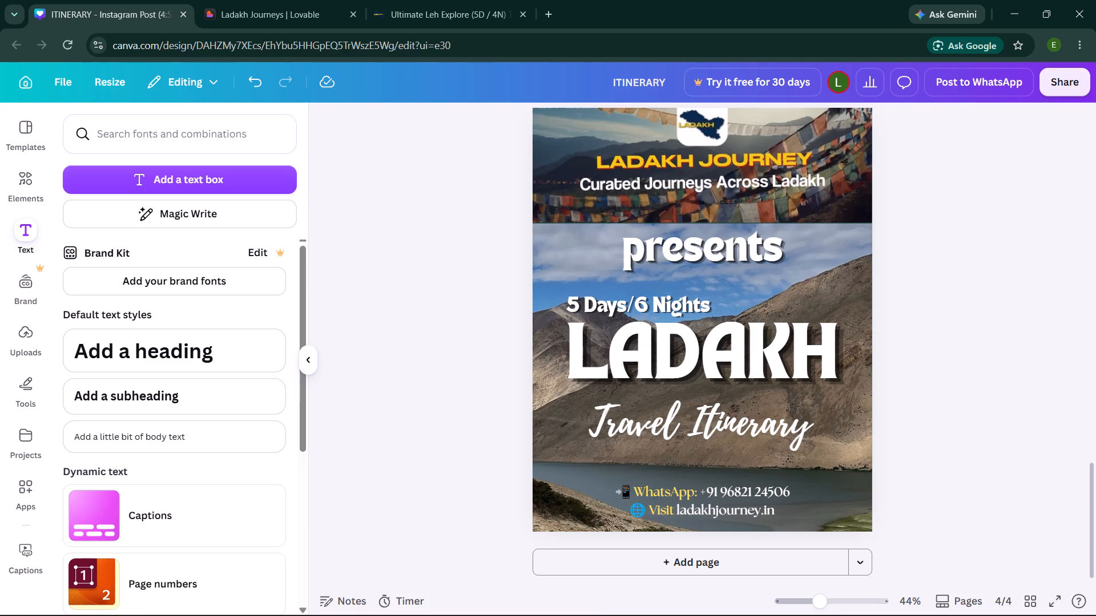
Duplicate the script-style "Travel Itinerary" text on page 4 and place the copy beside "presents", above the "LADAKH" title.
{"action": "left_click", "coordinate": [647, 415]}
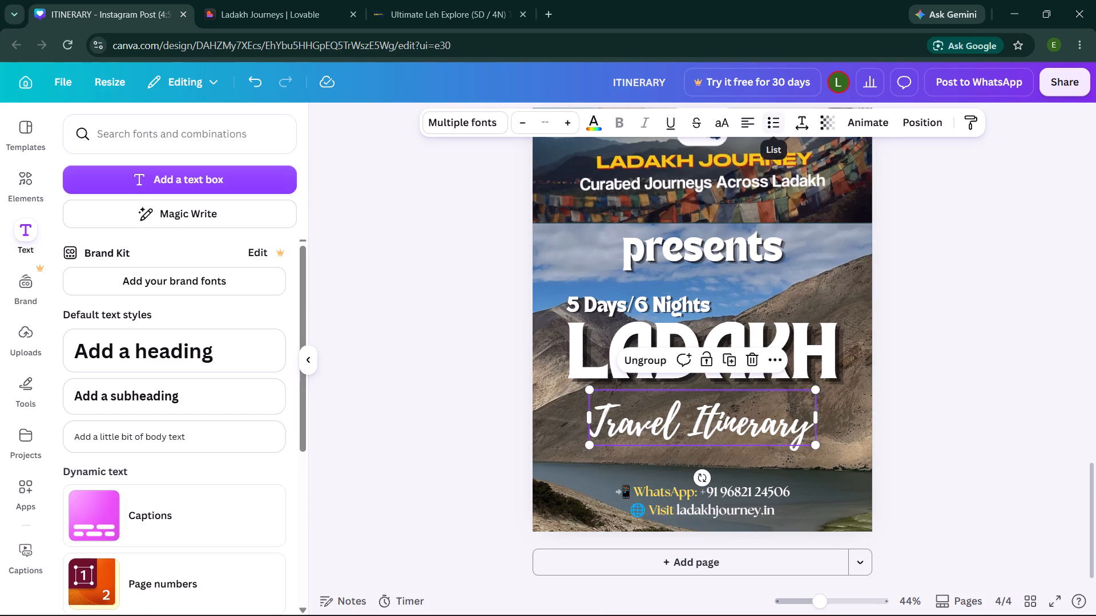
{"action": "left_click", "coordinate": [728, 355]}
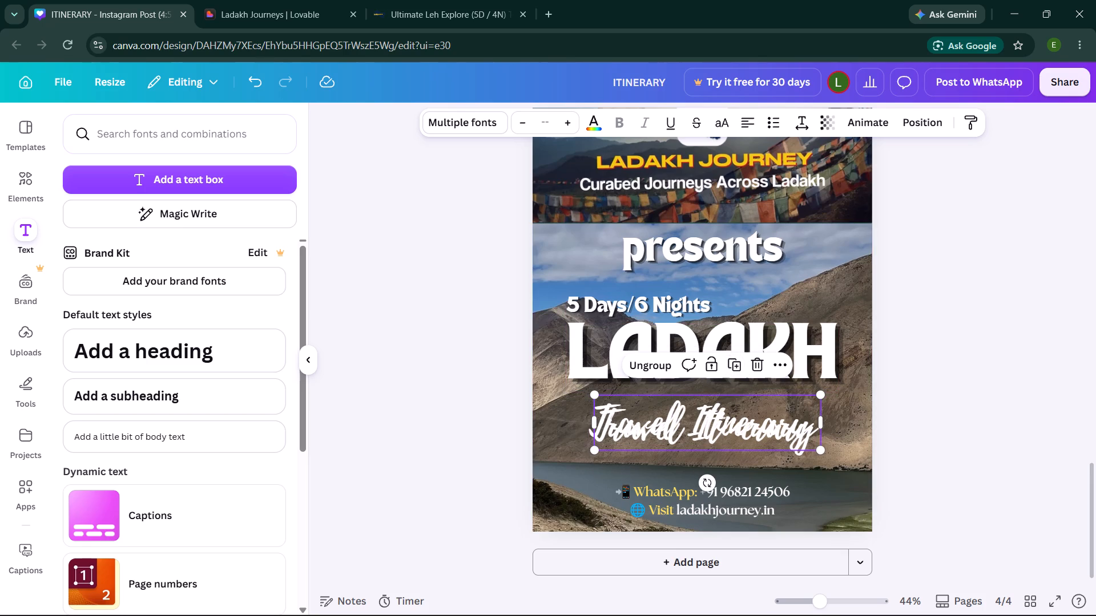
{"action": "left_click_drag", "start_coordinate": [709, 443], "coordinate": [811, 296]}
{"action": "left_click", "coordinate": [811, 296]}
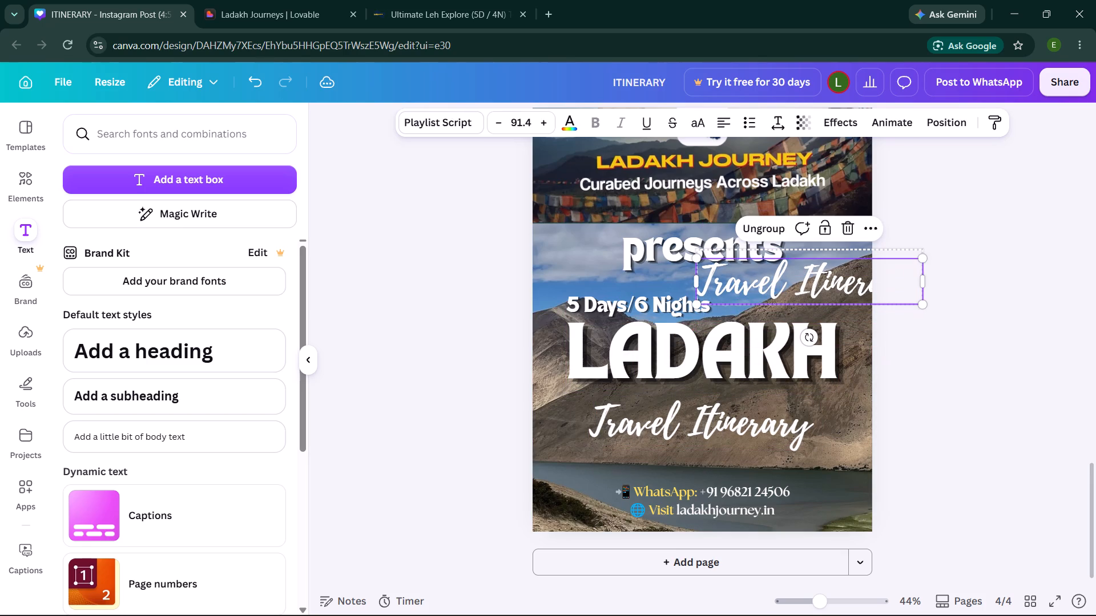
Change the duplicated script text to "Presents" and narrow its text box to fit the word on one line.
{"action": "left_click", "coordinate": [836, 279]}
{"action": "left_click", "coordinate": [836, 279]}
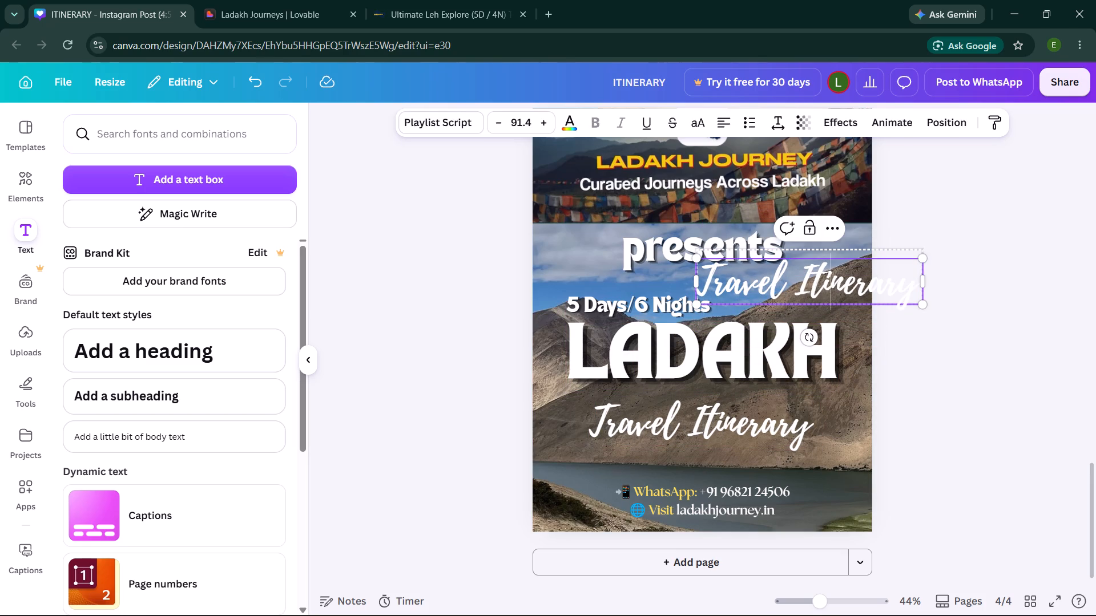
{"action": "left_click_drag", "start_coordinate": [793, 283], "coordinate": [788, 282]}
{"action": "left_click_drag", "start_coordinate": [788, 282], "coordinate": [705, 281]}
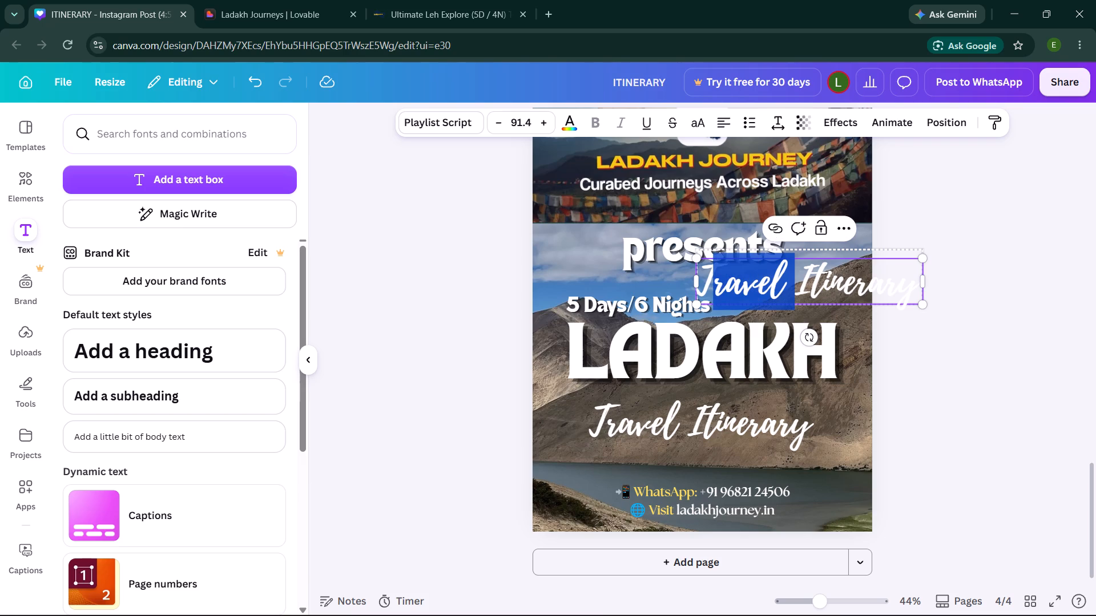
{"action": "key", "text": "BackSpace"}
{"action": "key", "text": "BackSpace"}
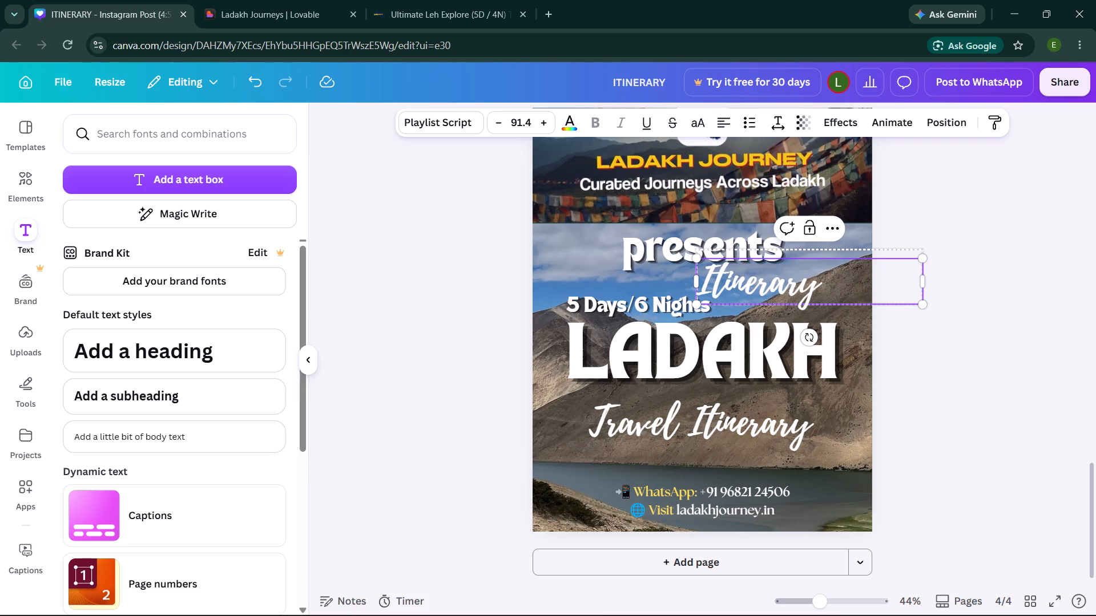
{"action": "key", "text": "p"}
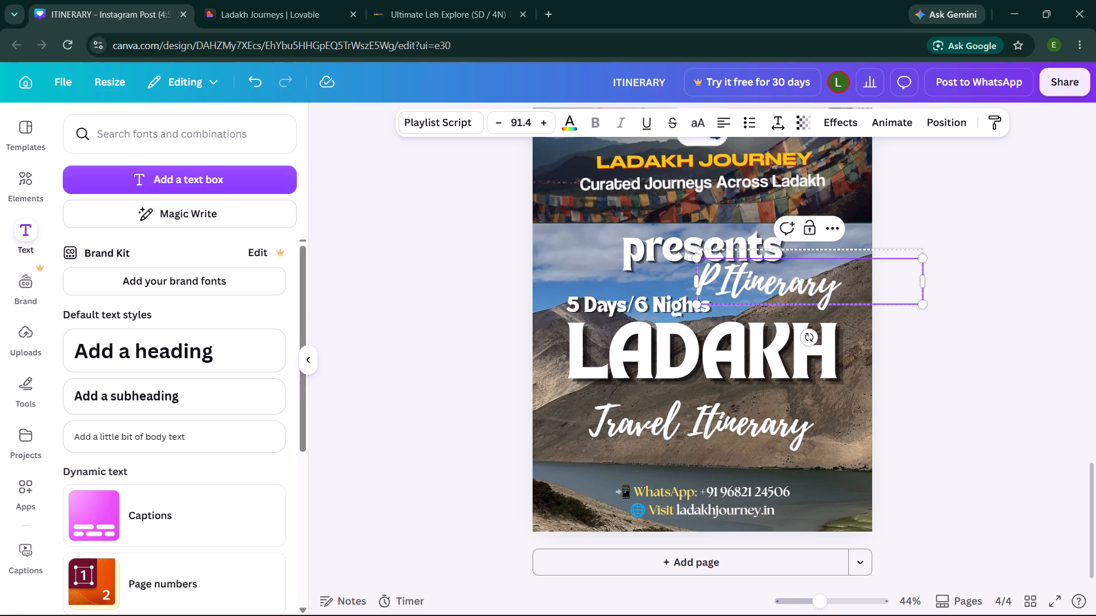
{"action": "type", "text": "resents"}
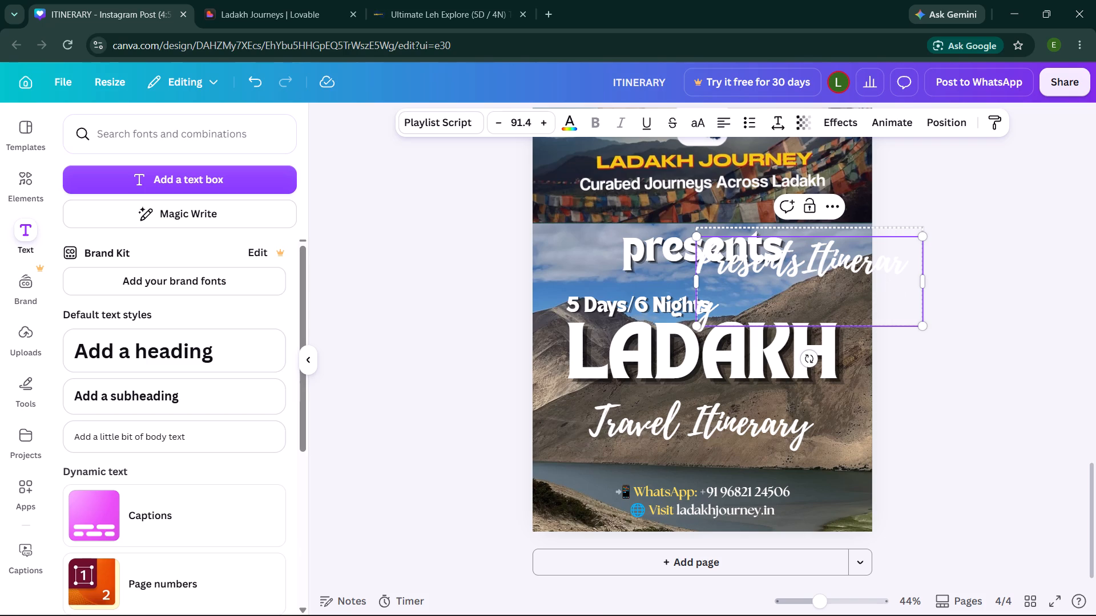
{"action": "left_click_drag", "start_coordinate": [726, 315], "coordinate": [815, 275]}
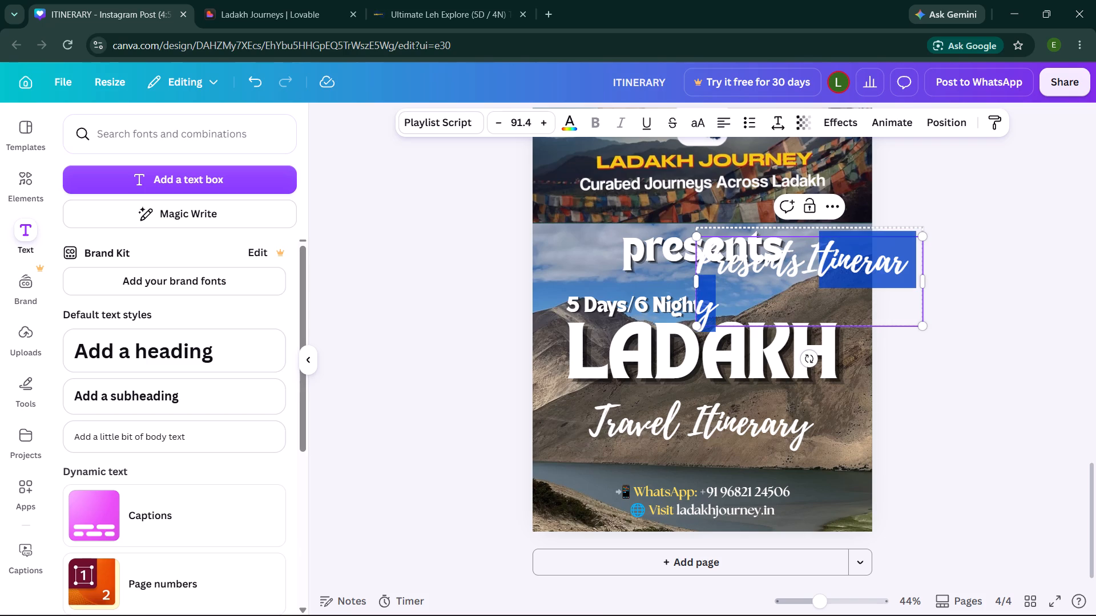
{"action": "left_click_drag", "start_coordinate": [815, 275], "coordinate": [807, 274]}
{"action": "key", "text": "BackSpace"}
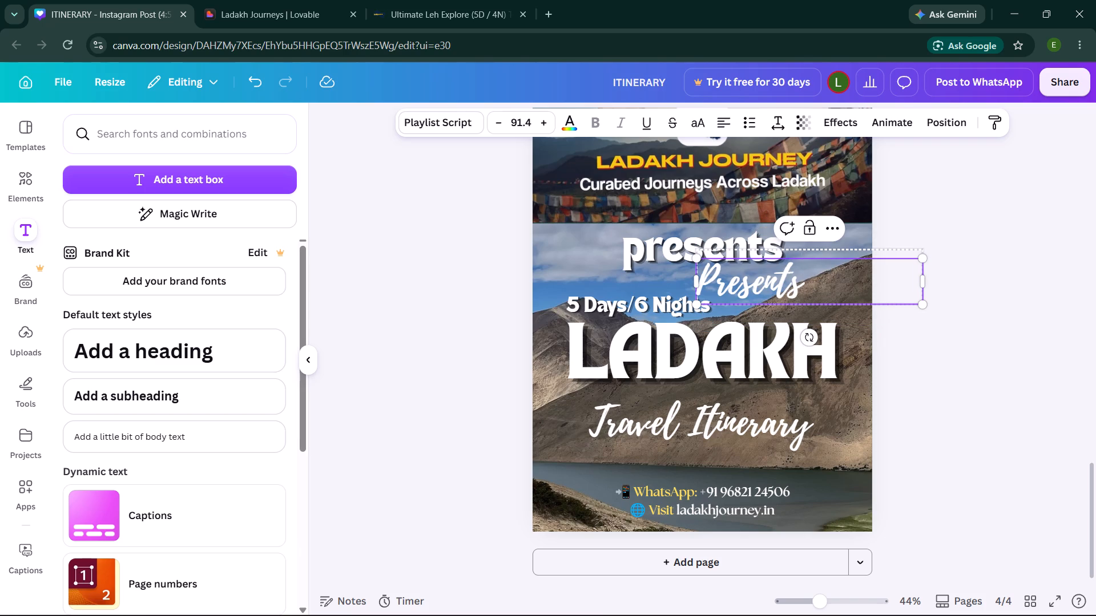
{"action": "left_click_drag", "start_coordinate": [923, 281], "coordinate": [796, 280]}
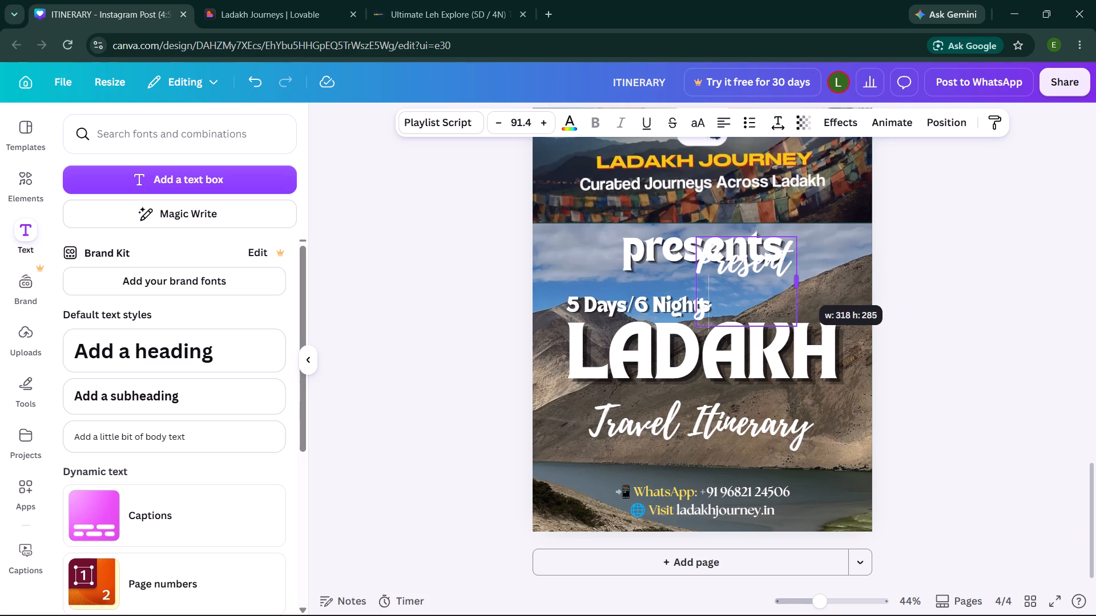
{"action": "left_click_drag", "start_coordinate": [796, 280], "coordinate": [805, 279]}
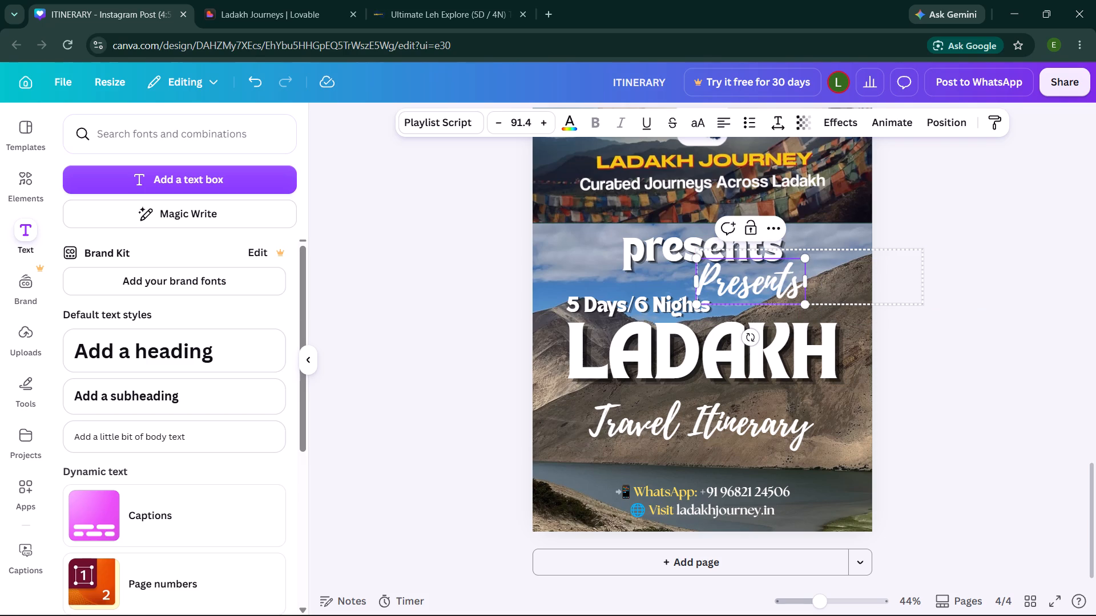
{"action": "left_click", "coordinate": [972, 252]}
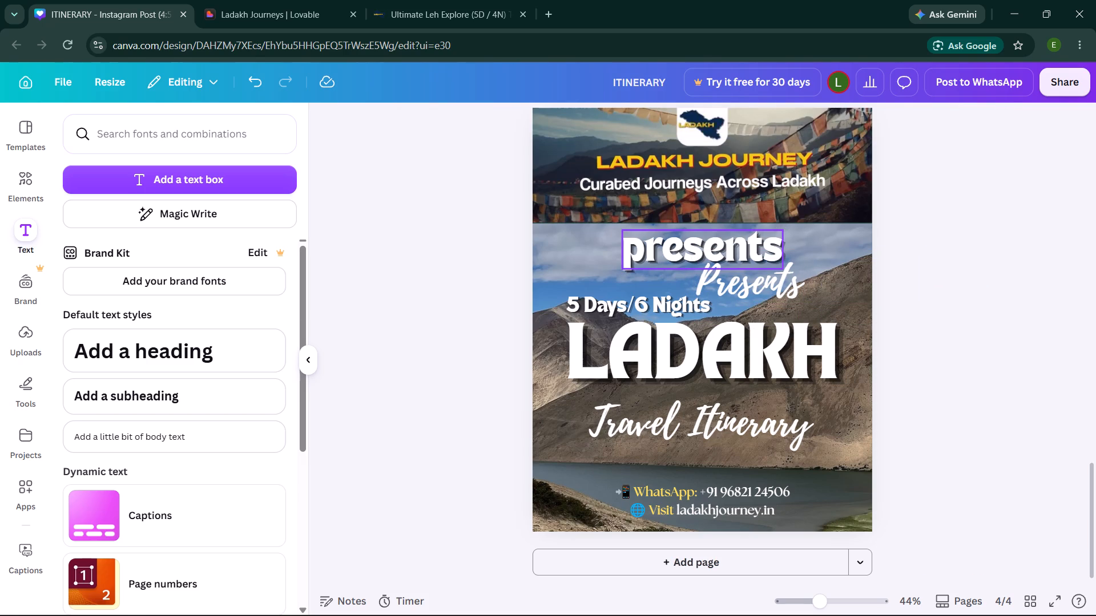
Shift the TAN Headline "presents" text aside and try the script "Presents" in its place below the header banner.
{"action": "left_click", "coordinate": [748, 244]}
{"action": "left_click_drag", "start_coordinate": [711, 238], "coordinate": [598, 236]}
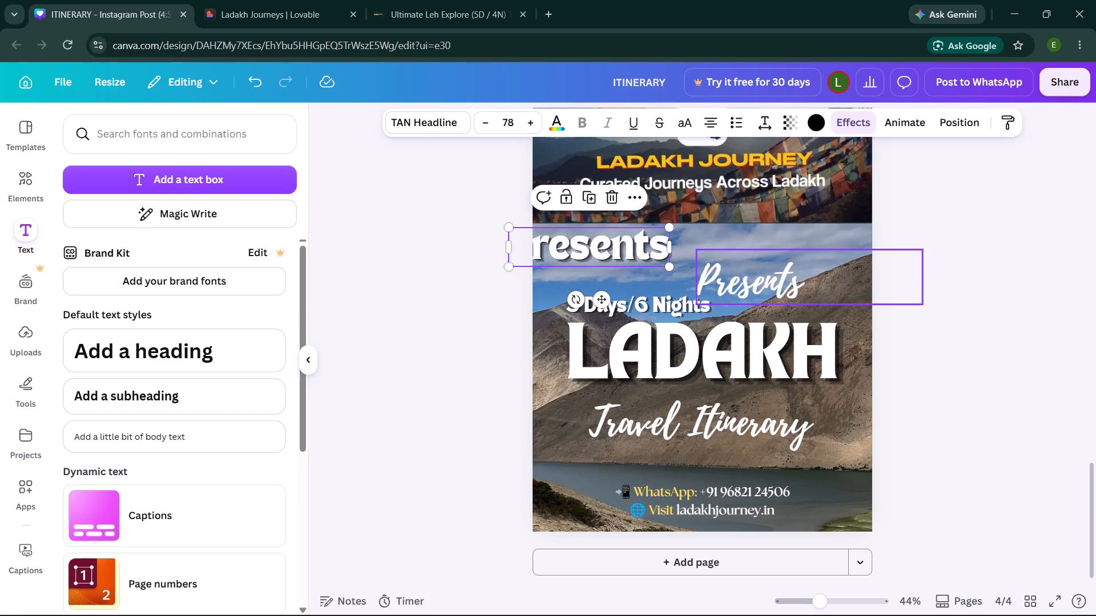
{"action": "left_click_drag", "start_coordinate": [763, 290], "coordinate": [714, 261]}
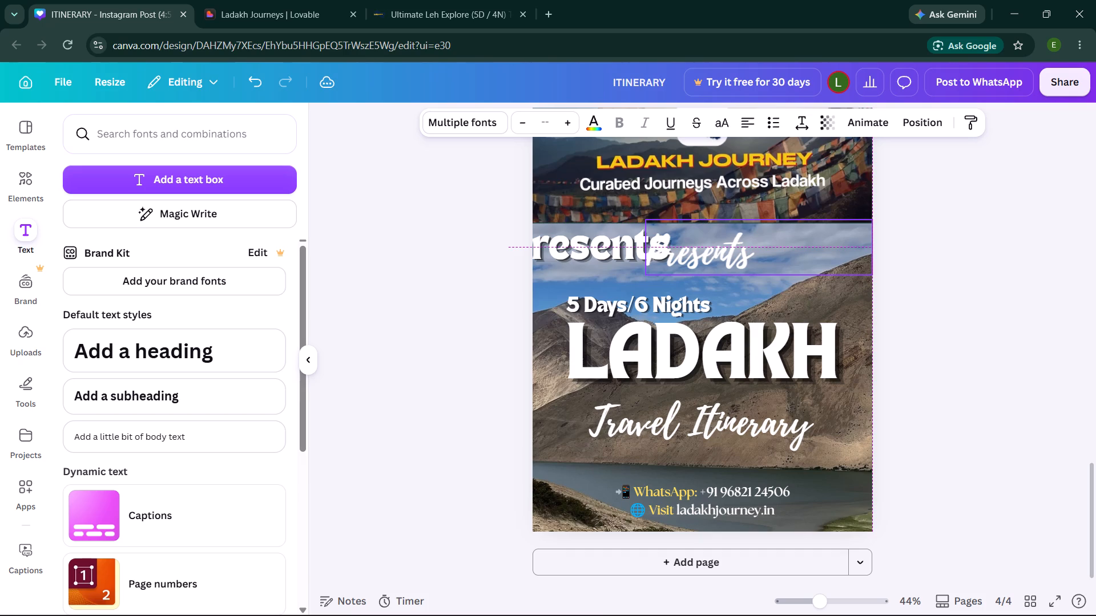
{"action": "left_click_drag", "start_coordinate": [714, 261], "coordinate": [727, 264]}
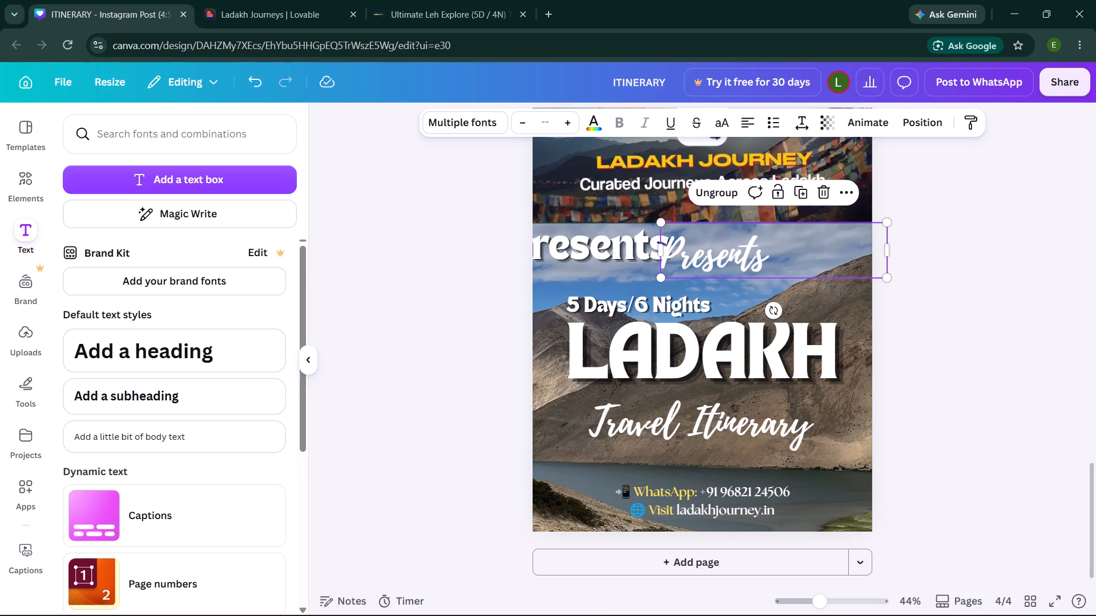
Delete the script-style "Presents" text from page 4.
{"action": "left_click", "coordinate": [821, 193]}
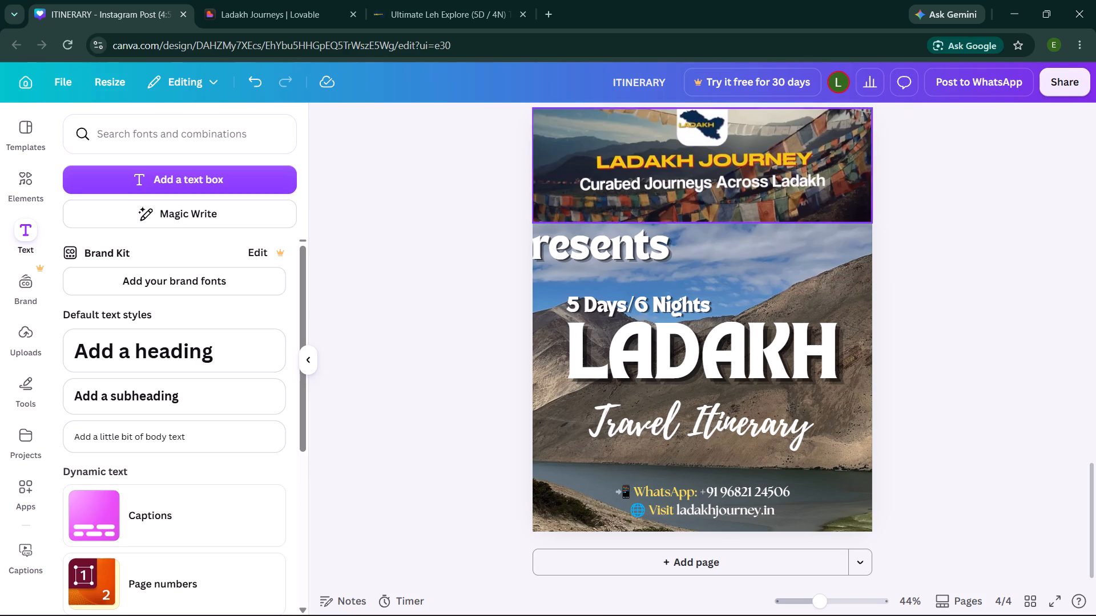
Move the TAN Headline "presents" text back to the horizontal centre of page 4, just below the header banner.
{"action": "left_click_drag", "start_coordinate": [623, 246], "coordinate": [726, 250]}
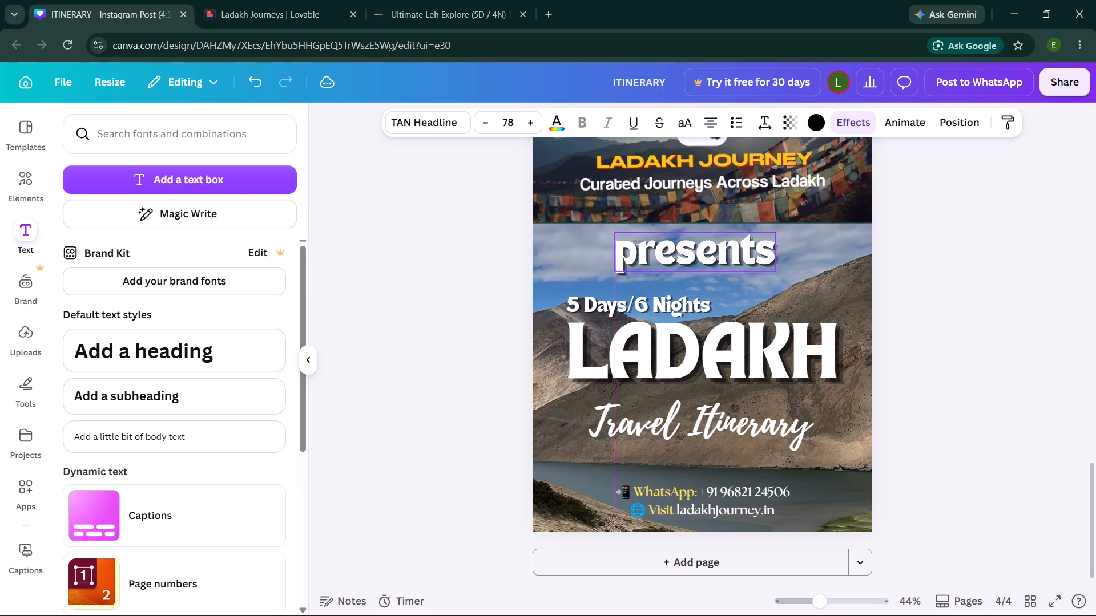
{"action": "left_click_drag", "start_coordinate": [726, 250], "coordinate": [737, 250]}
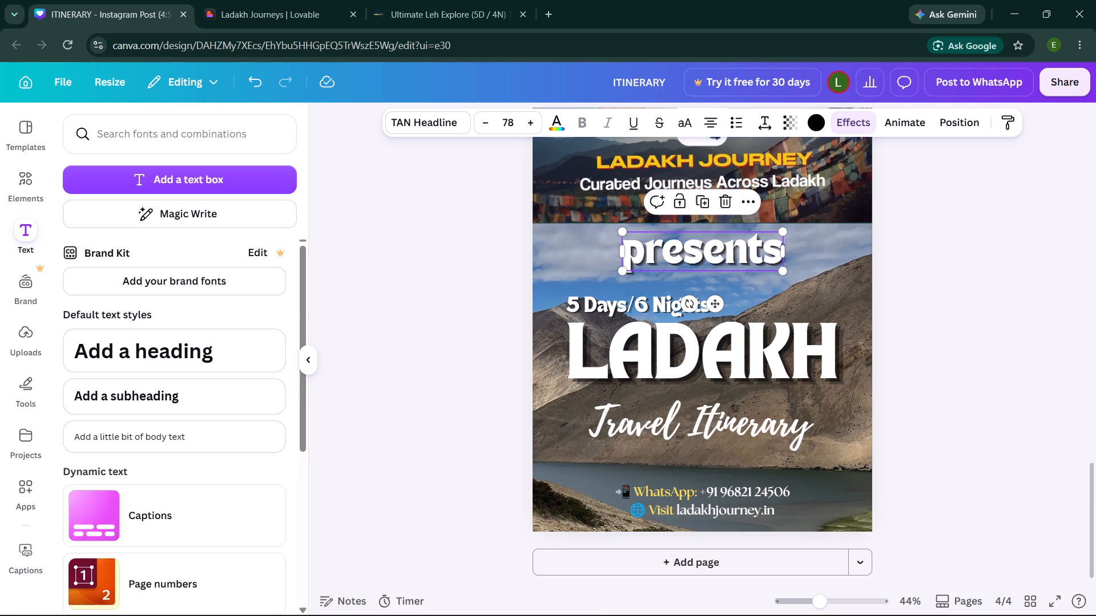
Delete the script-style "Travel Itinerary" text below "LADAKH" on page 4.
{"action": "left_click", "coordinate": [742, 435]}
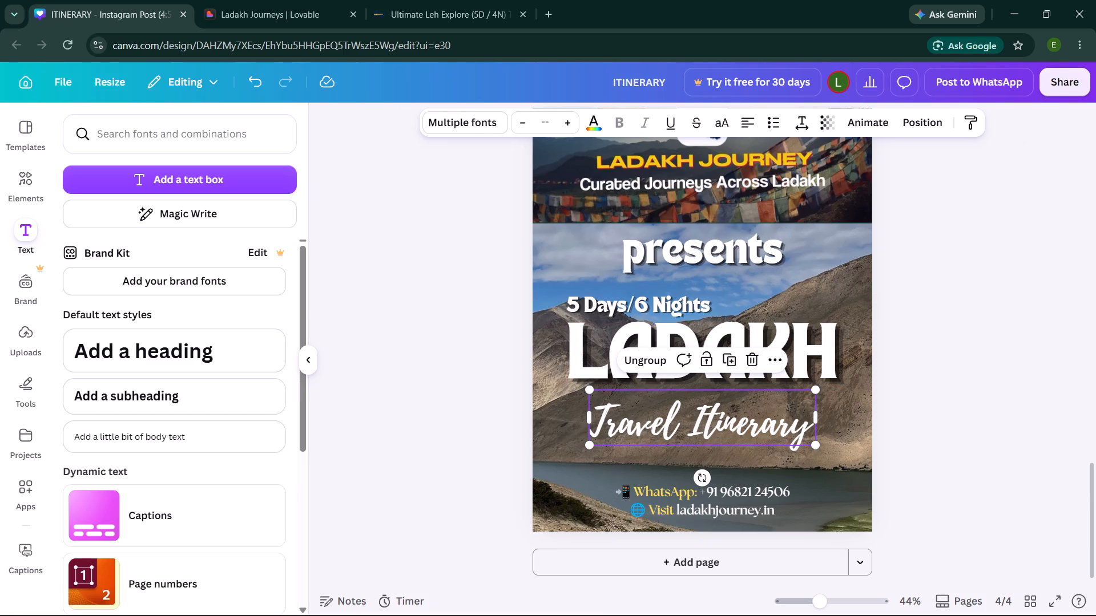
{"action": "left_click", "coordinate": [751, 366]}
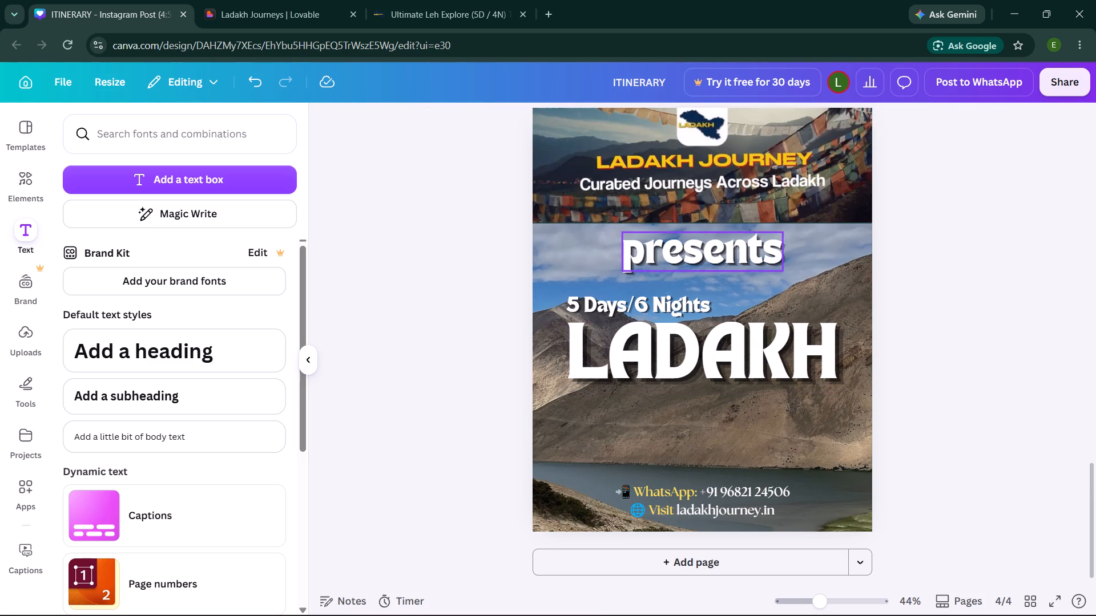
Duplicate the TAN Headline "presents" text and place the copy horizontally centred below the "LADAKH" title.
{"action": "left_click", "coordinate": [746, 251]}
{"action": "left_click", "coordinate": [703, 200]}
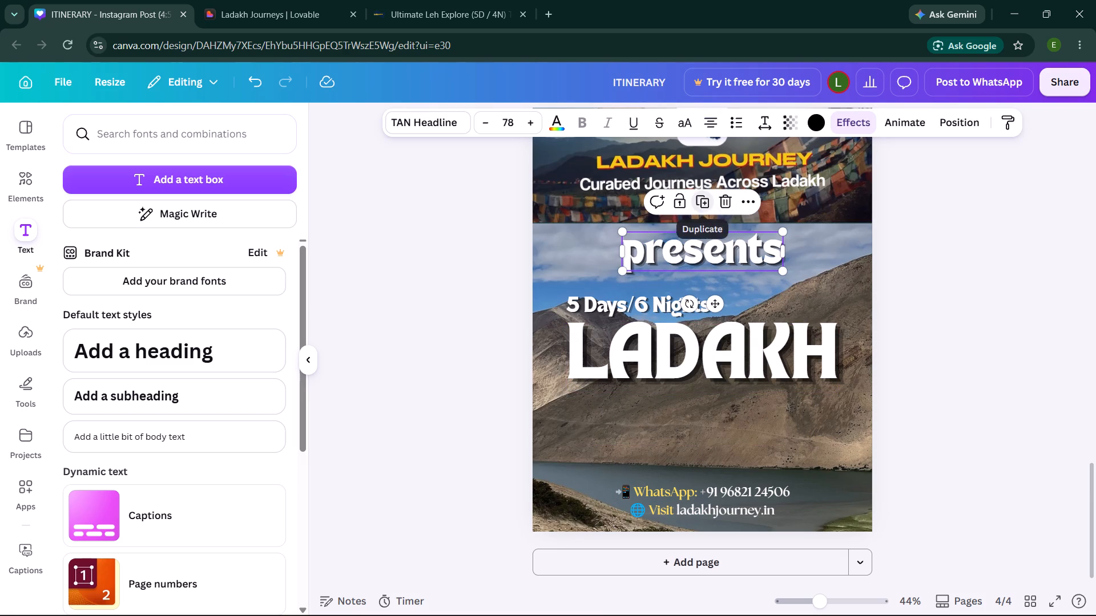
{"action": "left_click_drag", "start_coordinate": [704, 258], "coordinate": [698, 410]}
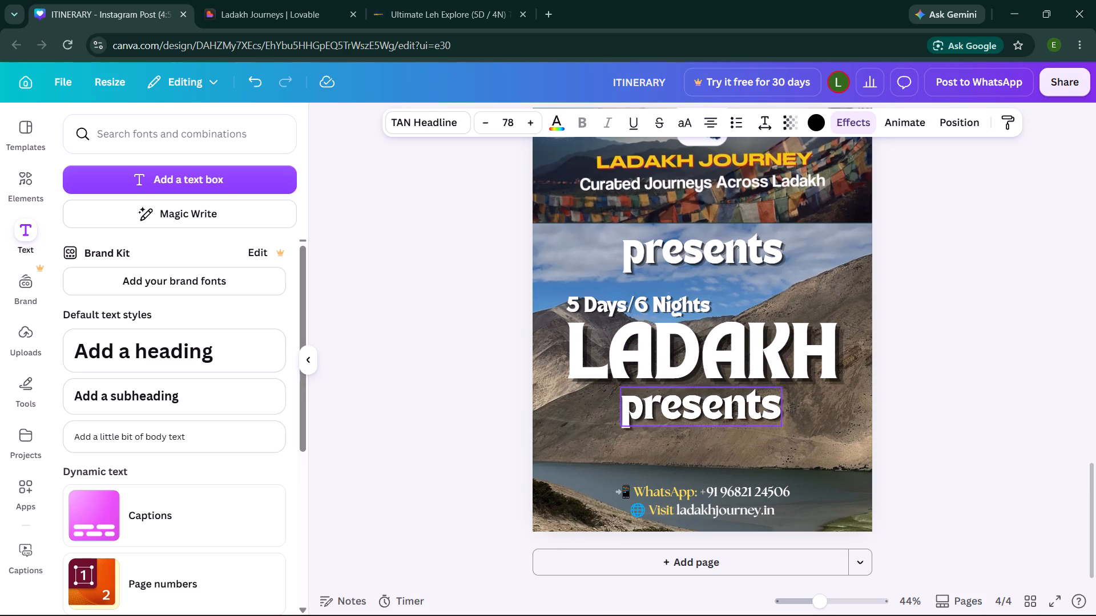
{"action": "left_click_drag", "start_coordinate": [698, 410], "coordinate": [696, 424]}
Replace the wording of the duplicated text below "LADAKH" with "Travel Itinerary".
{"action": "left_click", "coordinate": [696, 424]}
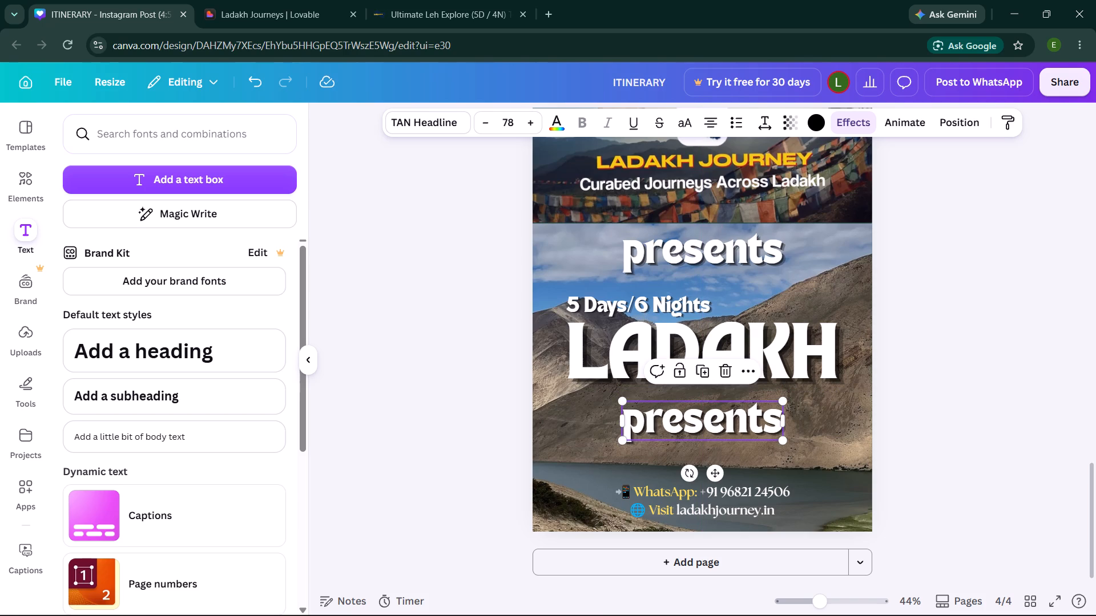
{"action": "key", "text": "t"}
{"action": "key", "text": "r"}
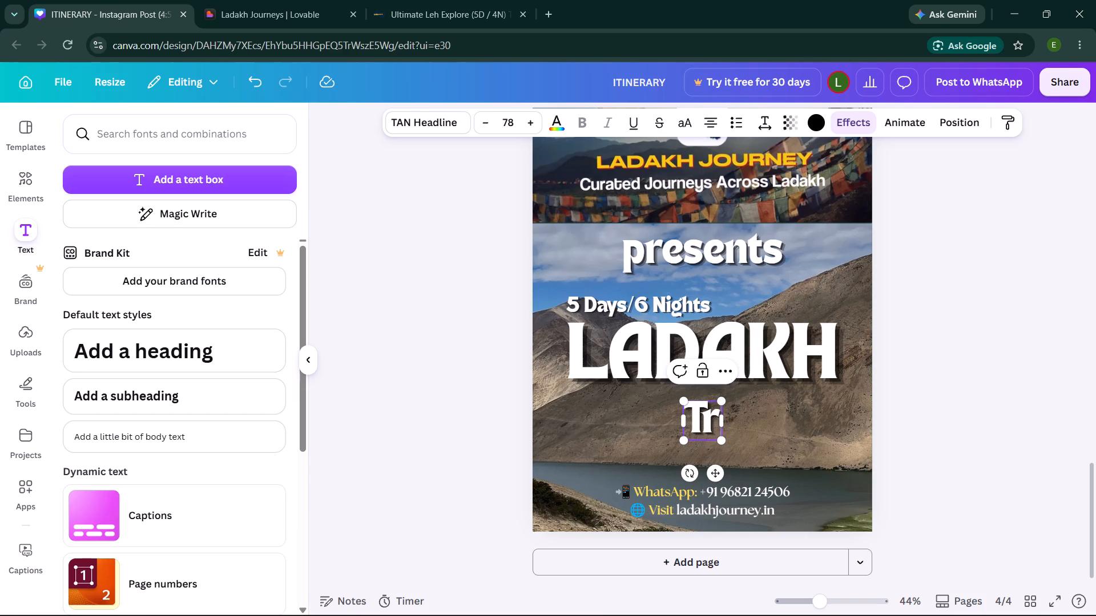
{"action": "type", "text": "avel"}
{"action": "key", "text": "space"}
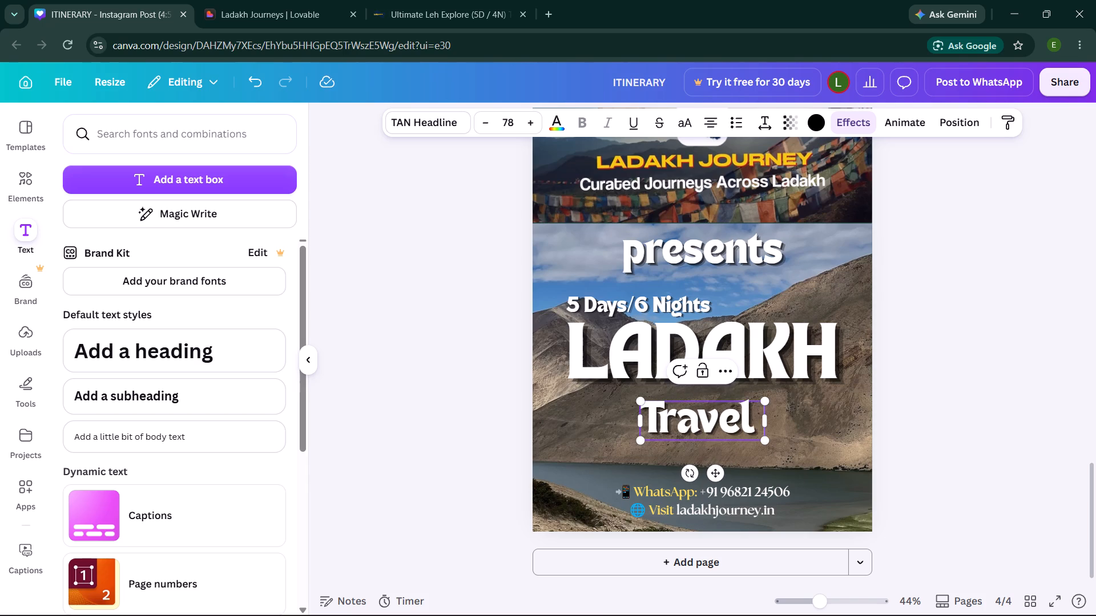
{"action": "type", "text": "tinerary"}
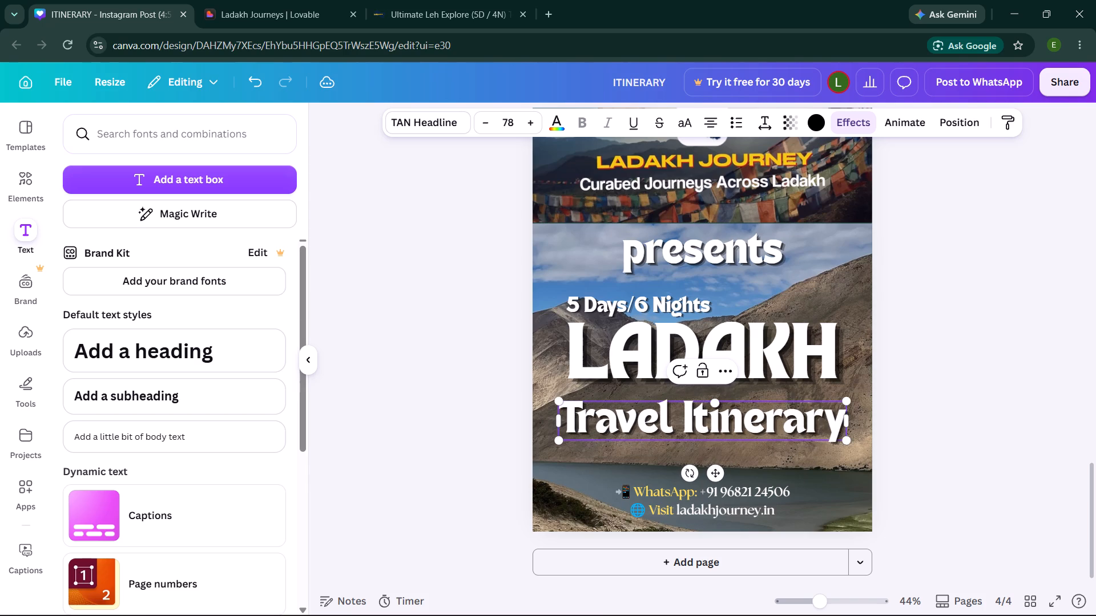
{"action": "left_click", "coordinate": [924, 375]}
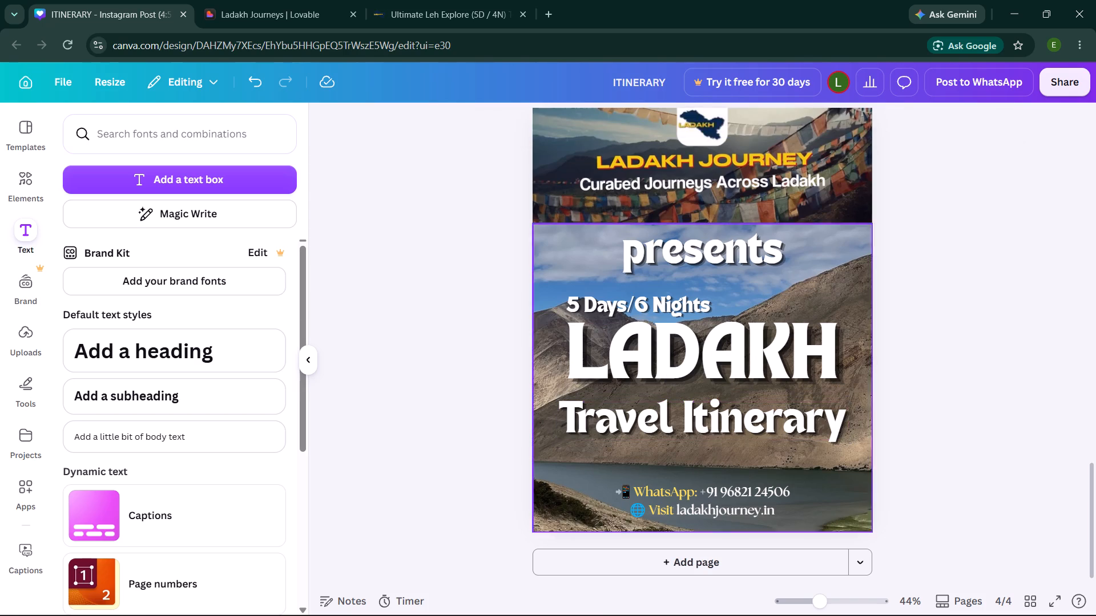
Shrink the "Travel Itinerary" text to a font size of about 60.8.
{"action": "left_click", "coordinate": [803, 427]}
{"action": "left_click_drag", "start_coordinate": [845, 397], "coordinate": [831, 405]}
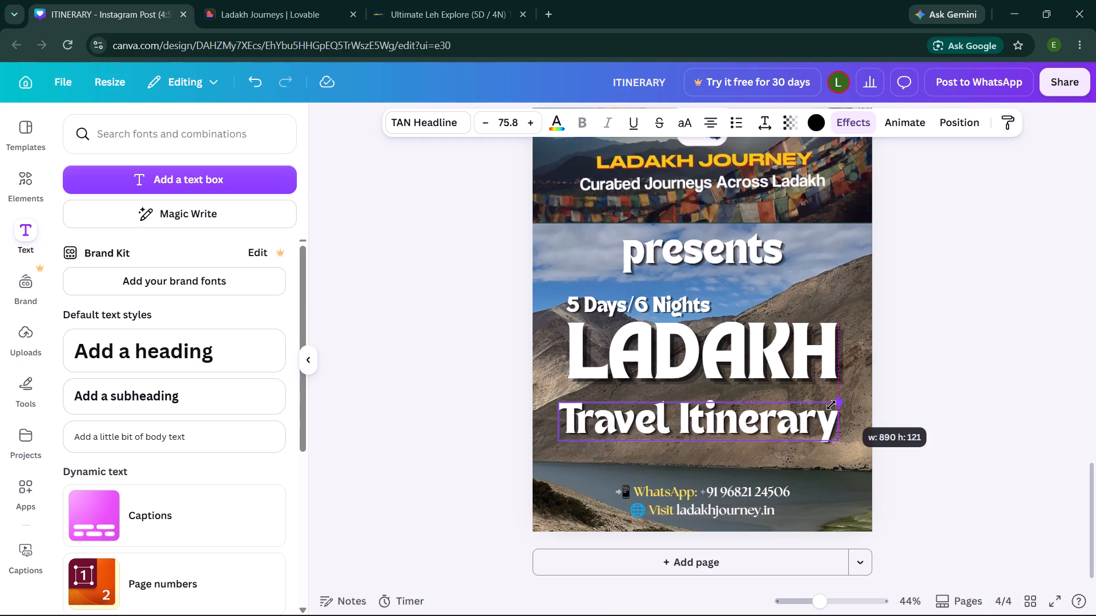
{"action": "left_click_drag", "start_coordinate": [831, 405], "coordinate": [780, 407]}
Centre the "Travel Itinerary" line horizontally on page 4, with a spacing of about 30 below "LADAKH".
{"action": "left_click_drag", "start_coordinate": [696, 426], "coordinate": [697, 425]}
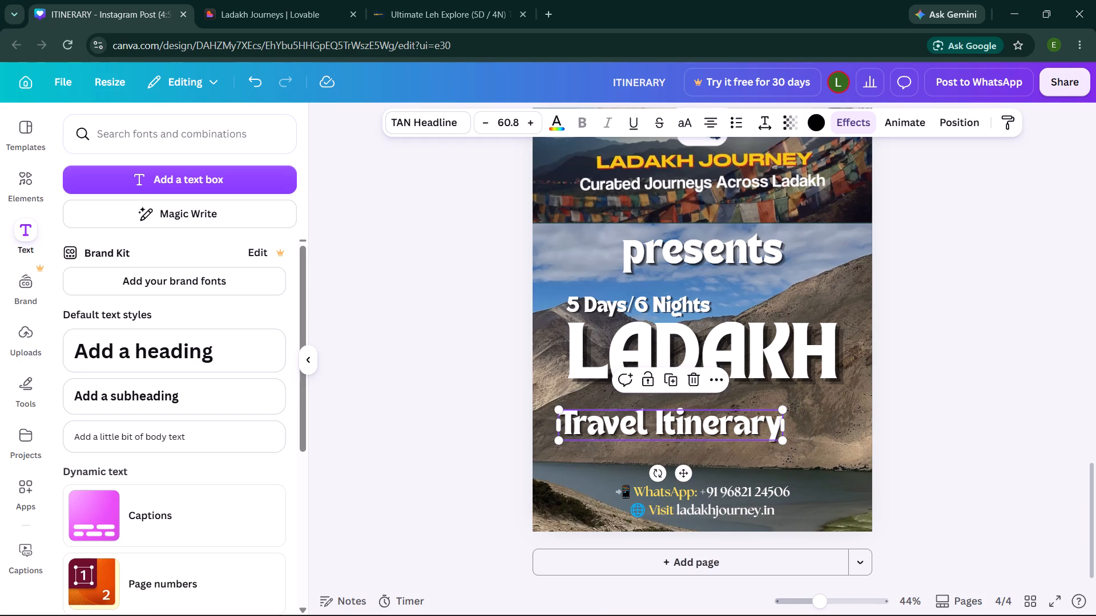
{"action": "left_click_drag", "start_coordinate": [697, 425], "coordinate": [747, 414]}
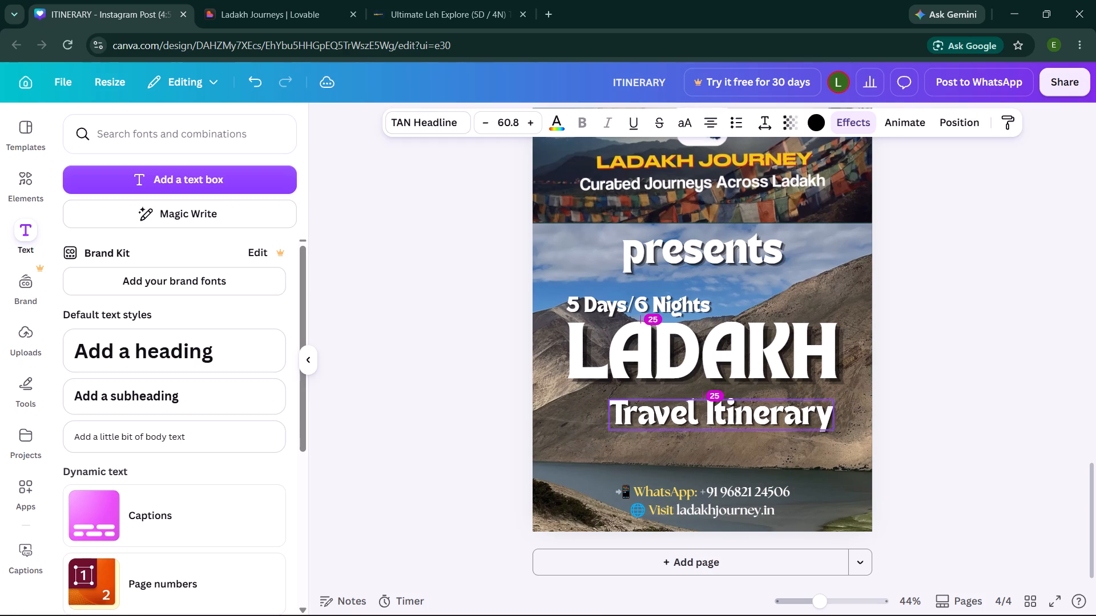
{"action": "left_click_drag", "start_coordinate": [747, 414], "coordinate": [742, 423]}
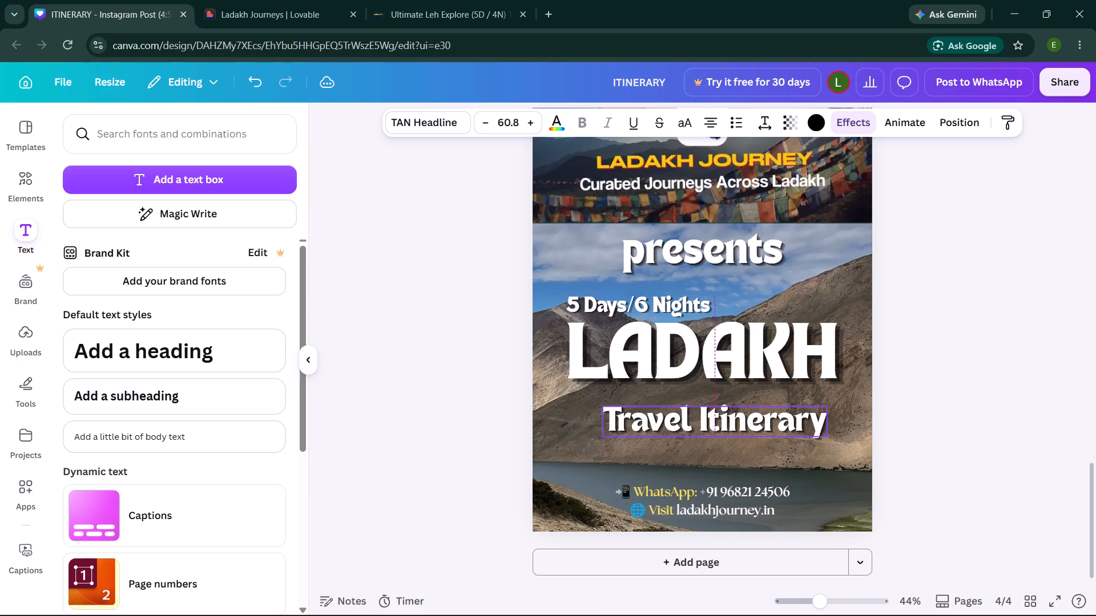
{"action": "left_click_drag", "start_coordinate": [742, 423], "coordinate": [730, 420]}
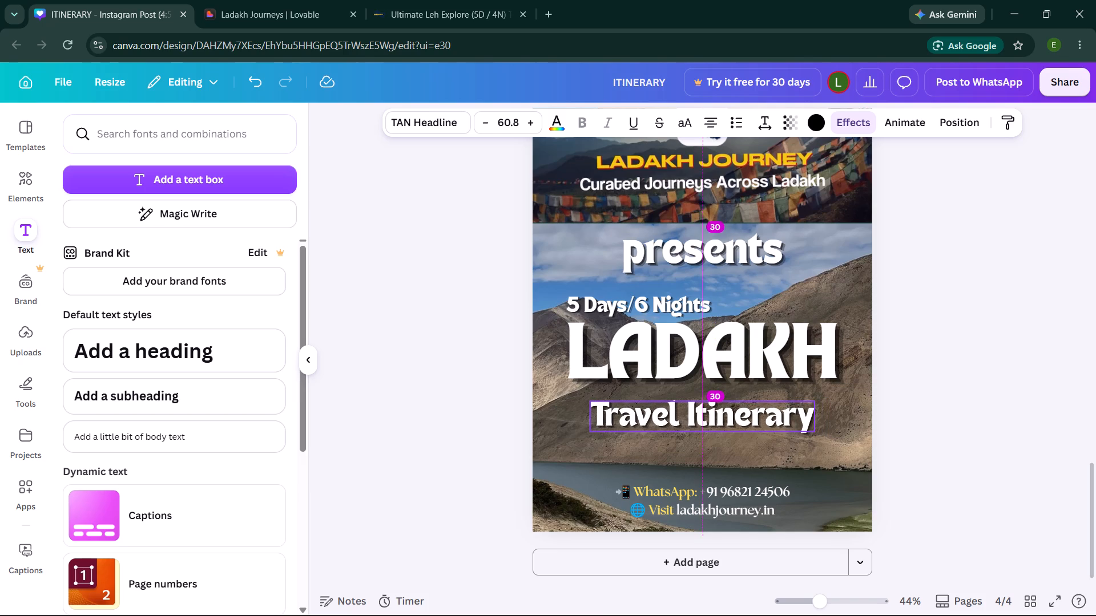
{"action": "left_click_drag", "start_coordinate": [730, 420], "coordinate": [729, 420]}
Fine-tune the "Travel Itinerary" line so it stays horizontally centred, with a spacing of 30 below "LADAKH".
{"action": "left_click_drag", "start_coordinate": [729, 420], "coordinate": [729, 419]}
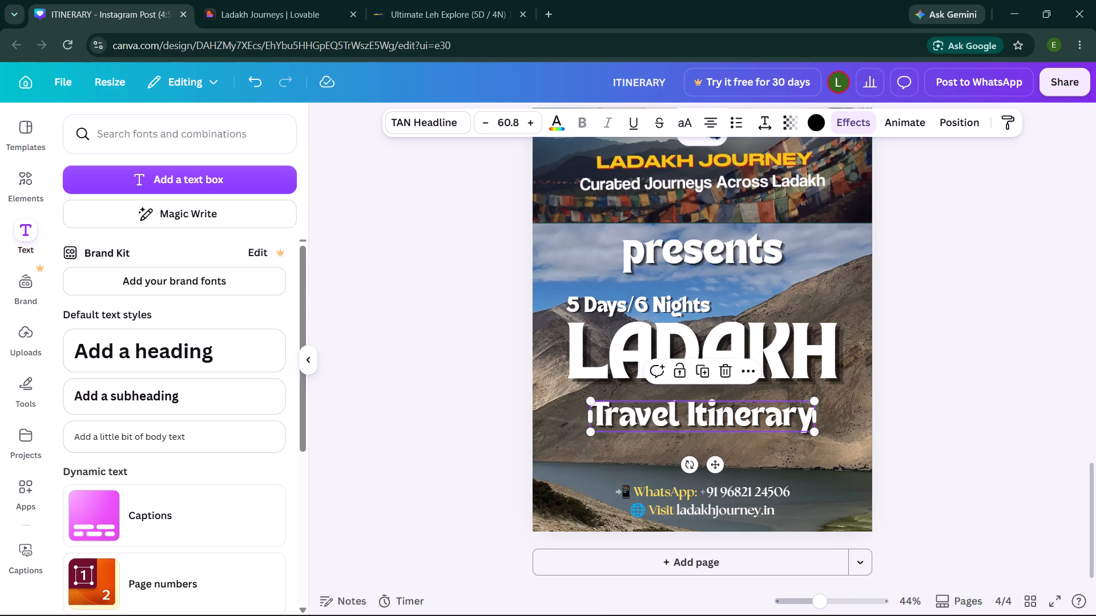
{"action": "left_click", "coordinate": [977, 353]}
Move the WhatsApp and website contact text on page 4 slightly upward, keeping it horizontally centred.
{"action": "left_click_drag", "start_coordinate": [759, 497], "coordinate": [759, 492]}
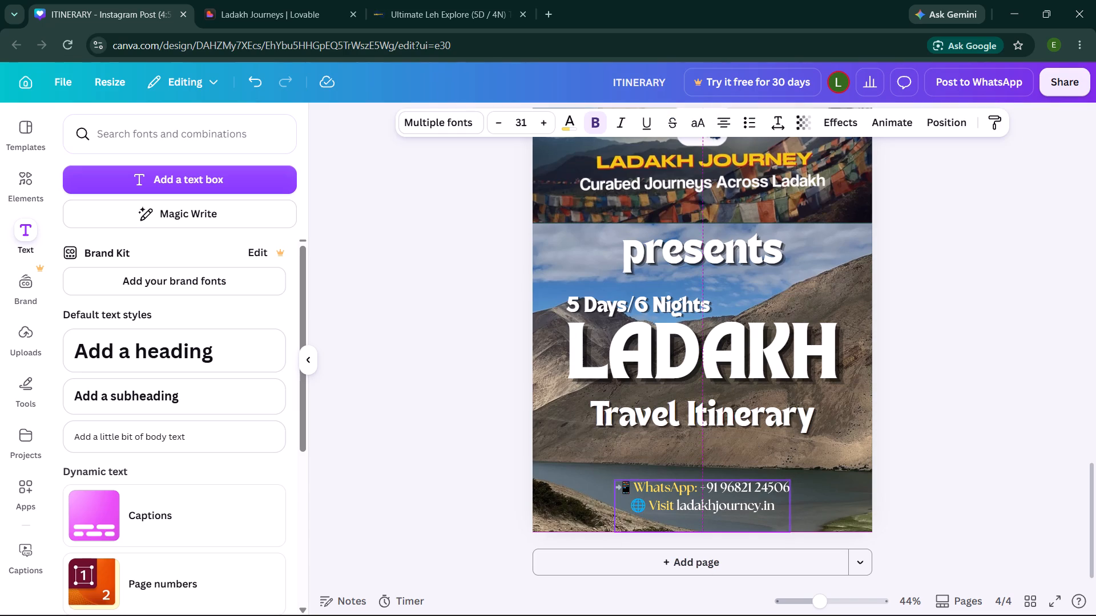
{"action": "left_click_drag", "start_coordinate": [759, 492], "coordinate": [759, 488]}
{"action": "left_click", "coordinate": [932, 459]}
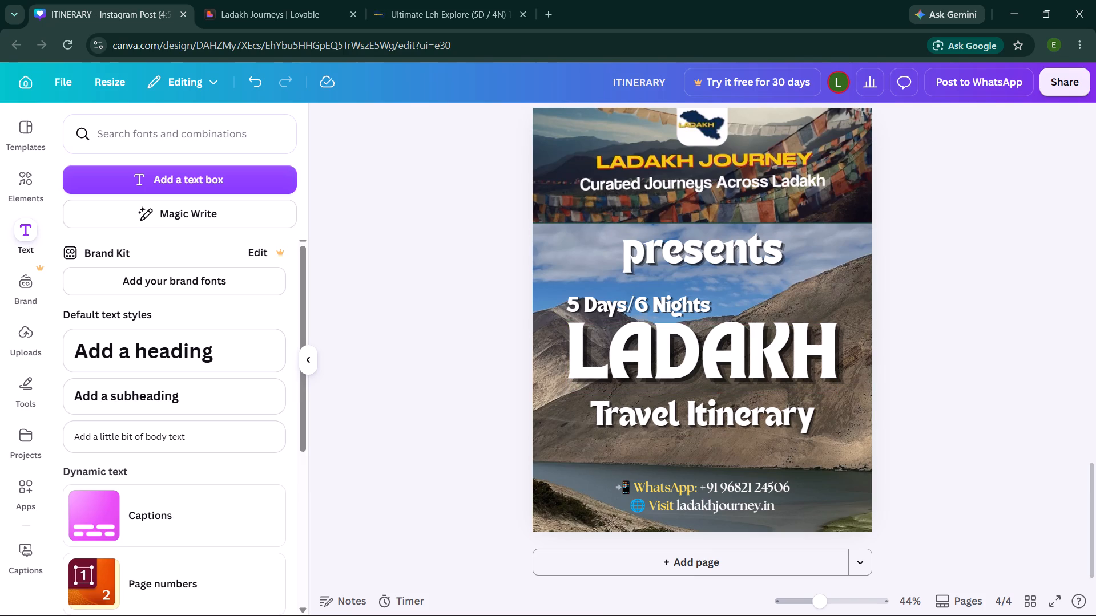
Download all pages of the ITINERARY design as PNG.
{"action": "scroll", "coordinate": [912, 269], "scroll_direction": "up", "scroll_amount": 2}
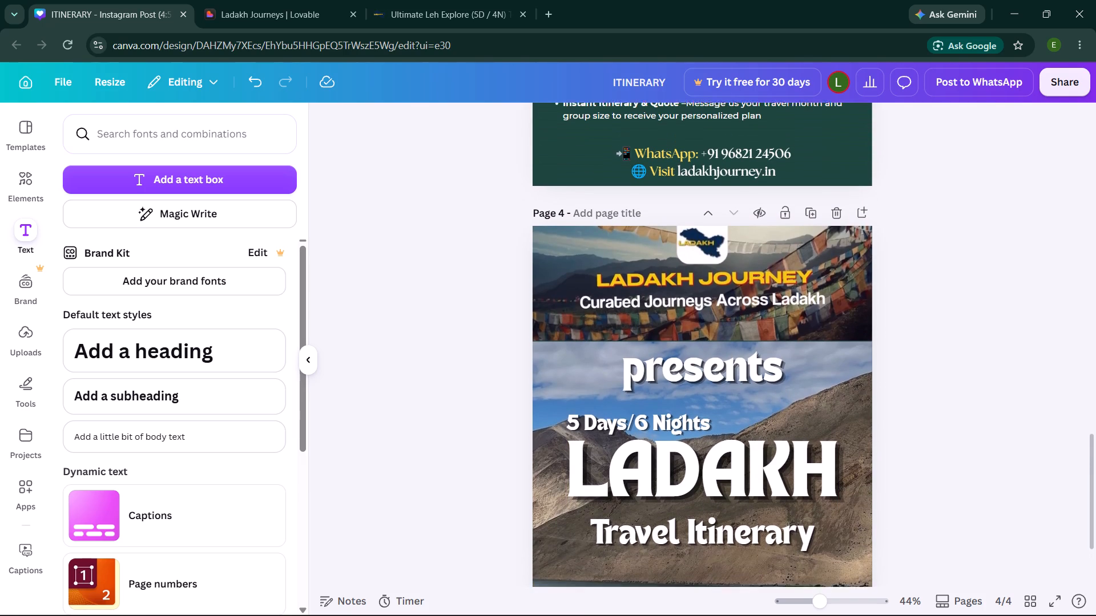
{"action": "left_click", "coordinate": [1061, 90]}
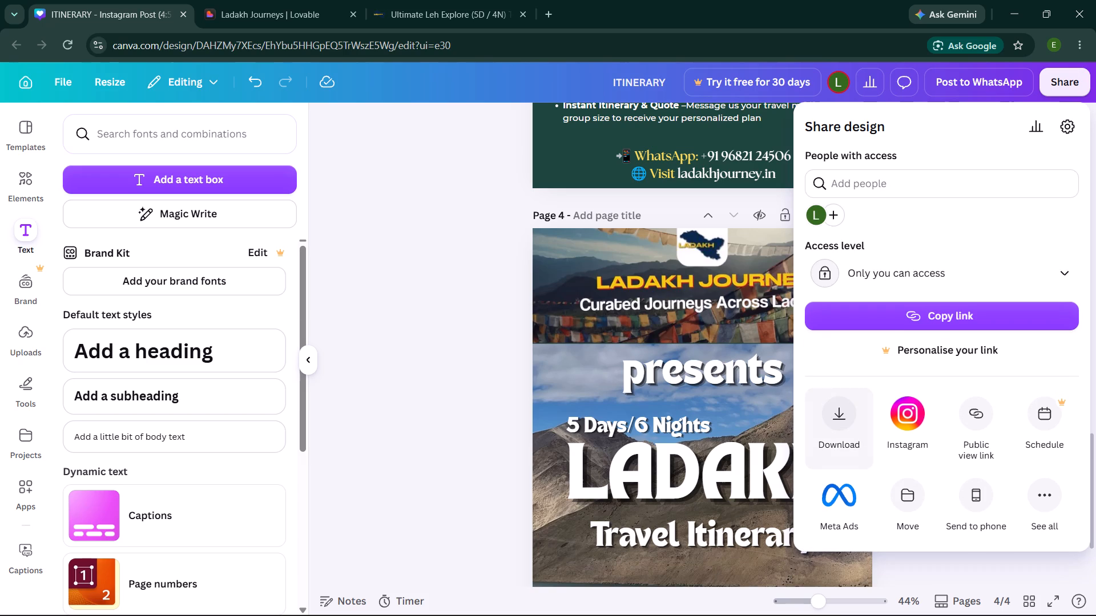
{"action": "left_click", "coordinate": [847, 431]}
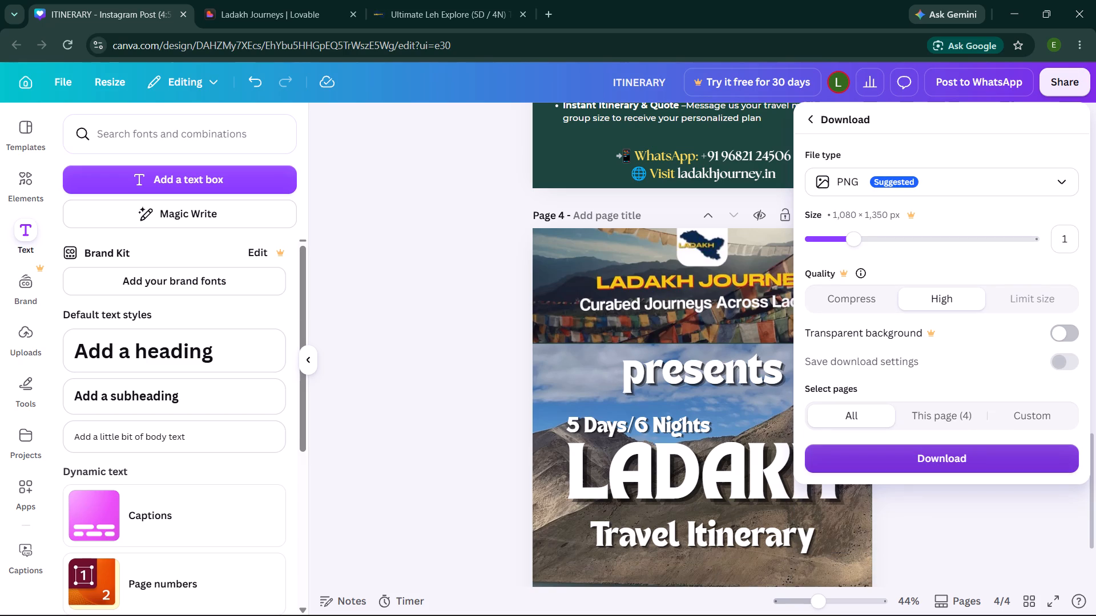
{"action": "left_click", "coordinate": [879, 460]}
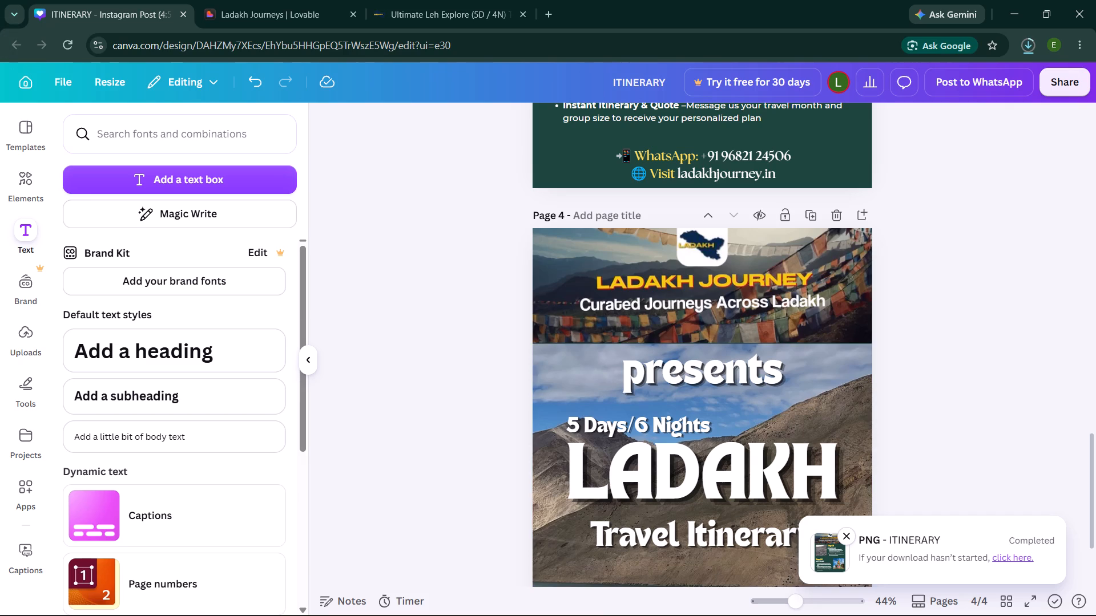
Switch to the Ladakh Journey website and review the day-by-day itinerary on the Ultimate Leh Explore page.
{"action": "left_click", "coordinate": [269, 0]}
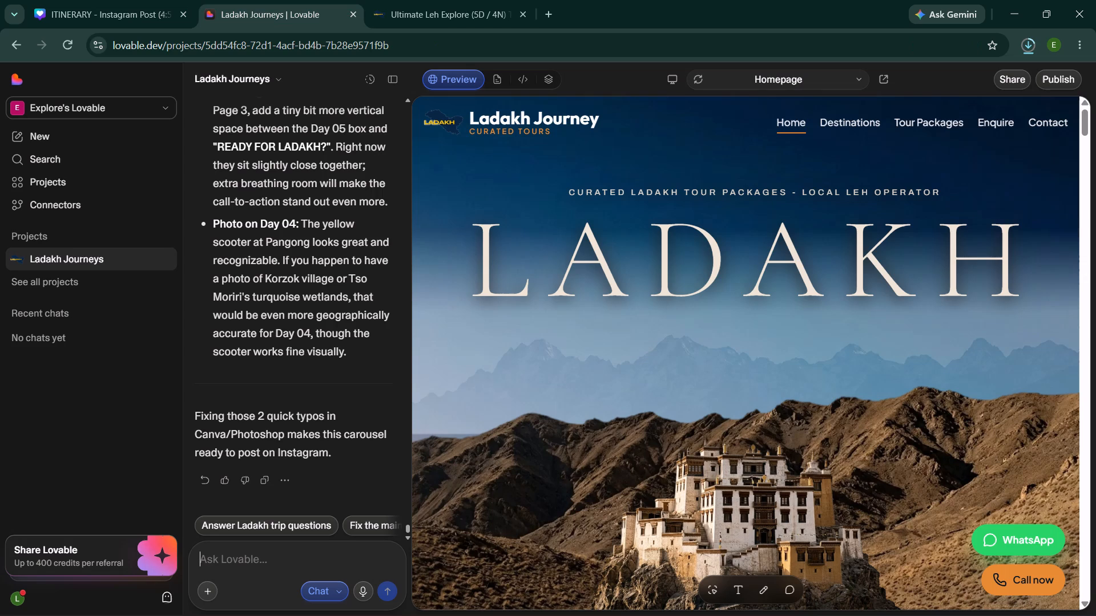
{"action": "left_click", "coordinate": [454, 2]}
{"action": "scroll", "coordinate": [434, 280], "scroll_direction": "down", "scroll_amount": 3}
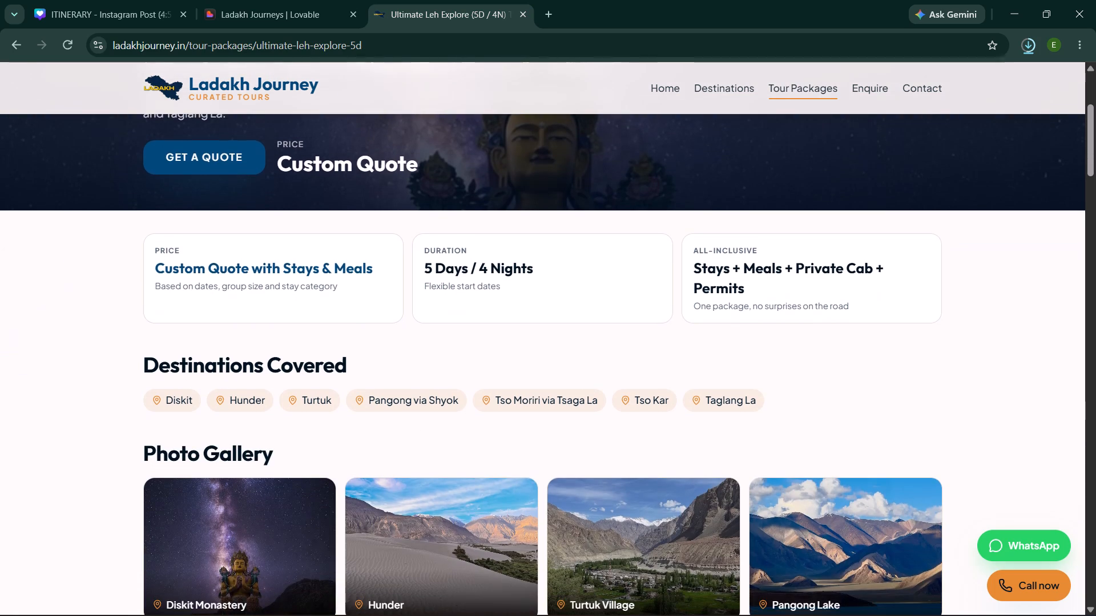
{"action": "scroll", "coordinate": [434, 280], "scroll_direction": "down", "scroll_amount": 6}
{"action": "scroll", "coordinate": [434, 280], "scroll_direction": "up", "scroll_amount": 1}
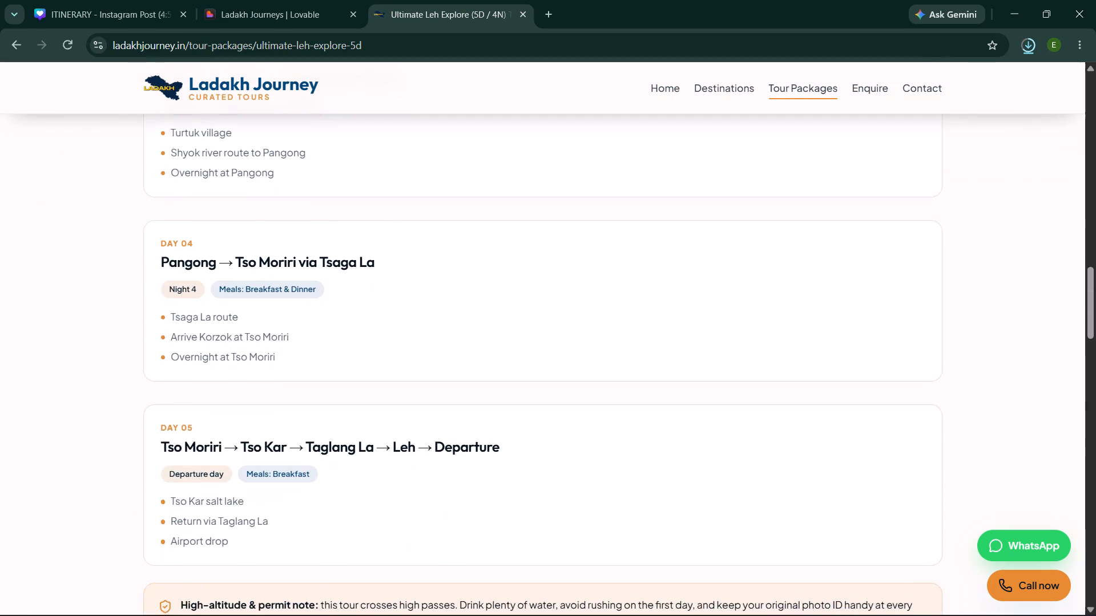
{"action": "scroll", "coordinate": [434, 280], "scroll_direction": "up", "scroll_amount": 1}
Go back to the website's Tour Packages page and look through the Leh tour packages.
{"action": "left_click", "coordinate": [18, 50]}
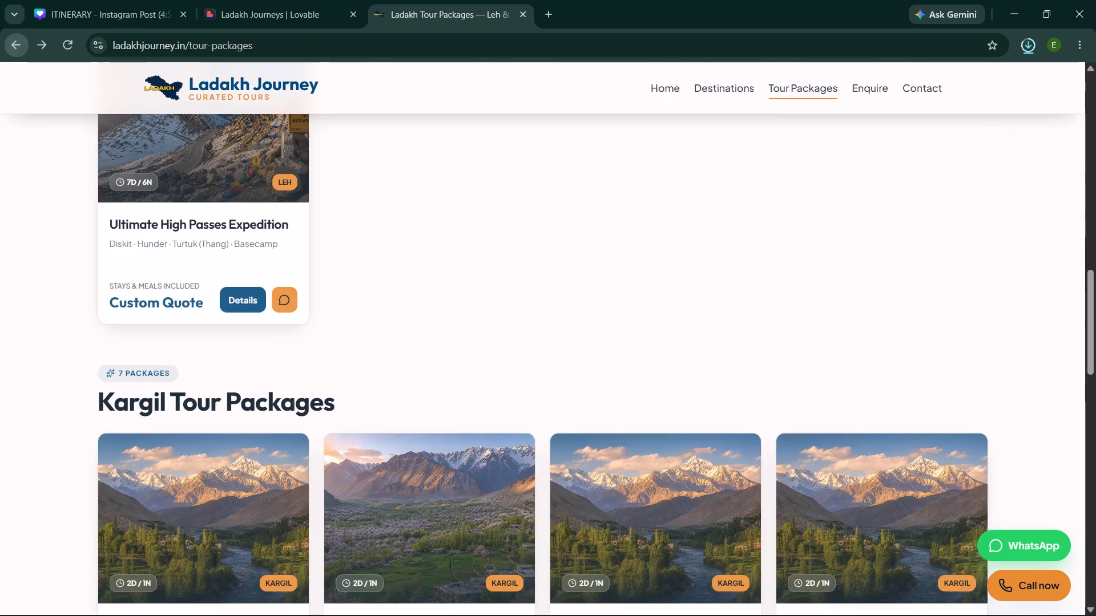
{"action": "scroll", "coordinate": [168, 423], "scroll_direction": "down", "scroll_amount": 2}
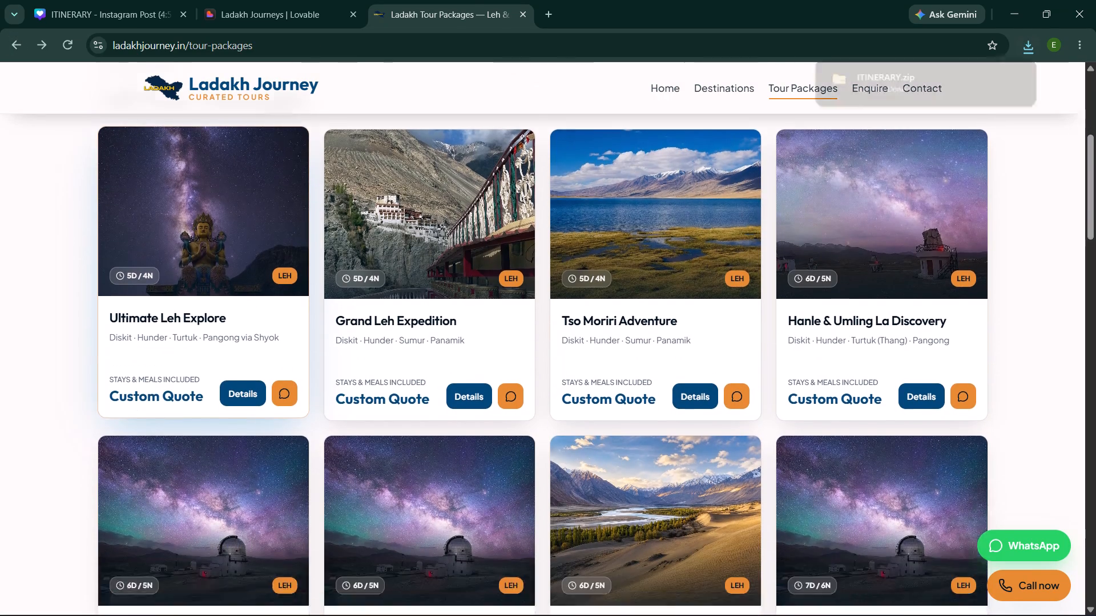
{"action": "scroll", "coordinate": [168, 423], "scroll_direction": "down", "scroll_amount": 2}
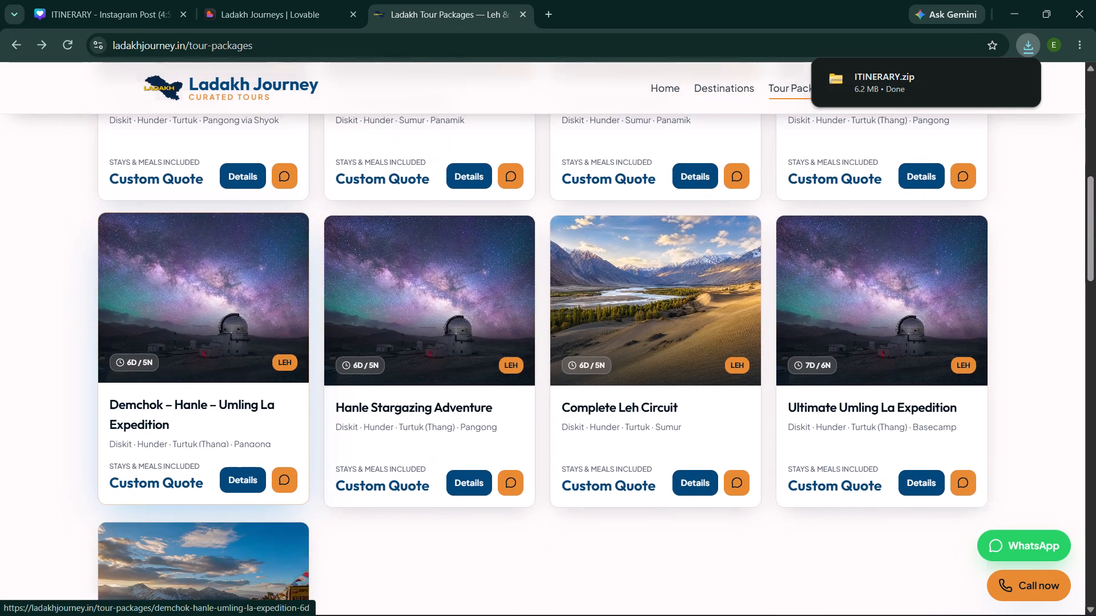
{"action": "scroll", "coordinate": [168, 423], "scroll_direction": "down", "scroll_amount": 3}
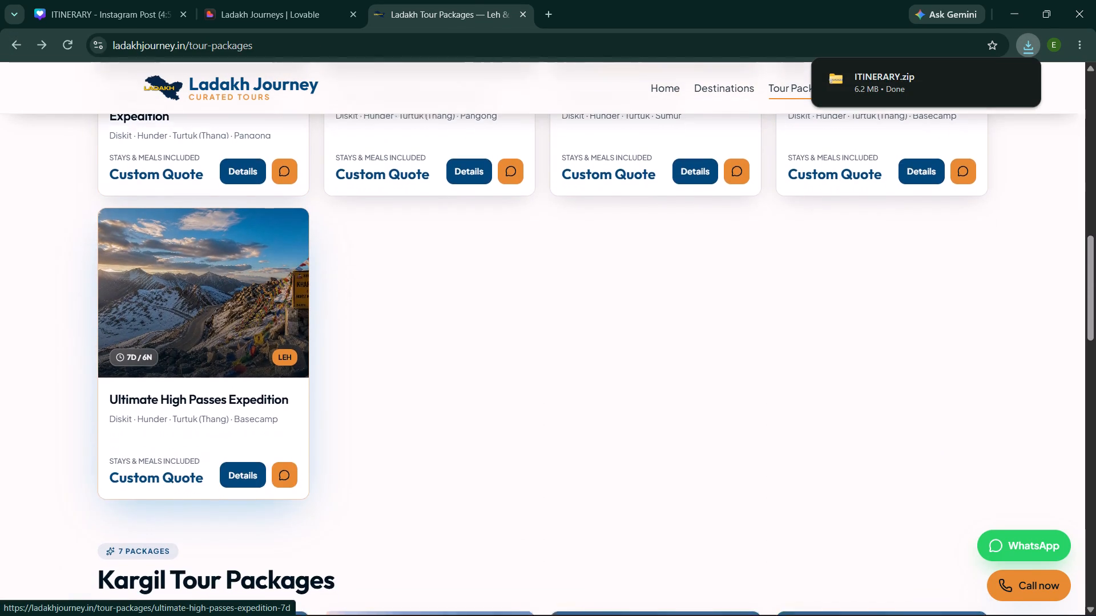
{"action": "scroll", "coordinate": [168, 423], "scroll_direction": "up", "scroll_amount": 9}
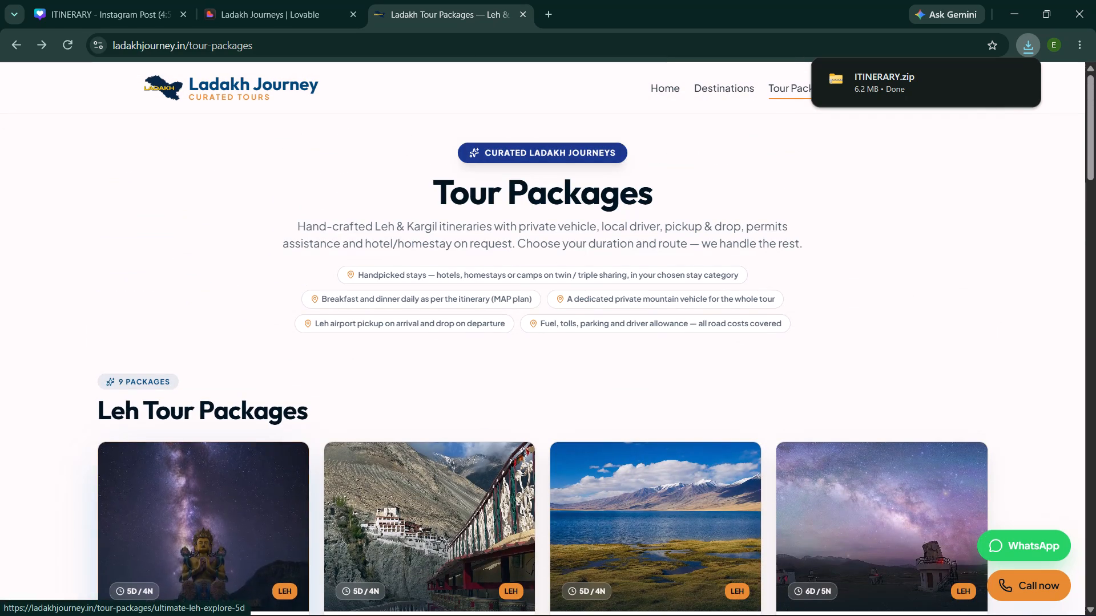
{"action": "left_click", "coordinate": [878, 148]}
Open the website's Destinations page and look through the photos and cards of the listed places.
{"action": "left_click", "coordinate": [712, 90]}
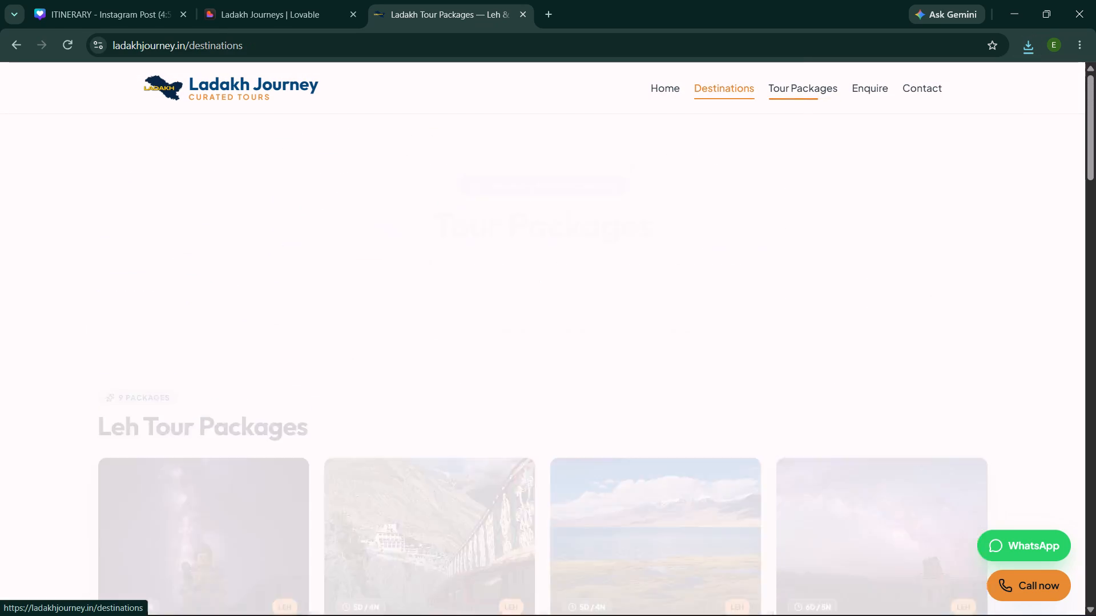
{"action": "scroll", "coordinate": [426, 374], "scroll_direction": "down", "scroll_amount": 4}
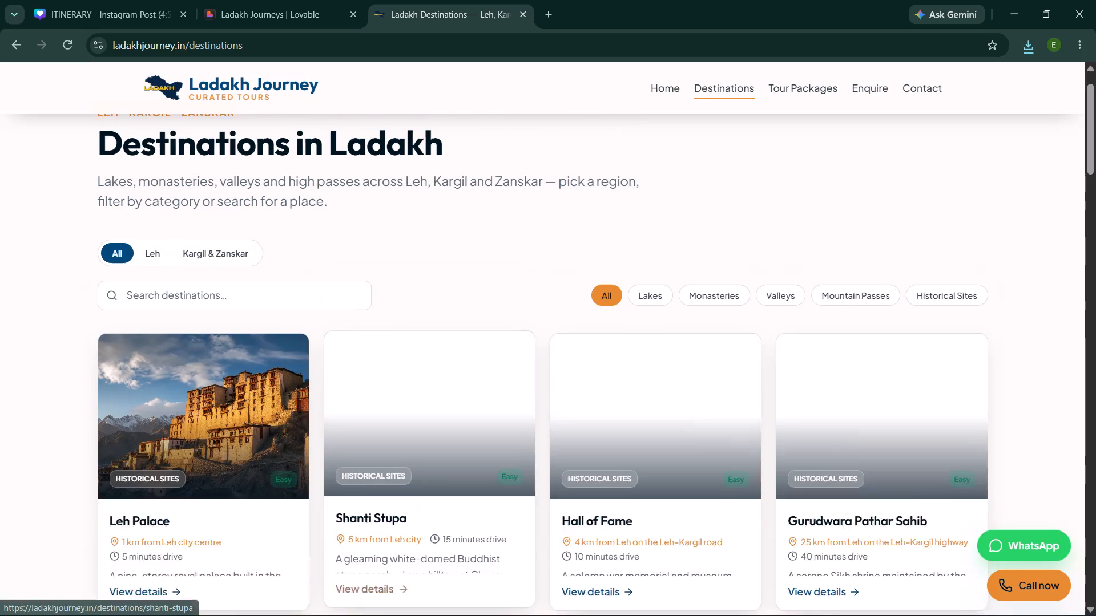
{"action": "scroll", "coordinate": [426, 374], "scroll_direction": "down", "scroll_amount": 4}
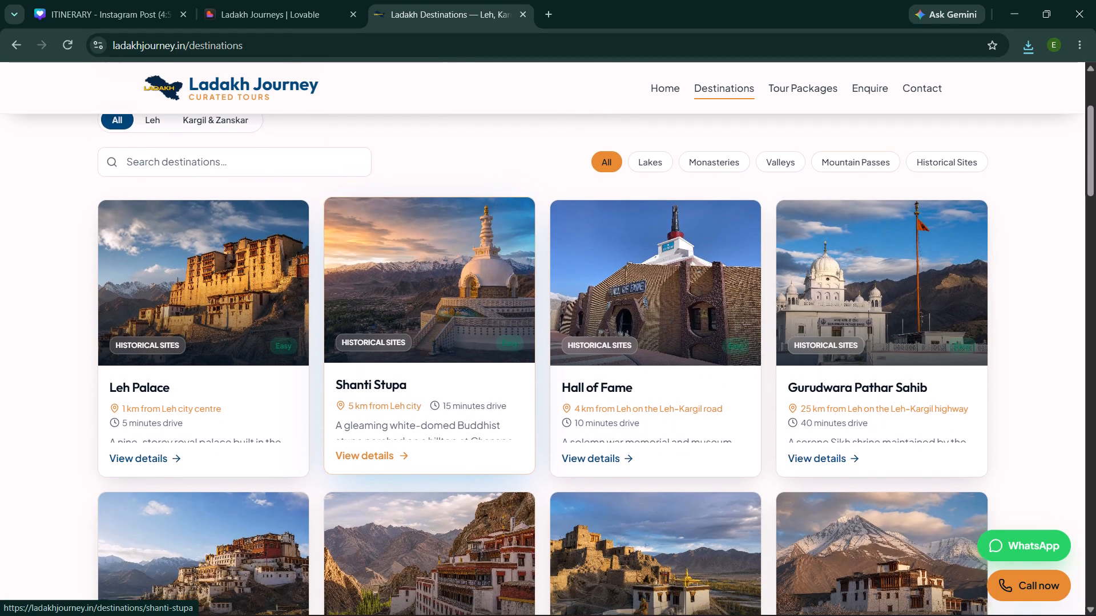
{"action": "scroll", "coordinate": [426, 374], "scroll_direction": "down", "scroll_amount": 2}
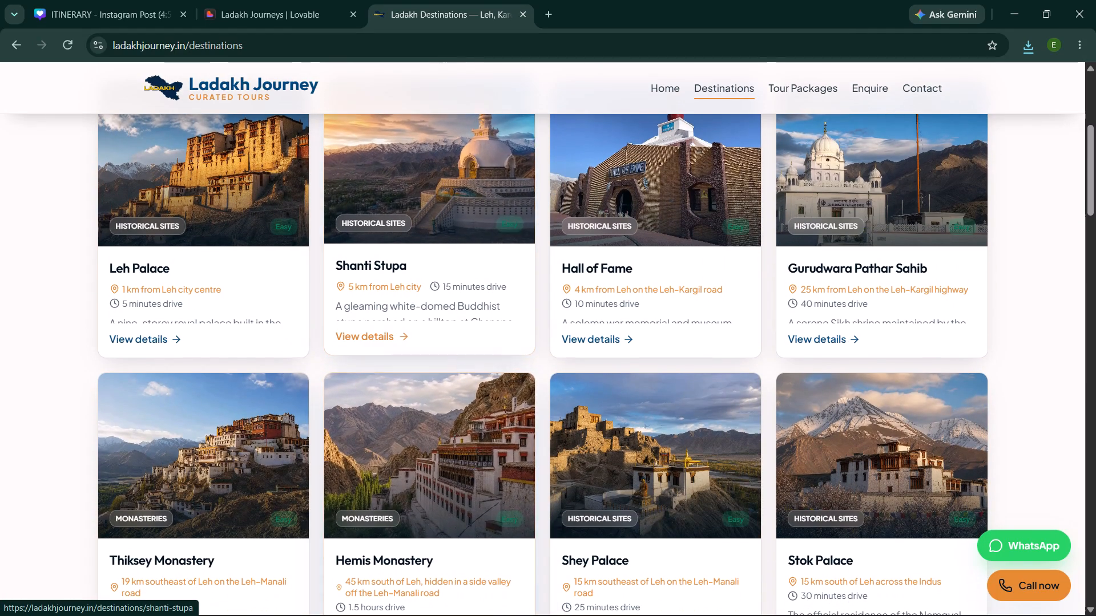
{"action": "scroll", "coordinate": [370, 338], "scroll_direction": "down", "scroll_amount": 4}
{"action": "scroll", "coordinate": [370, 338], "scroll_direction": "up", "scroll_amount": 2}
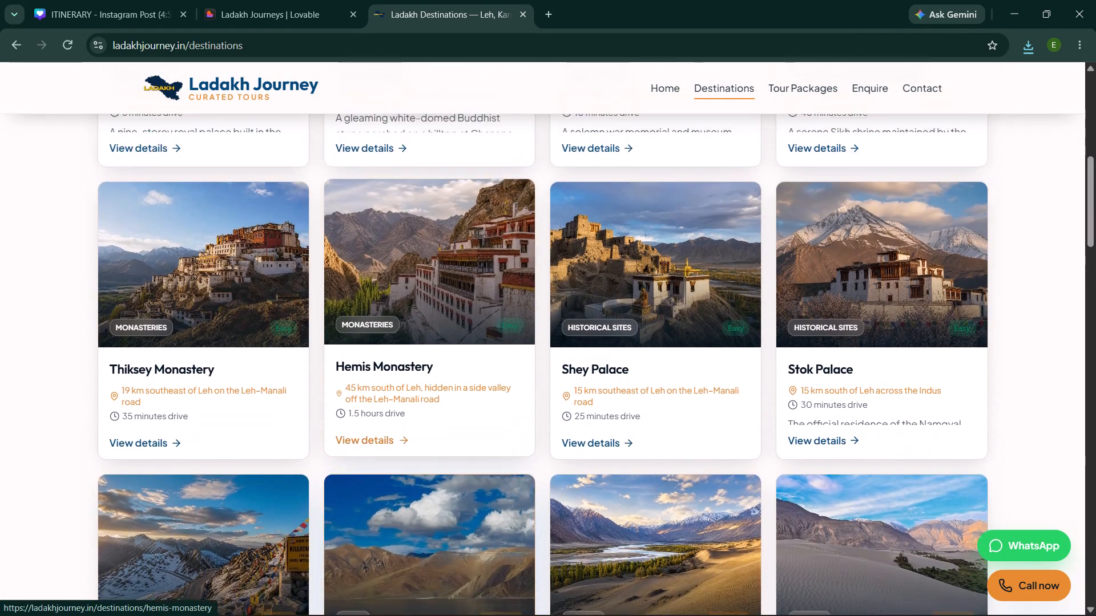
{"action": "scroll", "coordinate": [370, 338], "scroll_direction": "up", "scroll_amount": 1}
{"action": "scroll", "coordinate": [370, 338], "scroll_direction": "down", "scroll_amount": 1}
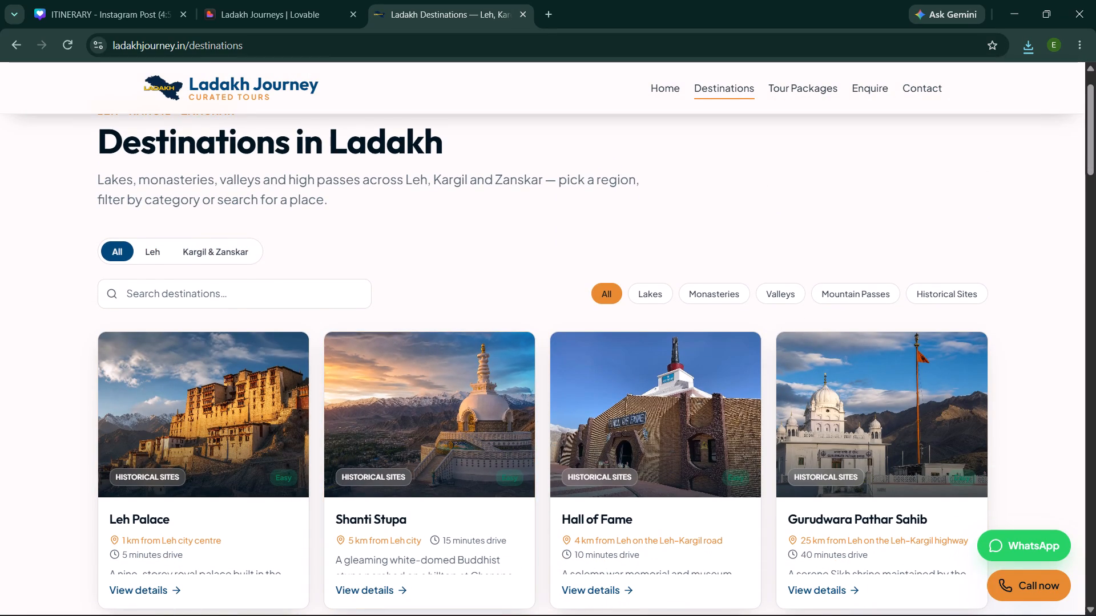
Open the website's home page and look through its content.
{"action": "left_click", "coordinate": [668, 88]}
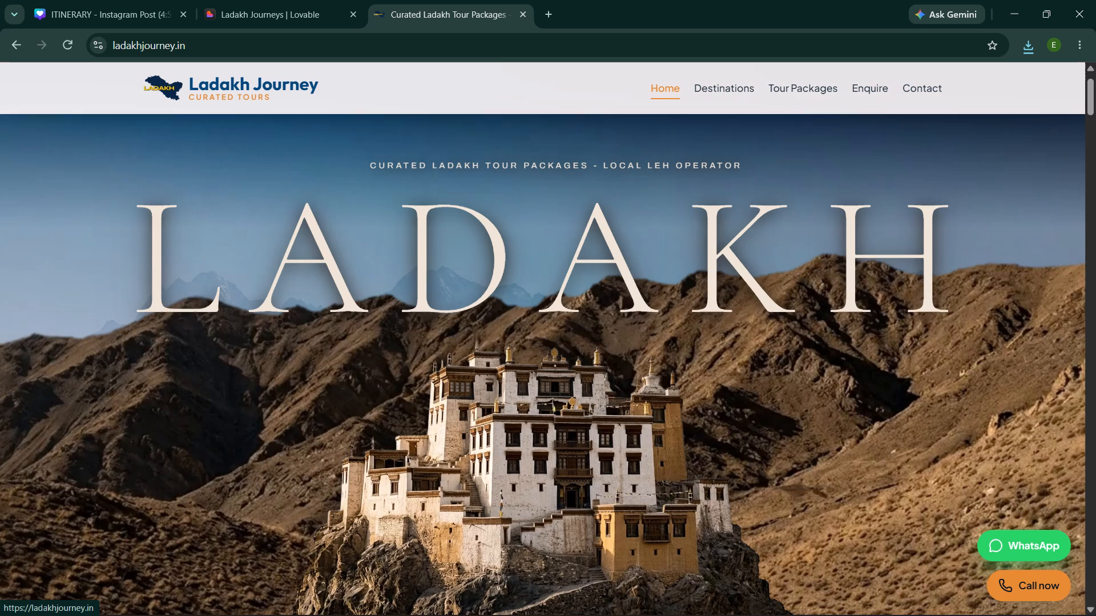
{"action": "scroll", "coordinate": [575, 360], "scroll_direction": "down", "scroll_amount": 2}
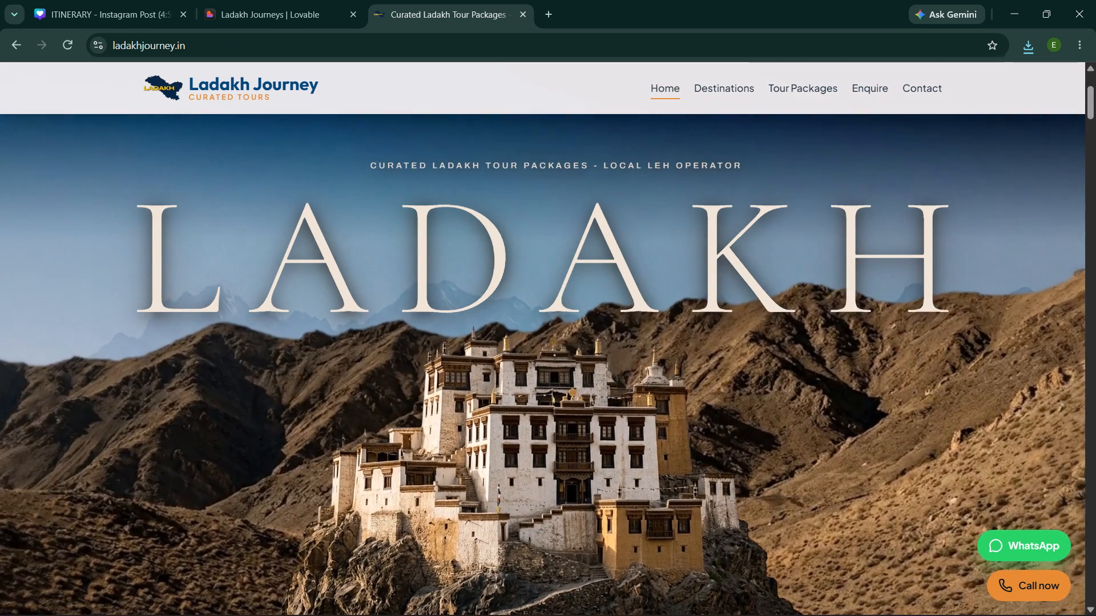
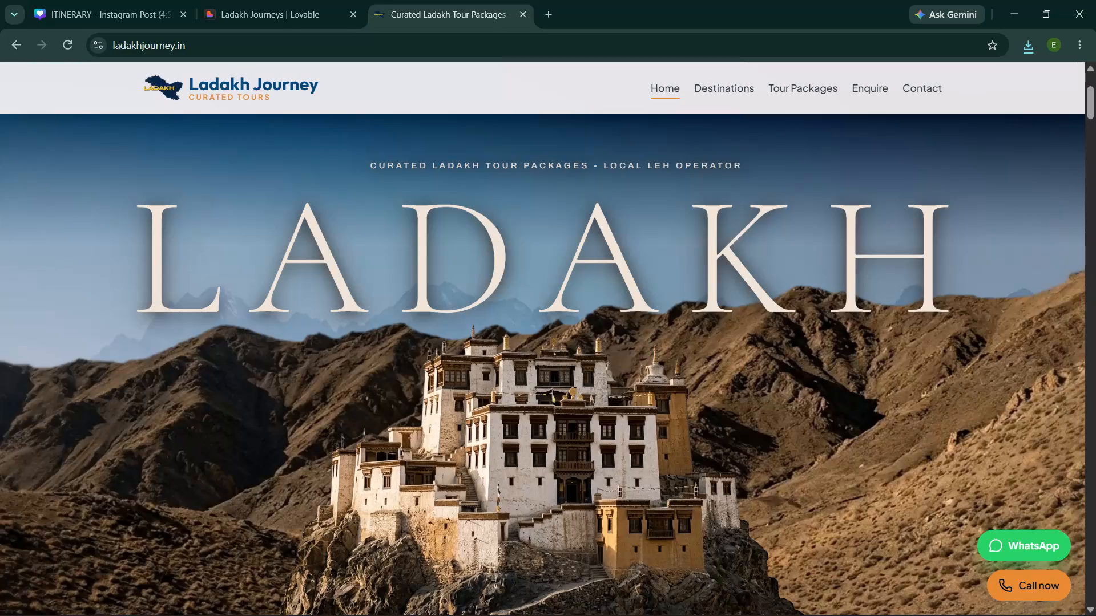
Look through the home page's hero banner, Tour Packages carousel and Featured Destinations section.
{"action": "scroll", "coordinate": [575, 360], "scroll_direction": "down", "scroll_amount": 10}
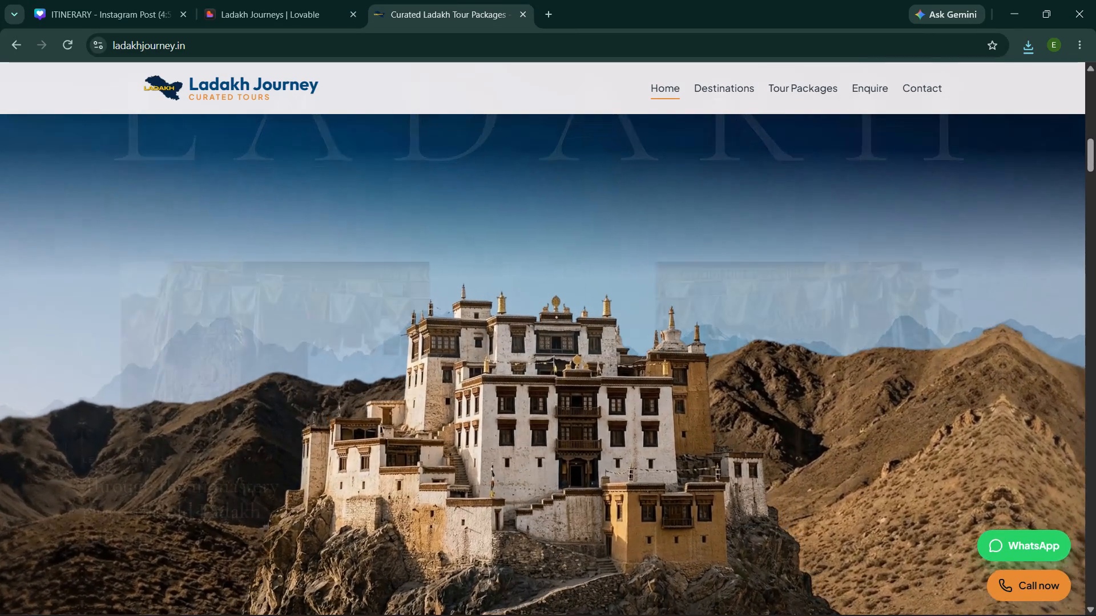
{"action": "scroll", "coordinate": [575, 360], "scroll_direction": "down", "scroll_amount": 6}
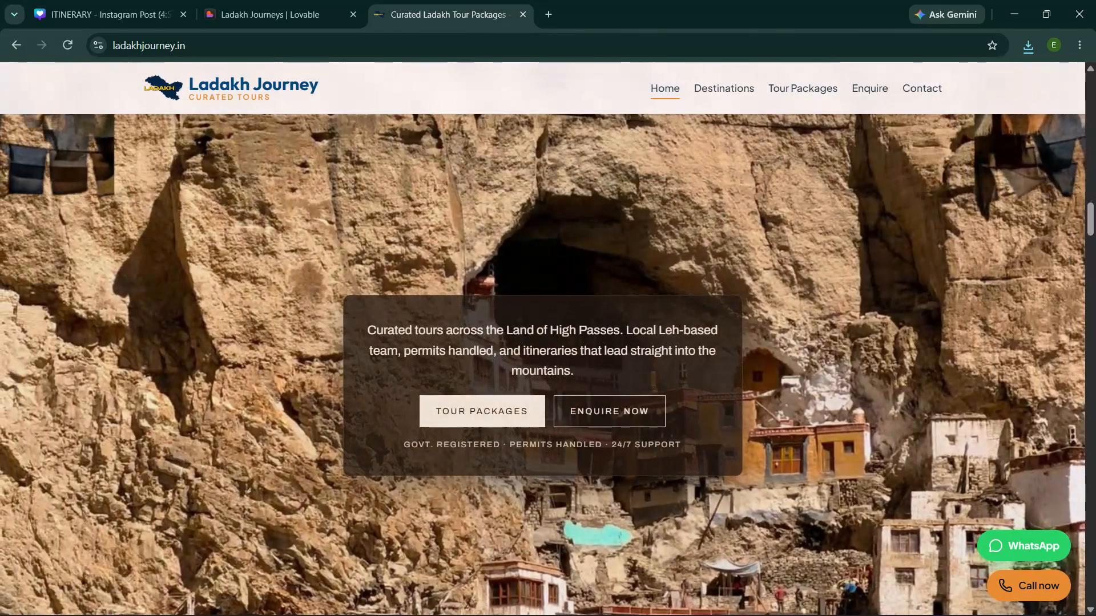
{"action": "scroll", "coordinate": [575, 360], "scroll_direction": "down", "scroll_amount": 5}
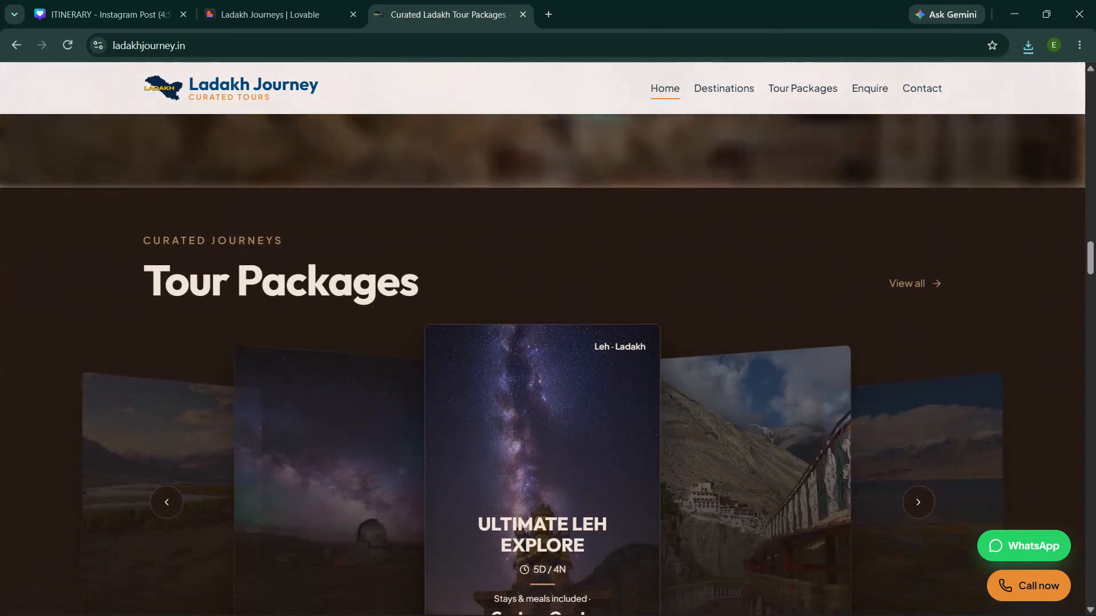
{"action": "scroll", "coordinate": [575, 360], "scroll_direction": "down", "scroll_amount": 7}
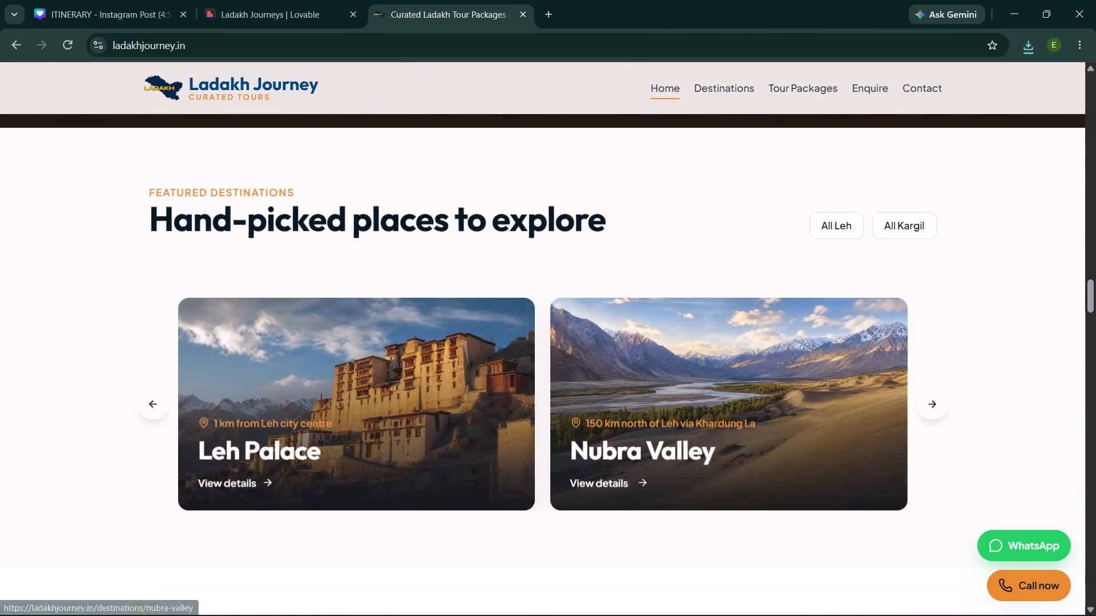
{"action": "scroll", "coordinate": [575, 360], "scroll_direction": "down", "scroll_amount": 3}
Return to the home page's Services section and advance its slideshow to the second service.
{"action": "scroll", "coordinate": [575, 360], "scroll_direction": "up", "scroll_amount": 1}
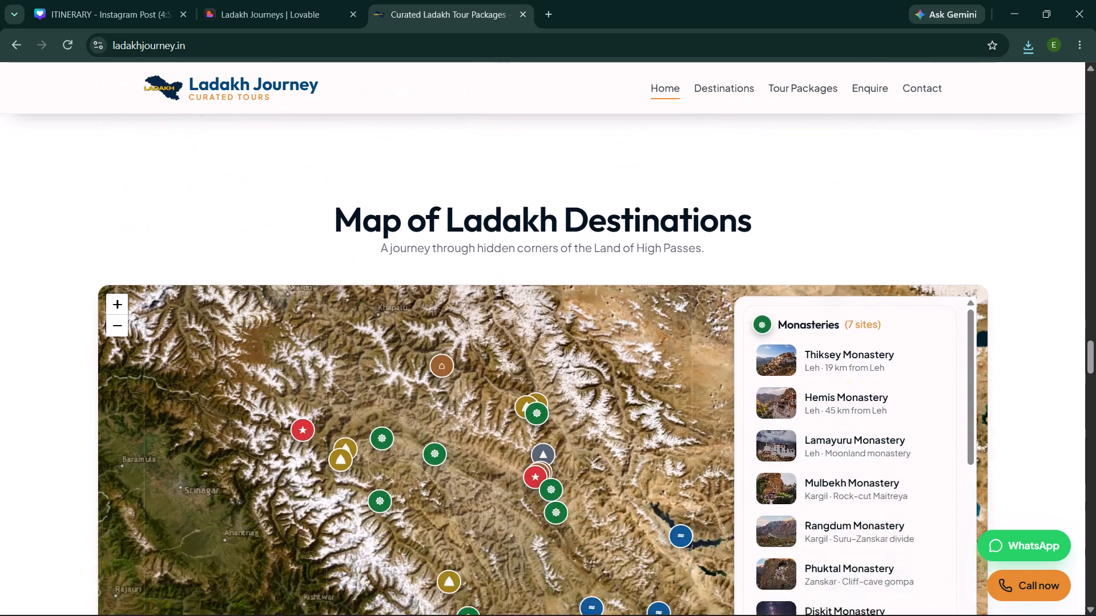
{"action": "scroll", "coordinate": [575, 360], "scroll_direction": "up", "scroll_amount": 2}
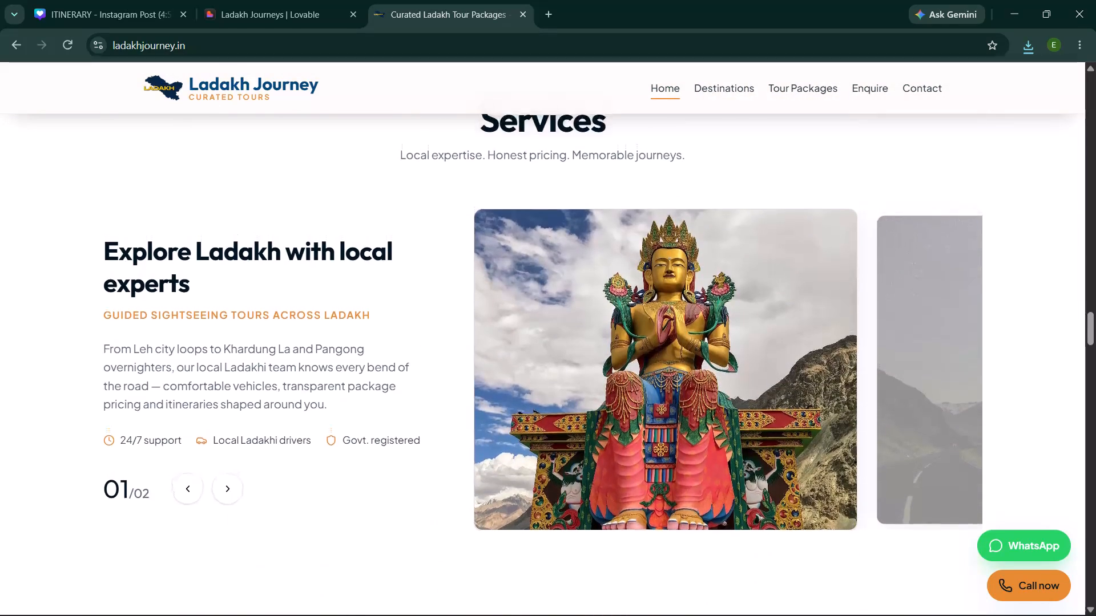
{"action": "scroll", "coordinate": [575, 360], "scroll_direction": "left", "scroll_amount": 3}
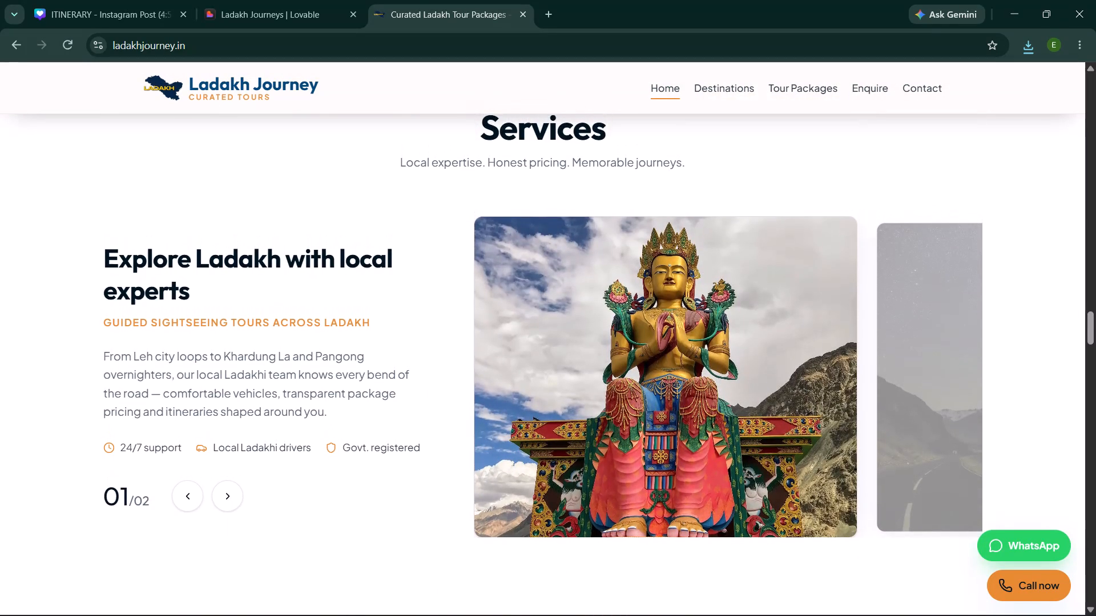
{"action": "left_click", "coordinate": [960, 403]}
{"action": "left_click", "coordinate": [240, 491]}
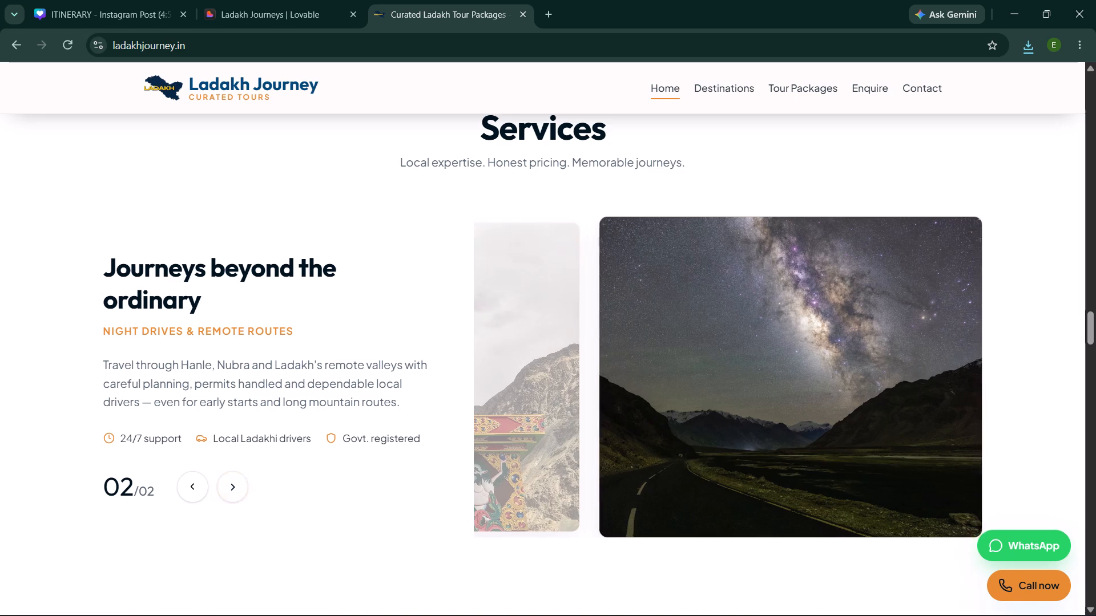
Look over the Map of Ladakh Destinations and the Cross-Ladakh route tours further down the home page.
{"action": "scroll", "coordinate": [353, 501], "scroll_direction": "down", "scroll_amount": 7}
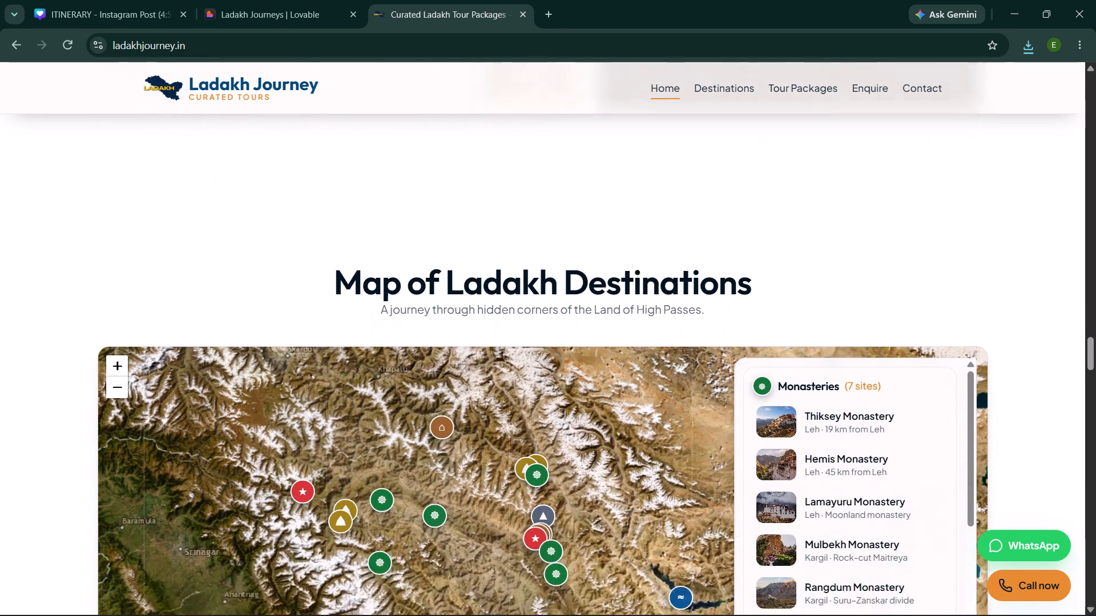
{"action": "scroll", "coordinate": [353, 501], "scroll_direction": "down", "scroll_amount": 3}
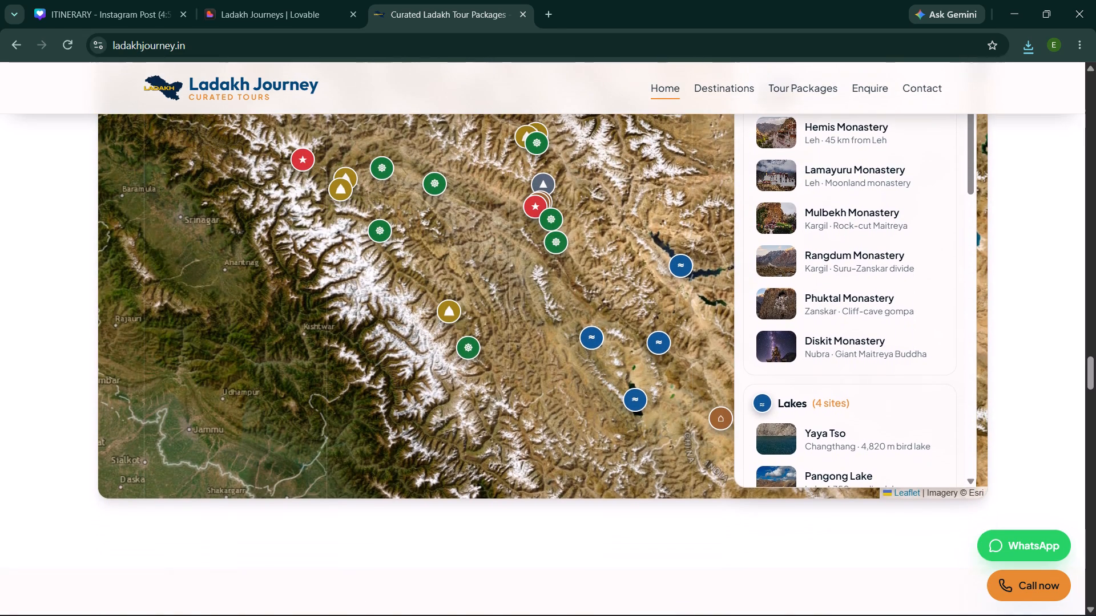
{"action": "scroll", "coordinate": [353, 501], "scroll_direction": "down", "scroll_amount": 7}
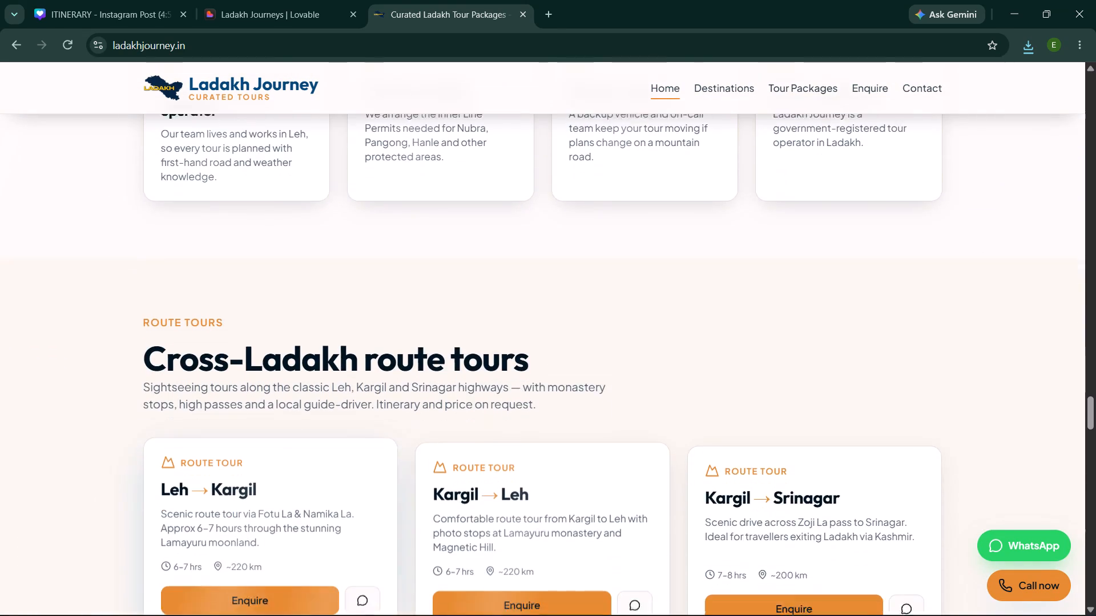
Read through the travellers' written reviews on the home page and check the video reviews section below them.
{"action": "scroll", "coordinate": [353, 501], "scroll_direction": "down", "scroll_amount": 4}
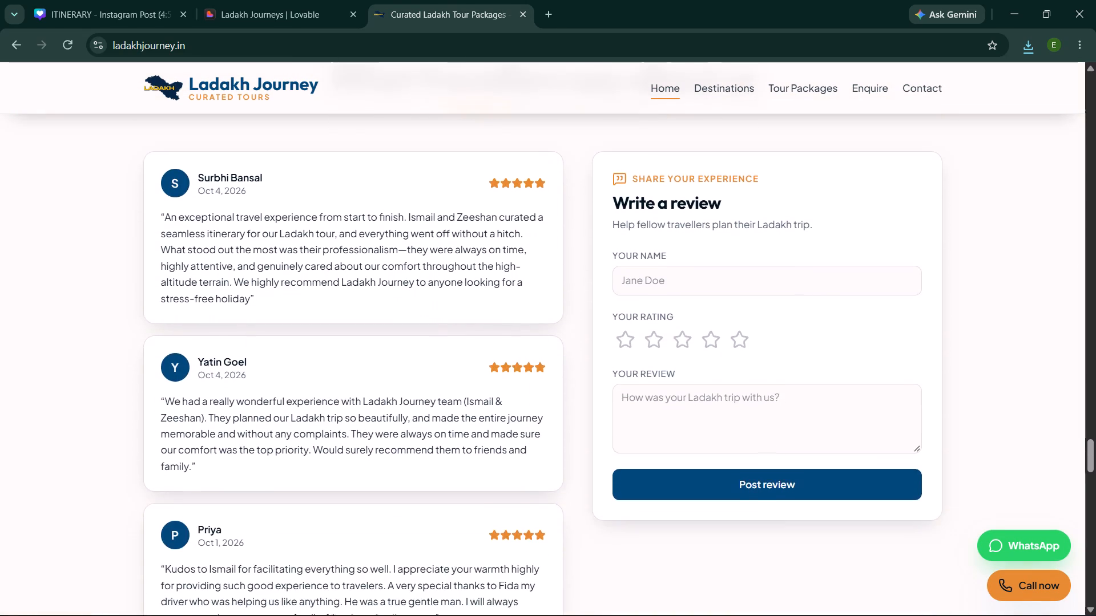
{"action": "scroll", "coordinate": [353, 501], "scroll_direction": "down", "scroll_amount": 8}
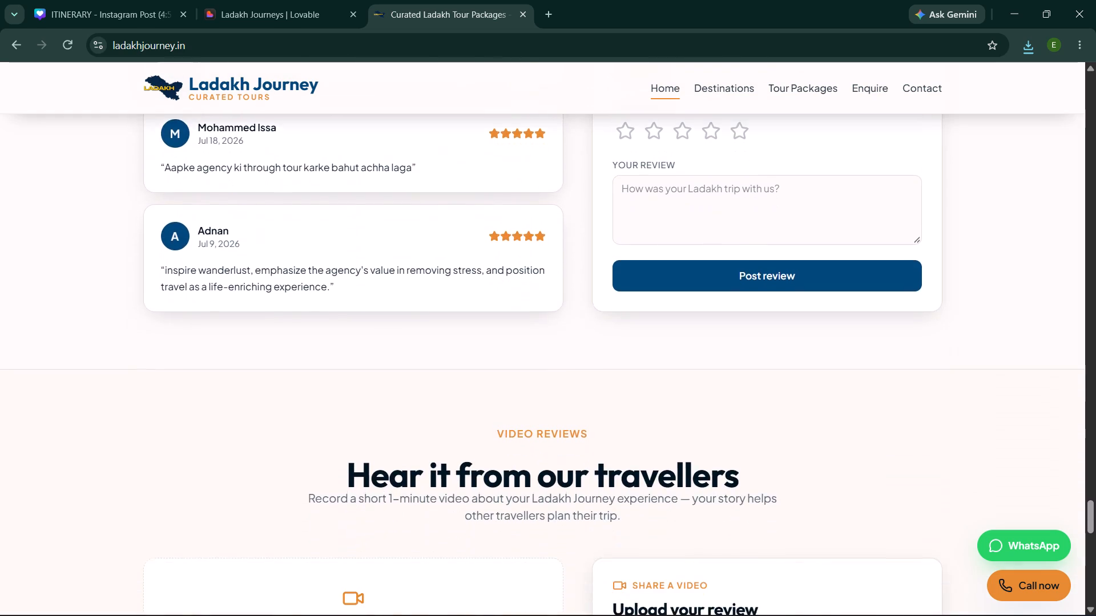
{"action": "scroll", "coordinate": [353, 501], "scroll_direction": "up", "scroll_amount": 6}
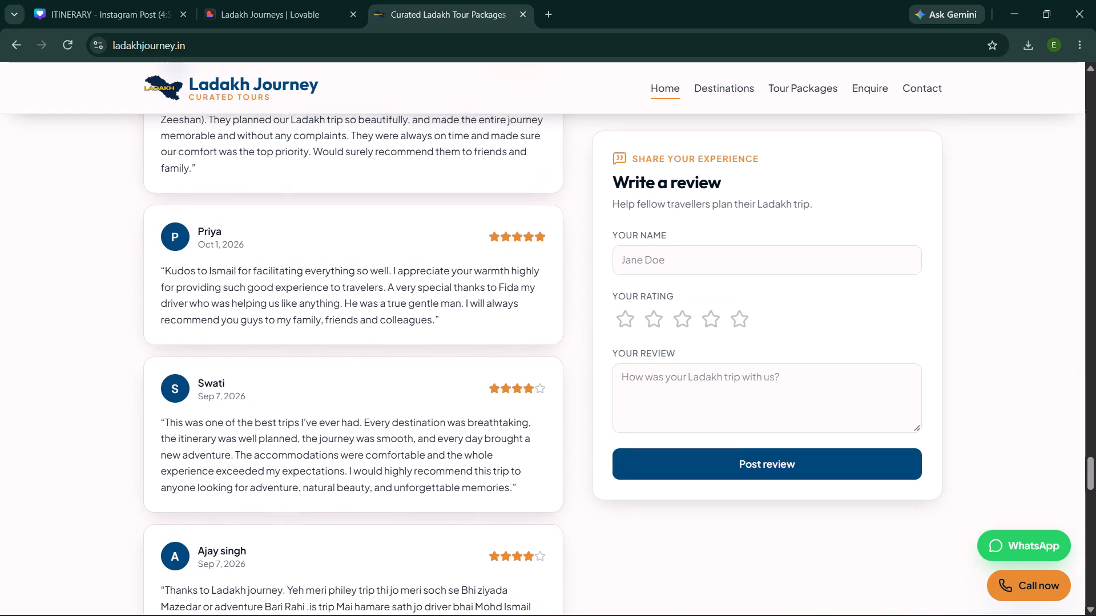
{"action": "scroll", "coordinate": [353, 501], "scroll_direction": "up", "scroll_amount": 2}
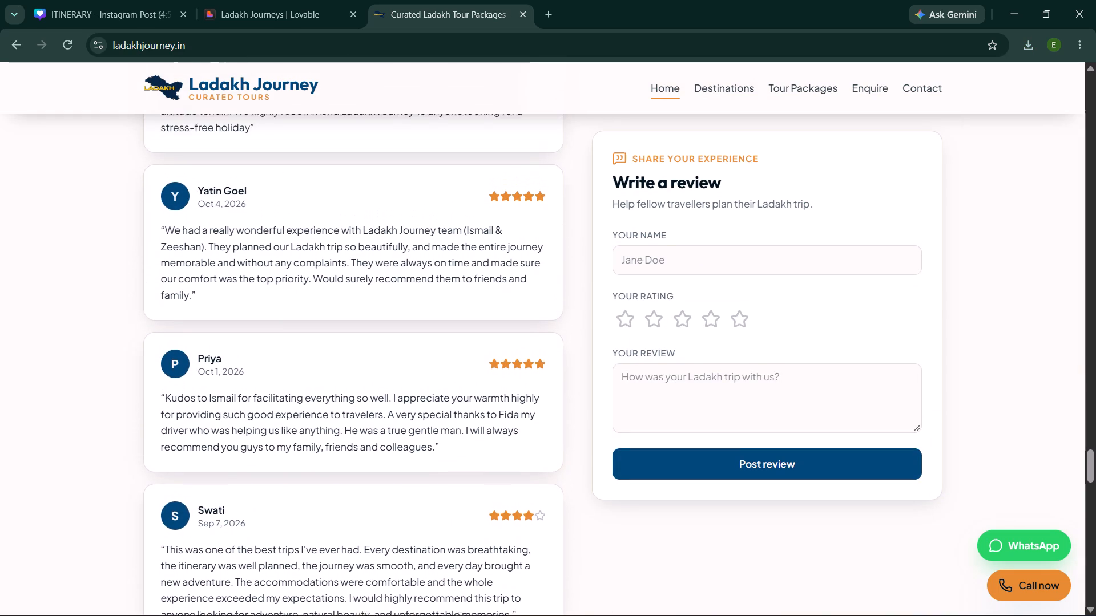
{"action": "scroll", "coordinate": [353, 501], "scroll_direction": "up", "scroll_amount": 2}
{"action": "scroll", "coordinate": [353, 501], "scroll_direction": "down", "scroll_amount": 6}
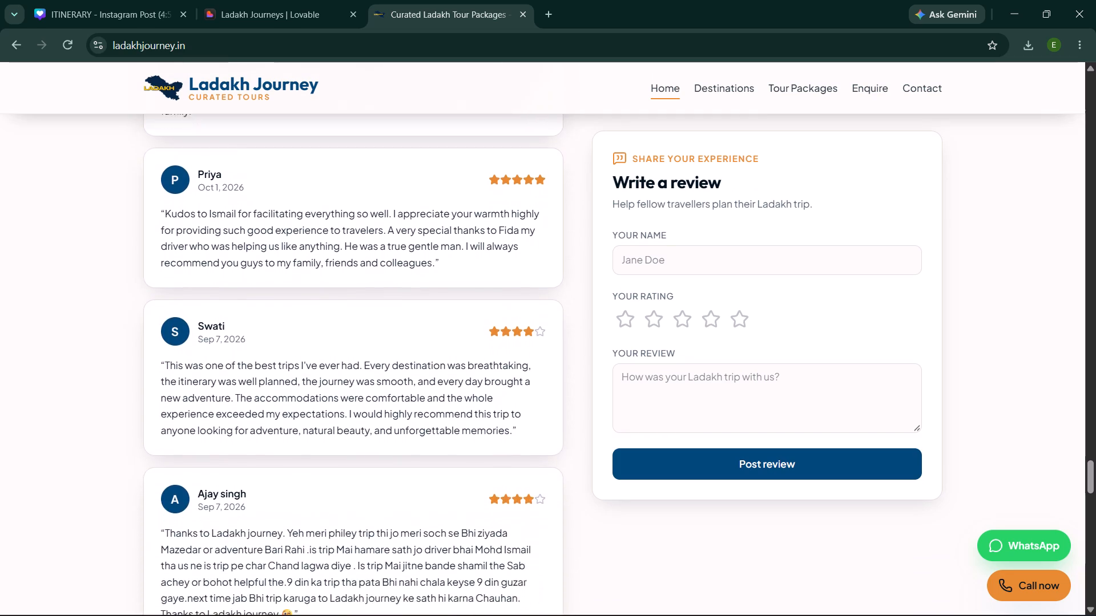
Look over the rest of the home page, from the video reviews section to the custom-trip banner and footer contact details.
{"action": "scroll", "coordinate": [353, 501], "scroll_direction": "down", "scroll_amount": 10}
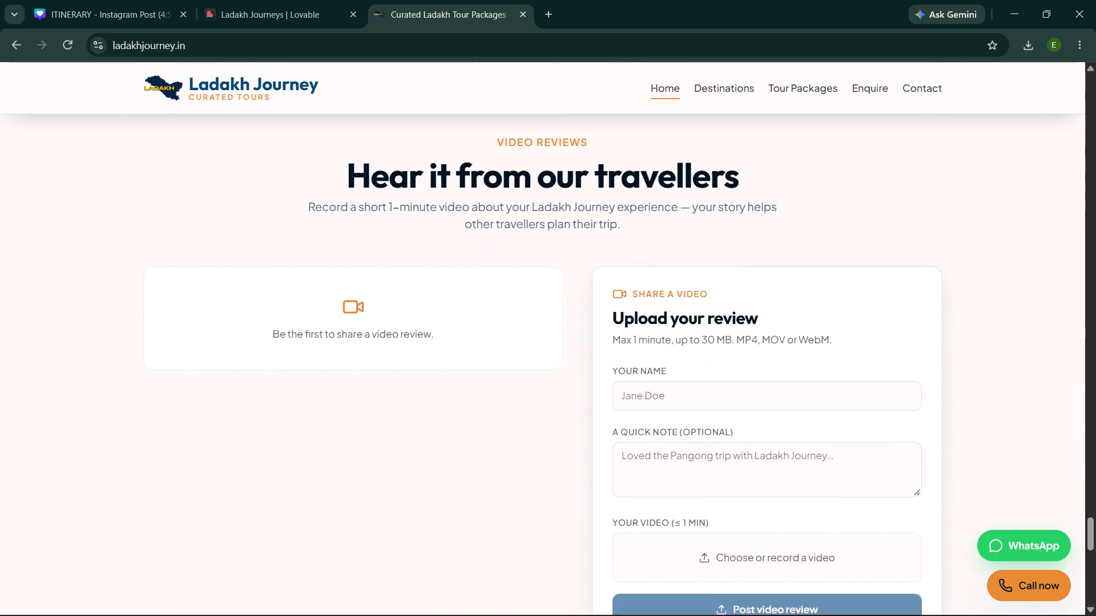
{"action": "scroll", "coordinate": [353, 501], "scroll_direction": "down", "scroll_amount": 6}
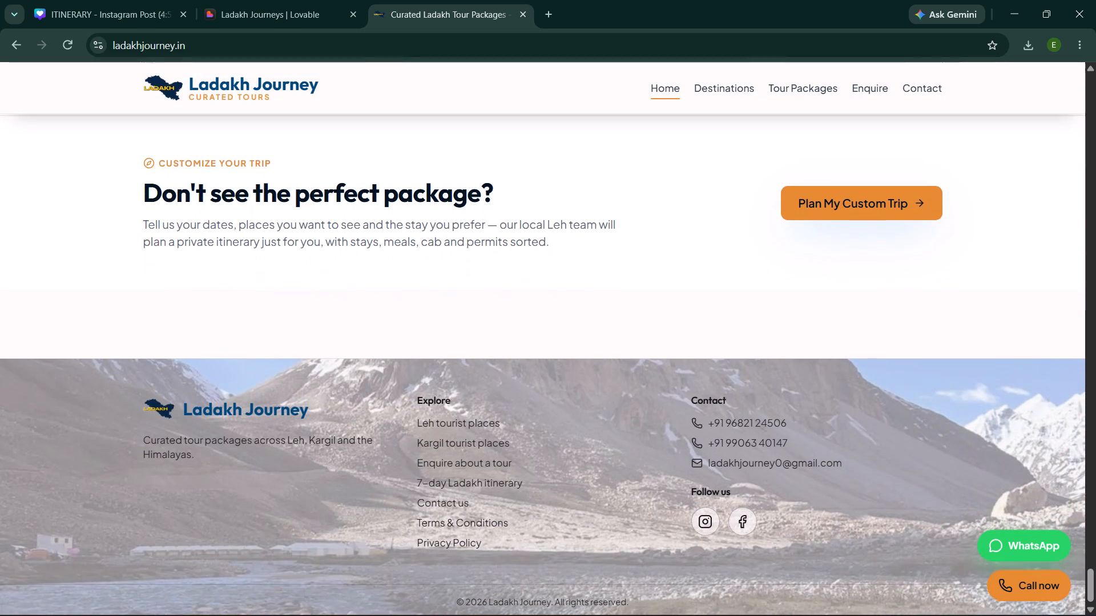
{"action": "scroll", "coordinate": [353, 501], "scroll_direction": "down", "scroll_amount": 3}
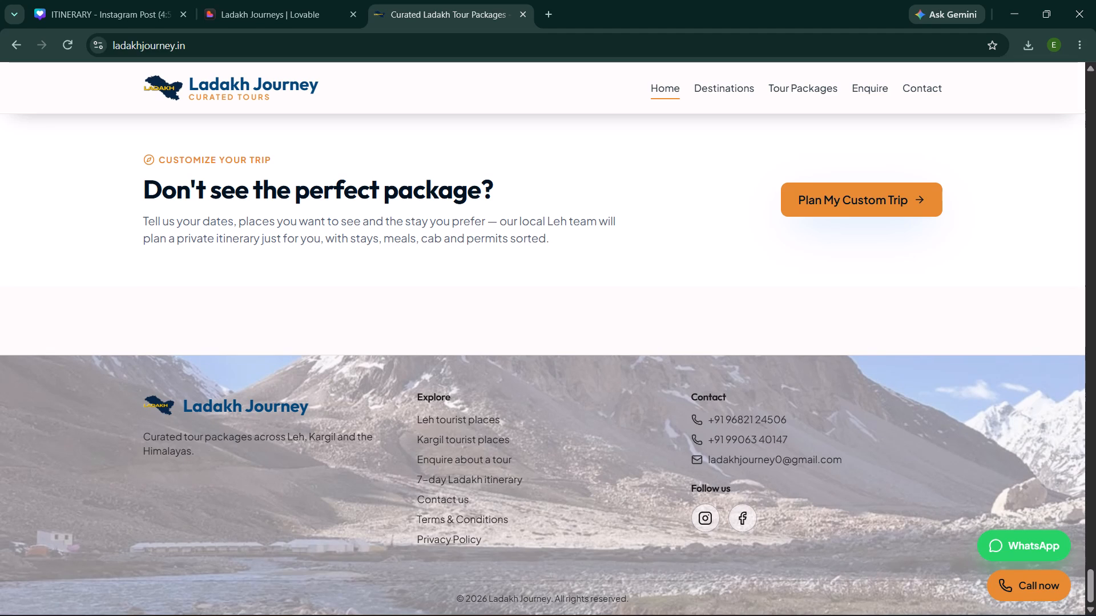
Open the company's Instagram profile from the website footer, look through its profile details and post grid, and close it.
{"action": "left_click", "coordinate": [703, 518]}
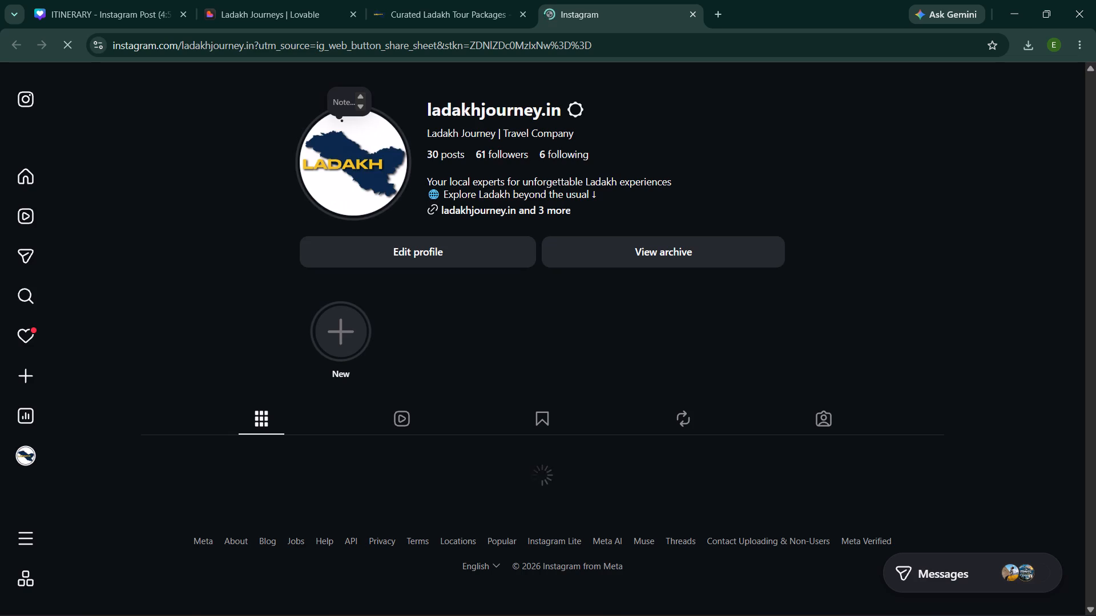
{"action": "scroll", "coordinate": [525, 406], "scroll_direction": "down", "scroll_amount": 3}
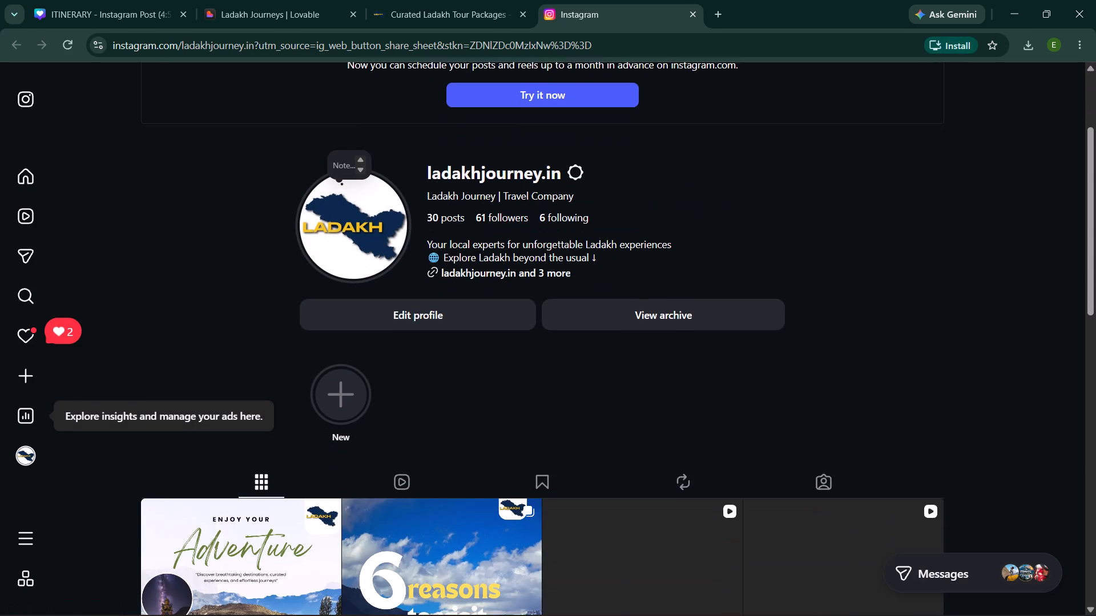
{"action": "scroll", "coordinate": [525, 406], "scroll_direction": "down", "scroll_amount": 3}
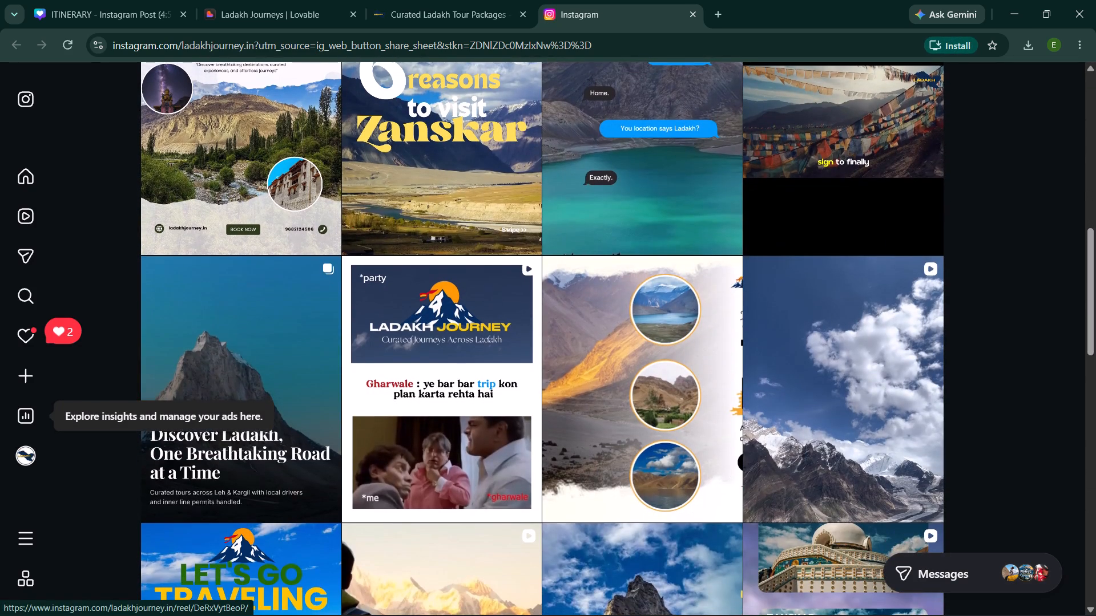
{"action": "scroll", "coordinate": [525, 406], "scroll_direction": "up", "scroll_amount": 1}
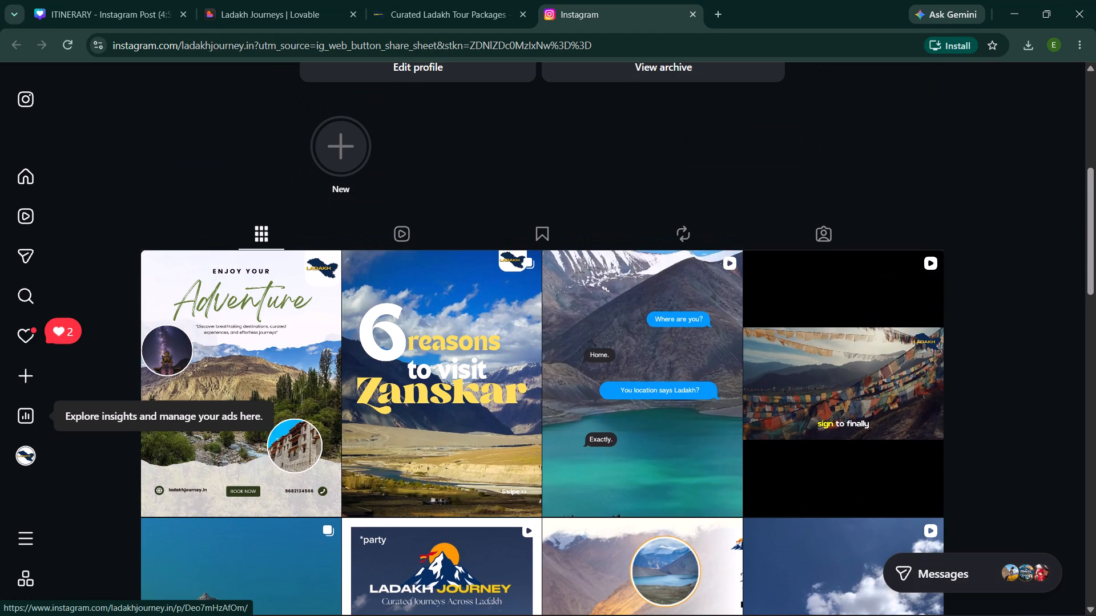
{"action": "scroll", "coordinate": [525, 406], "scroll_direction": "up", "scroll_amount": 2}
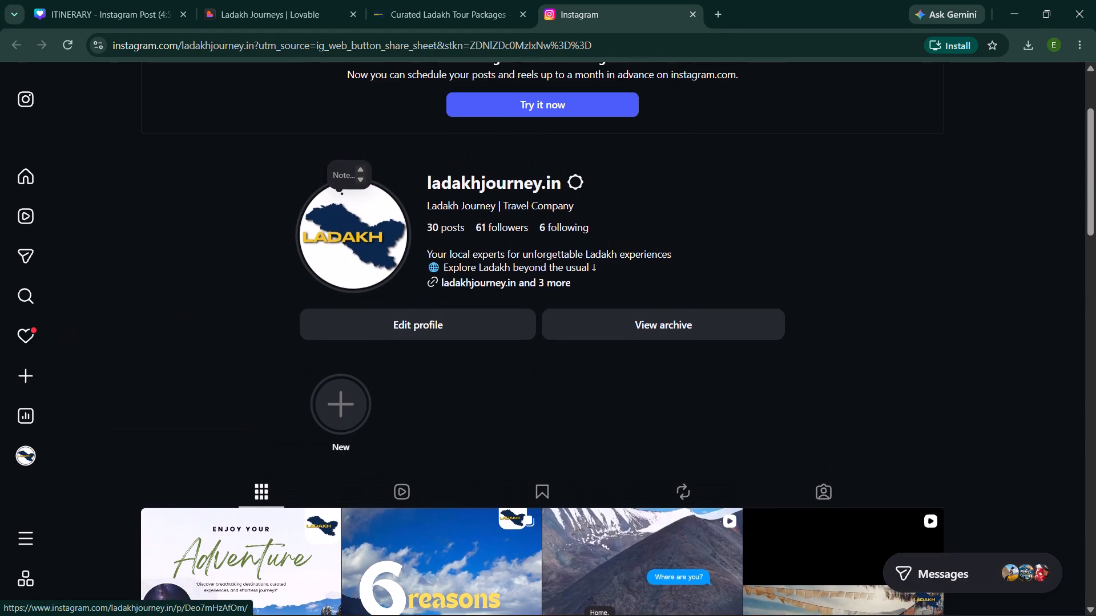
{"action": "scroll", "coordinate": [525, 406], "scroll_direction": "up", "scroll_amount": 1}
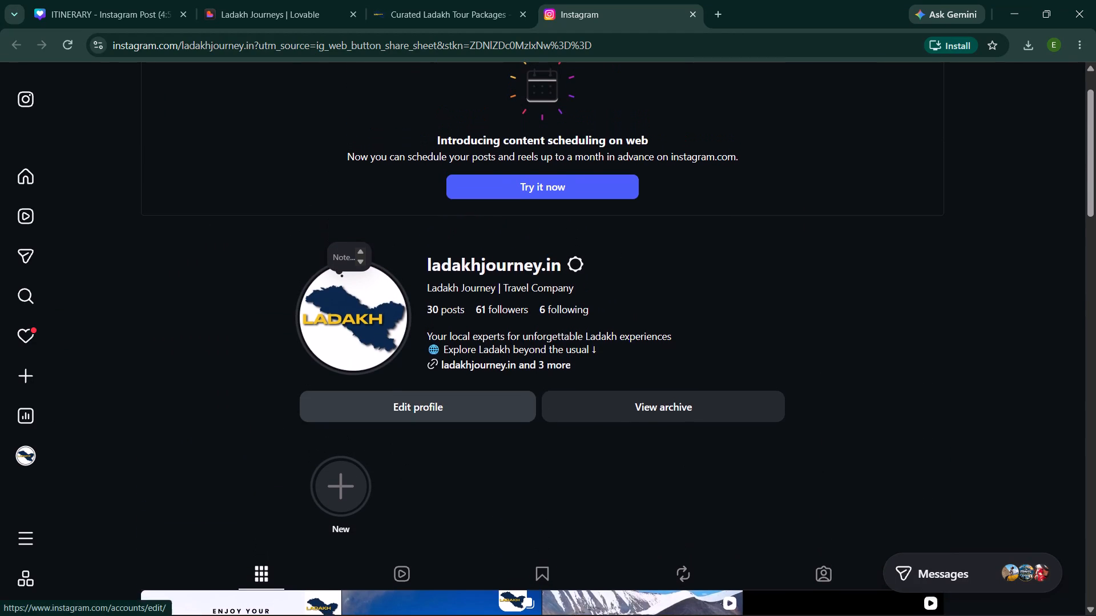
{"action": "scroll", "coordinate": [525, 406], "scroll_direction": "up", "scroll_amount": 1}
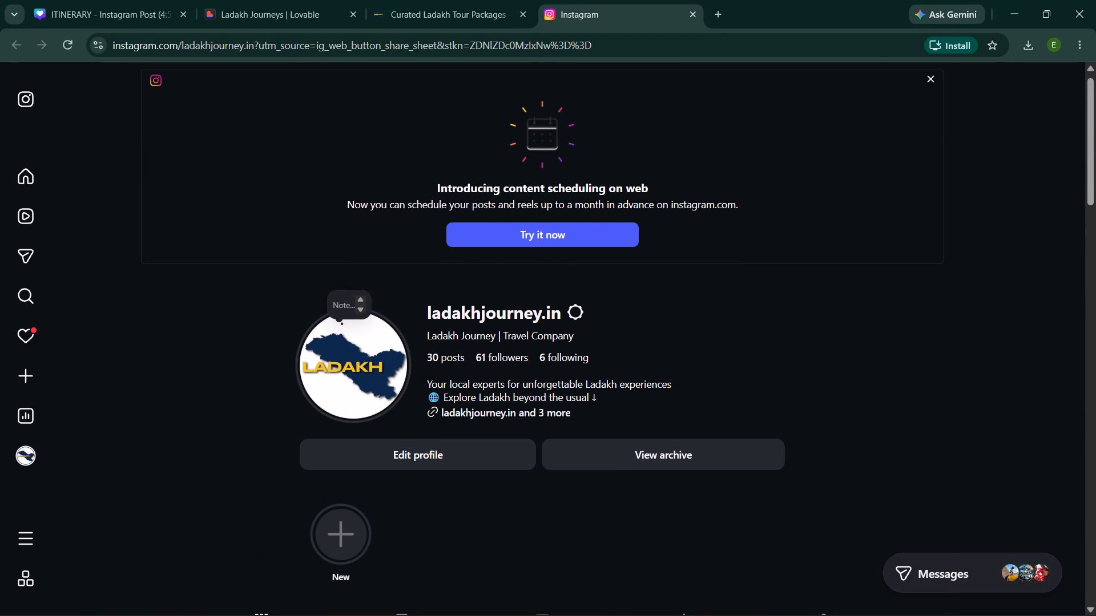
{"action": "scroll", "coordinate": [647, 405], "scroll_direction": "up", "scroll_amount": 1}
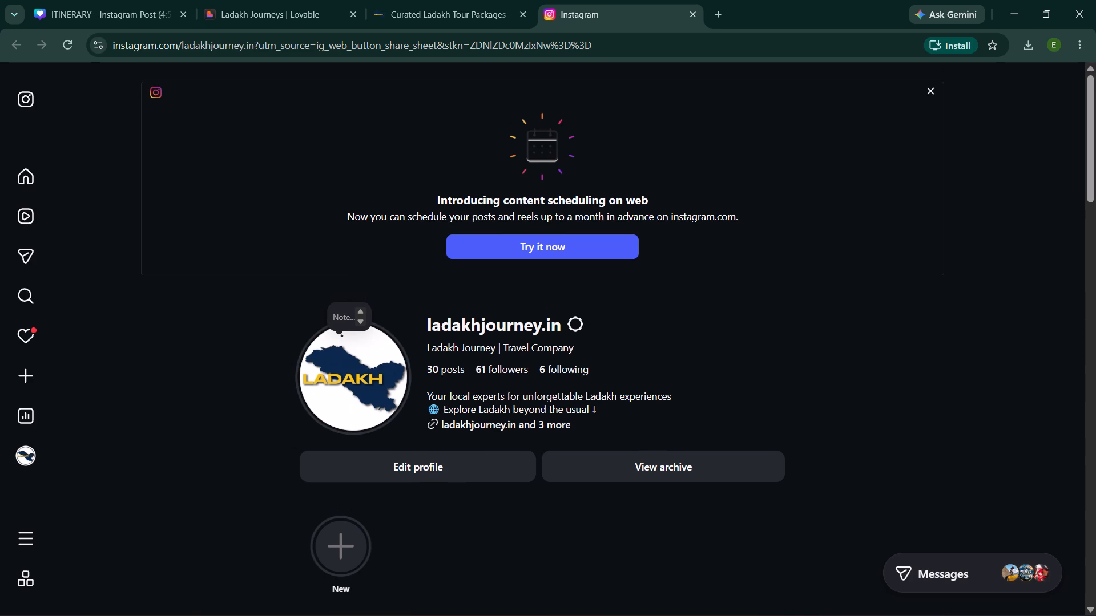
{"action": "left_click", "coordinate": [693, 9]}
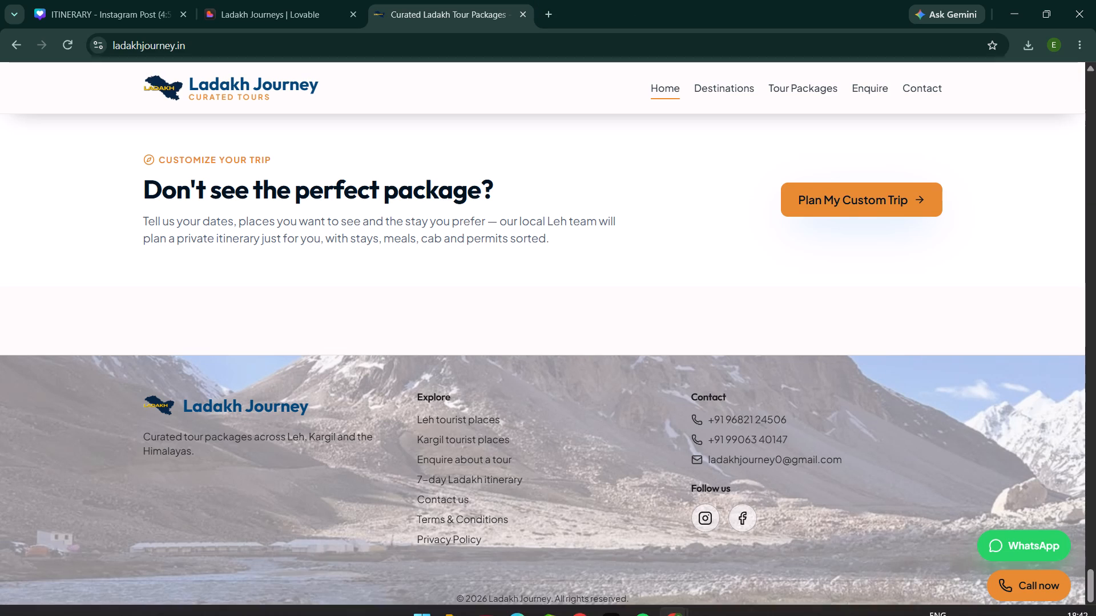